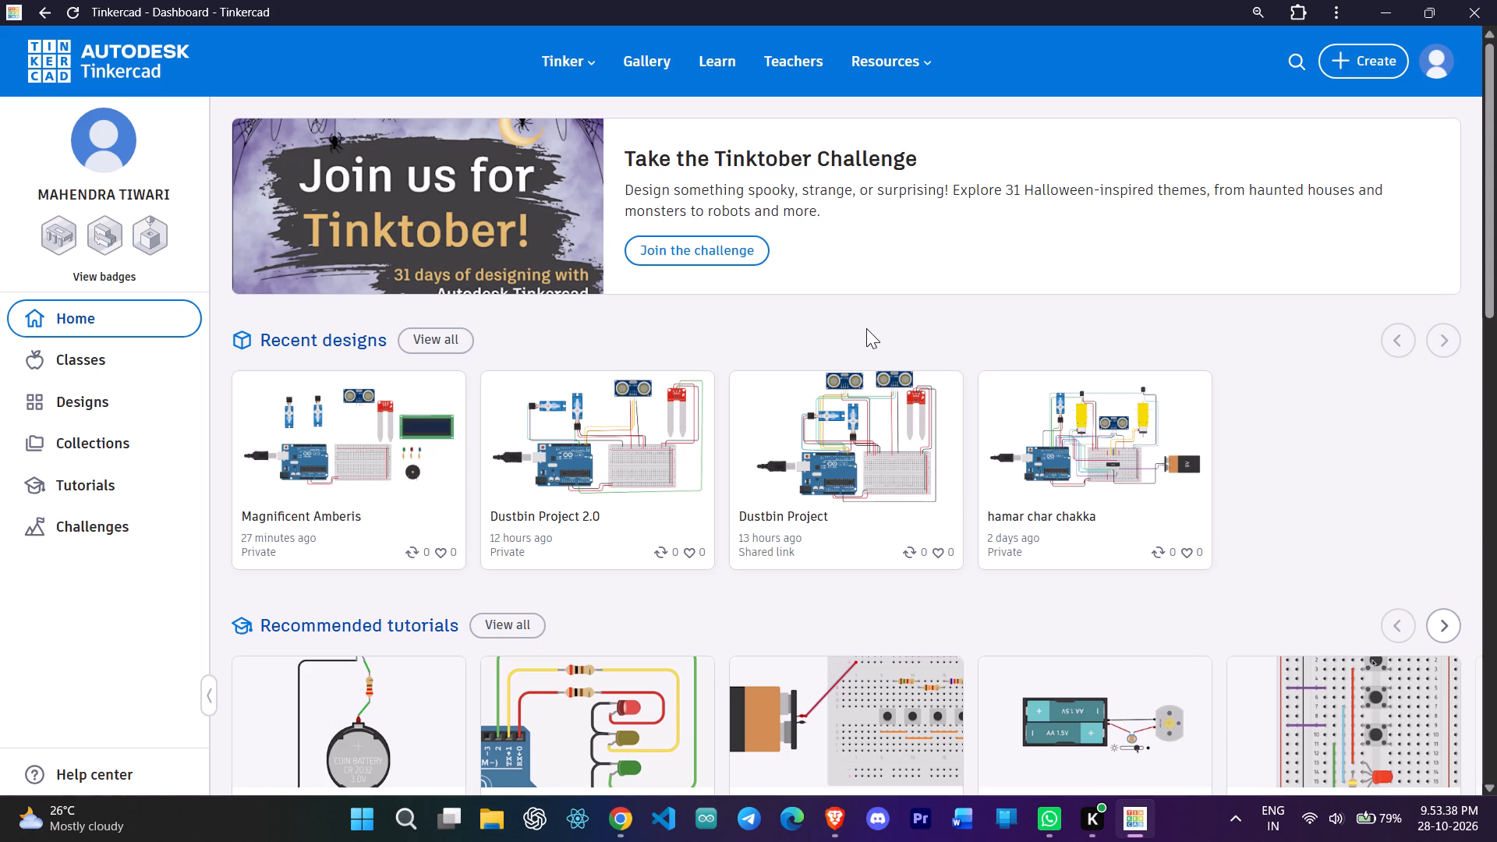
Start a new design from the Tinkercad dashboard.
{"action": "scroll", "coordinate": [1039, 280], "scroll_direction": "down", "scroll_amount": 2}
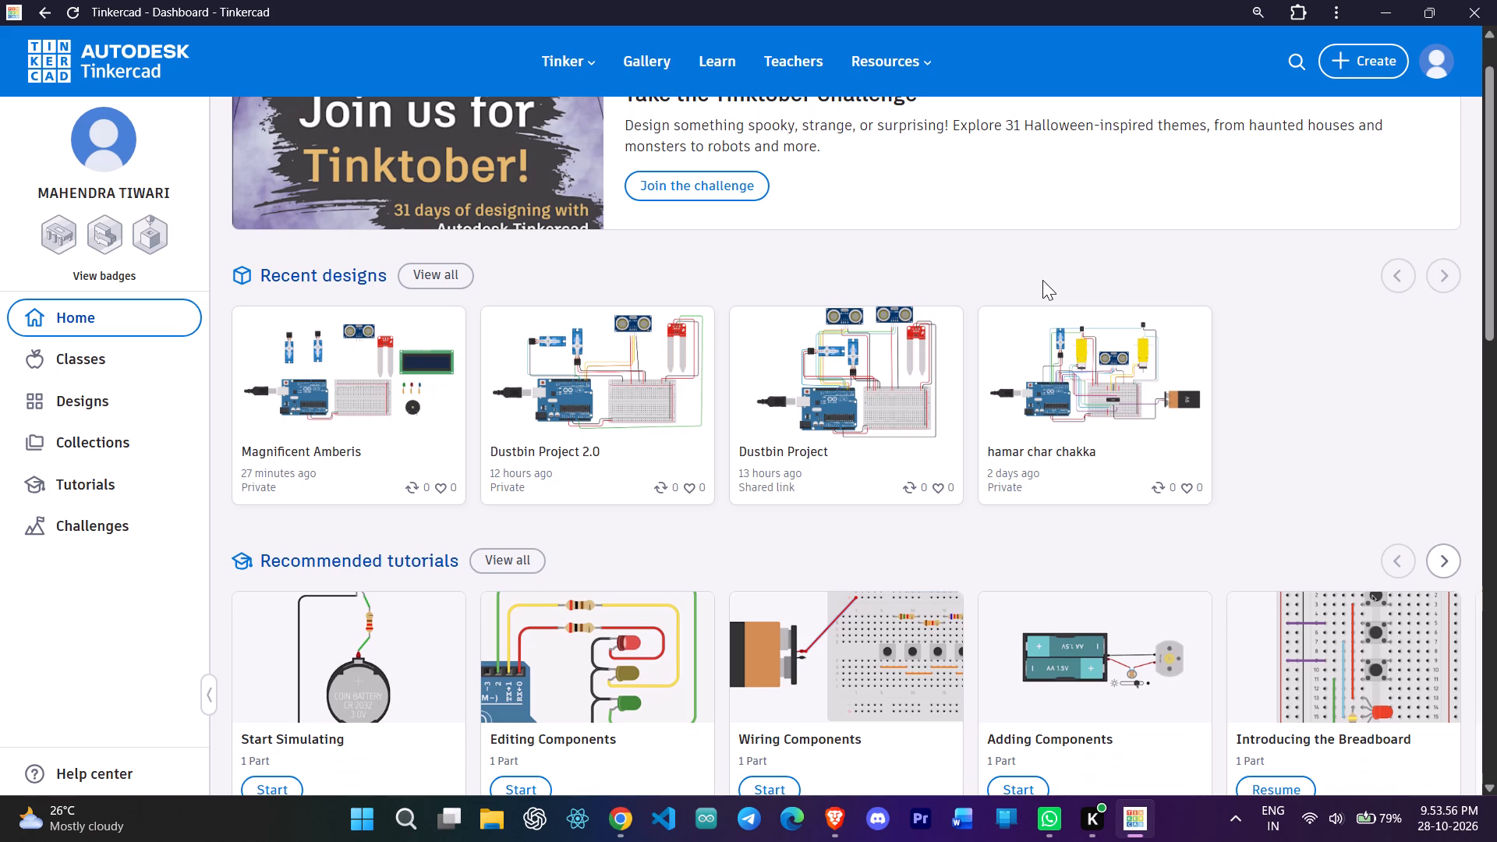
{"action": "left_click", "coordinate": [1360, 55]}
{"action": "left_click", "coordinate": [1318, 115]}
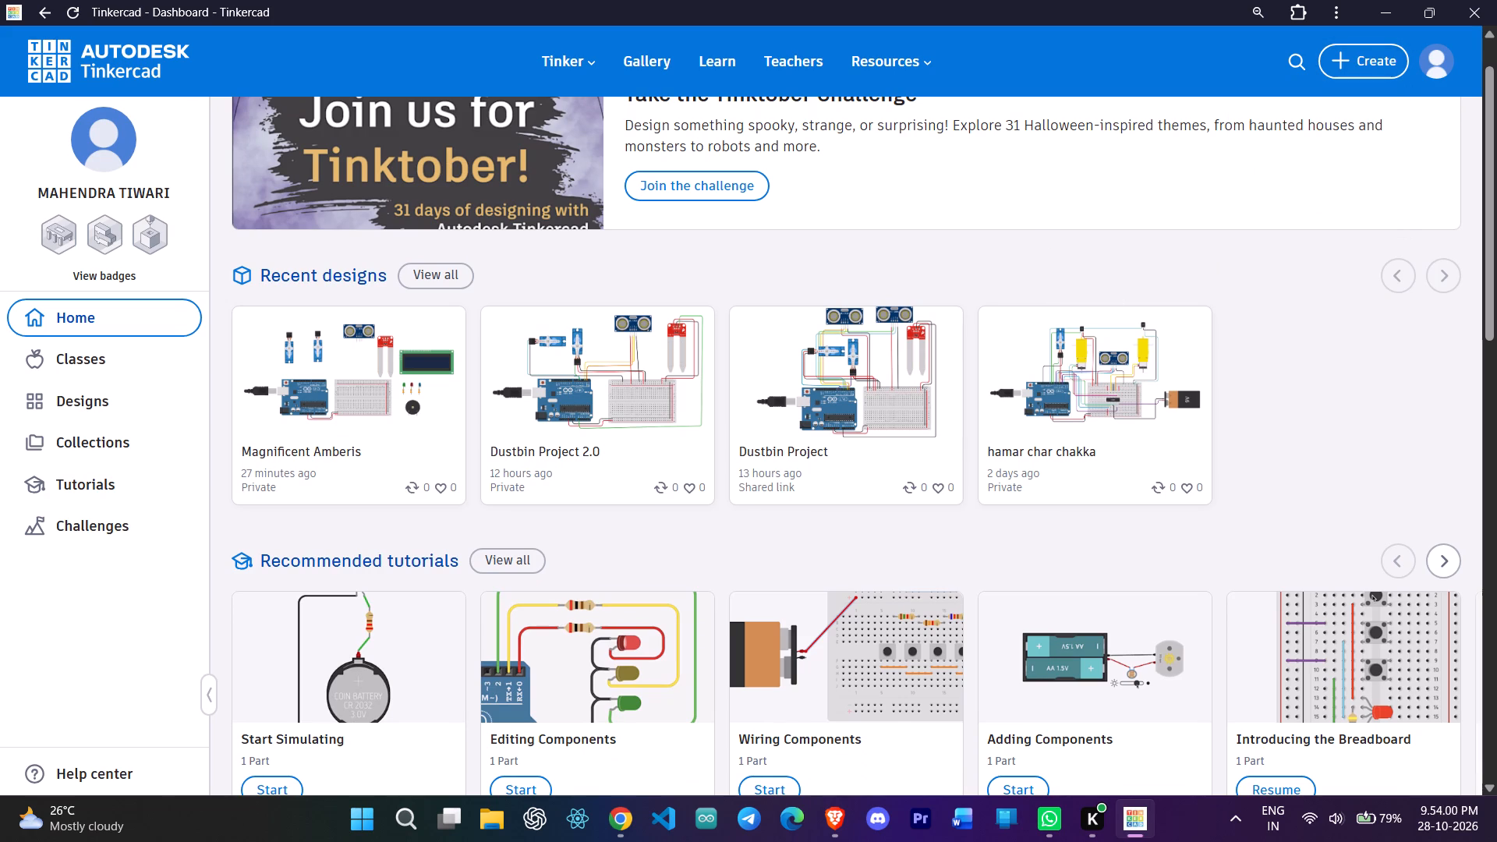
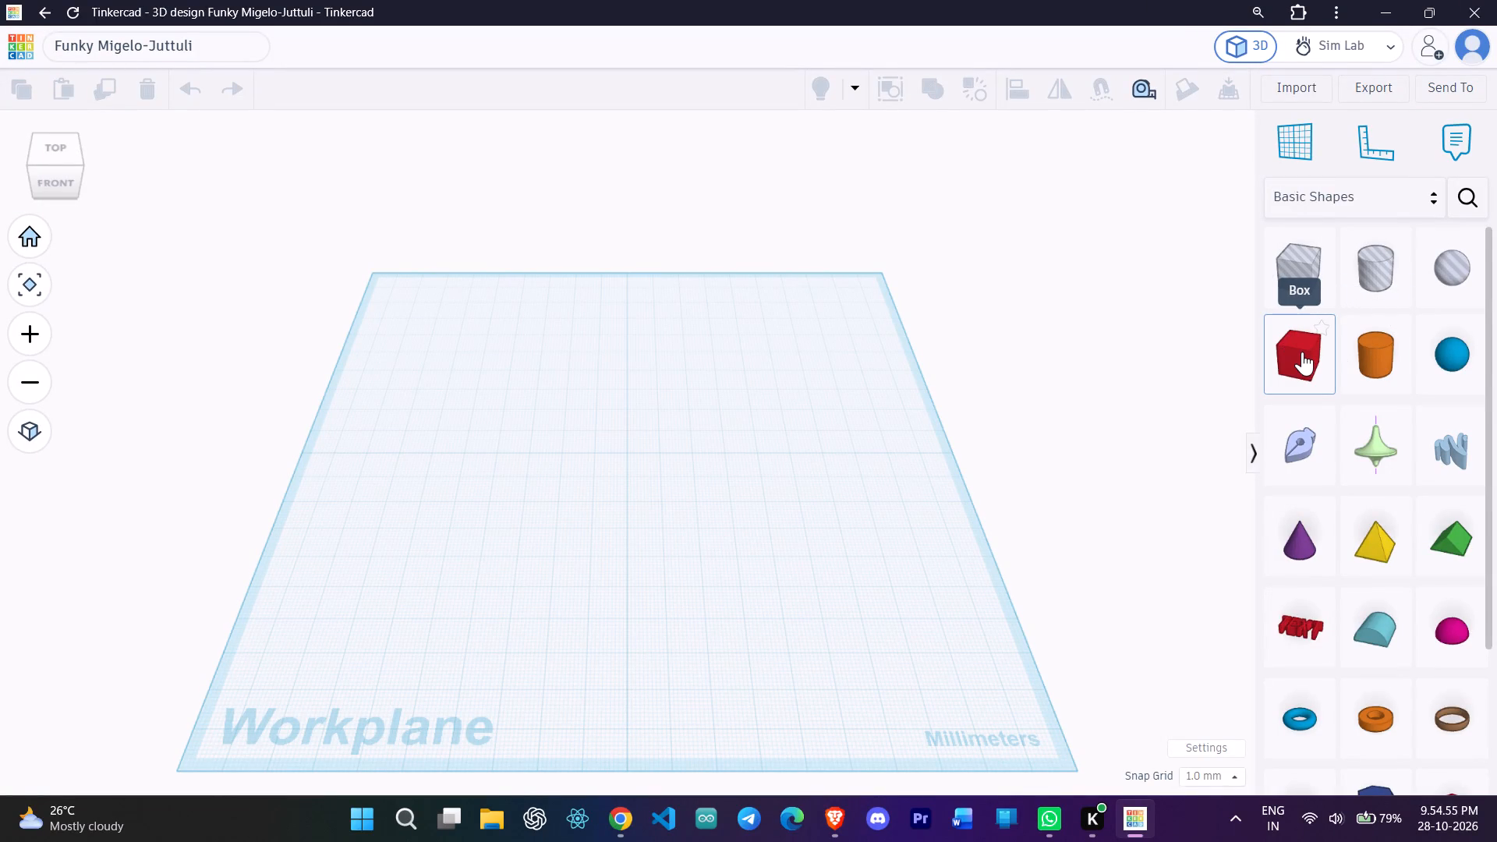
Place a box hole shape from the basic shapes near the centre of the workplane.
{"action": "left_click", "coordinate": [1298, 276]}
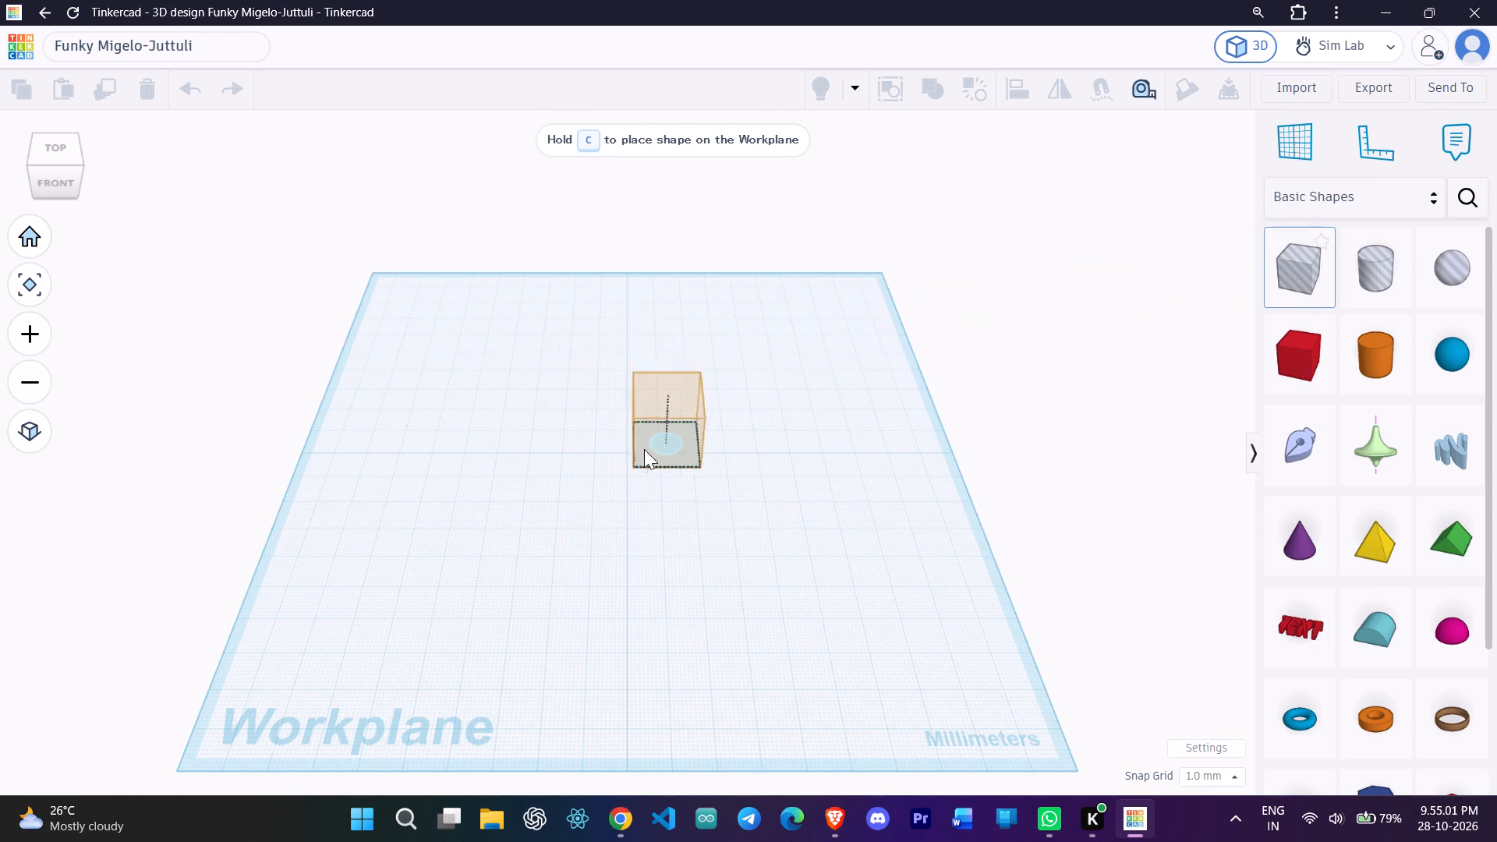
{"action": "scroll", "coordinate": [632, 449], "scroll_direction": "up", "scroll_amount": 11}
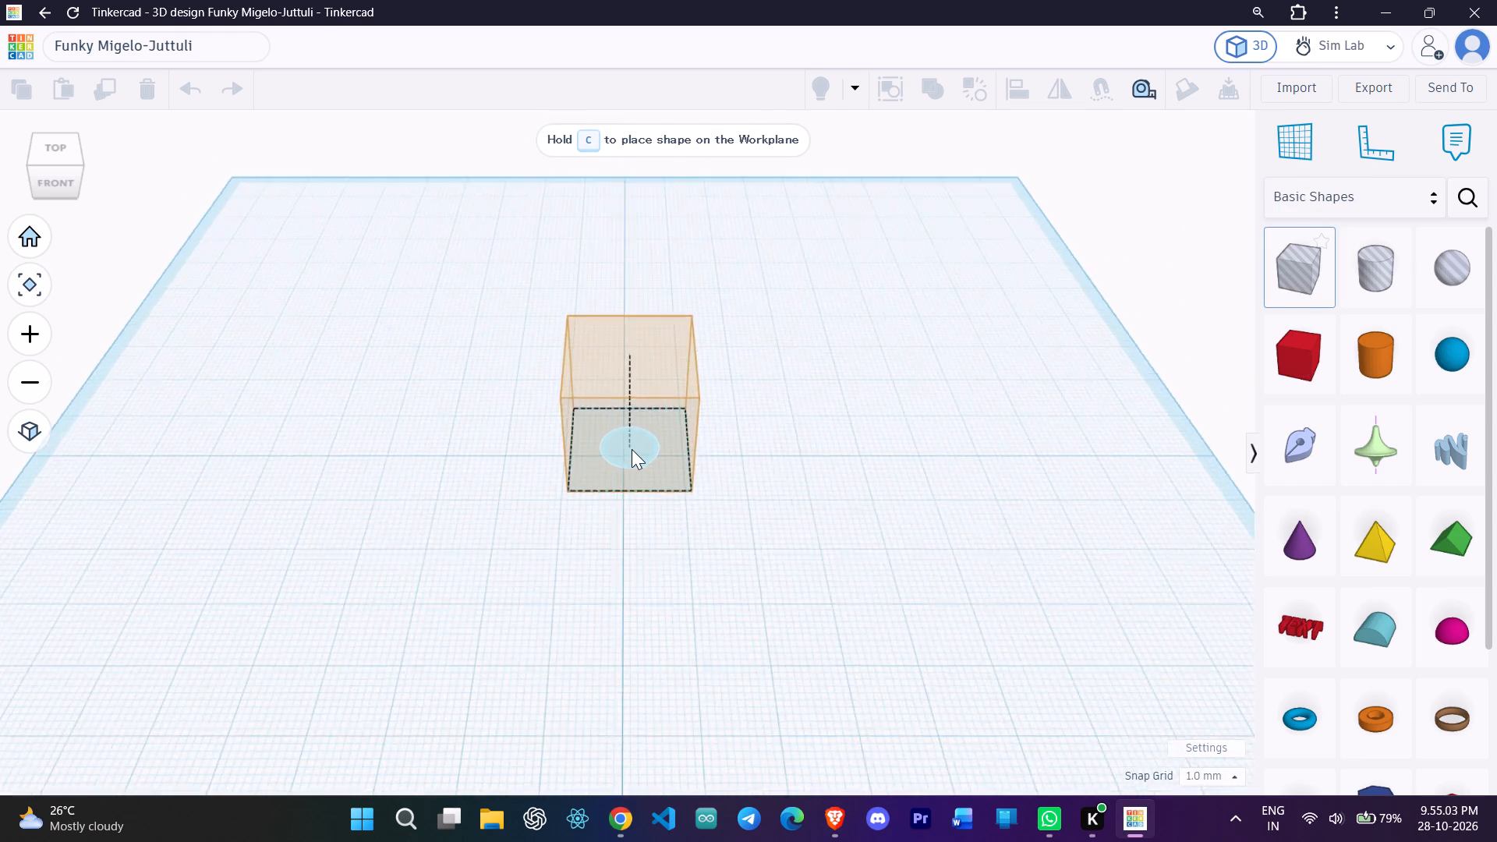
{"action": "scroll", "coordinate": [632, 449], "scroll_direction": "up", "scroll_amount": 10}
{"action": "scroll", "coordinate": [632, 449], "scroll_direction": "down", "scroll_amount": 1}
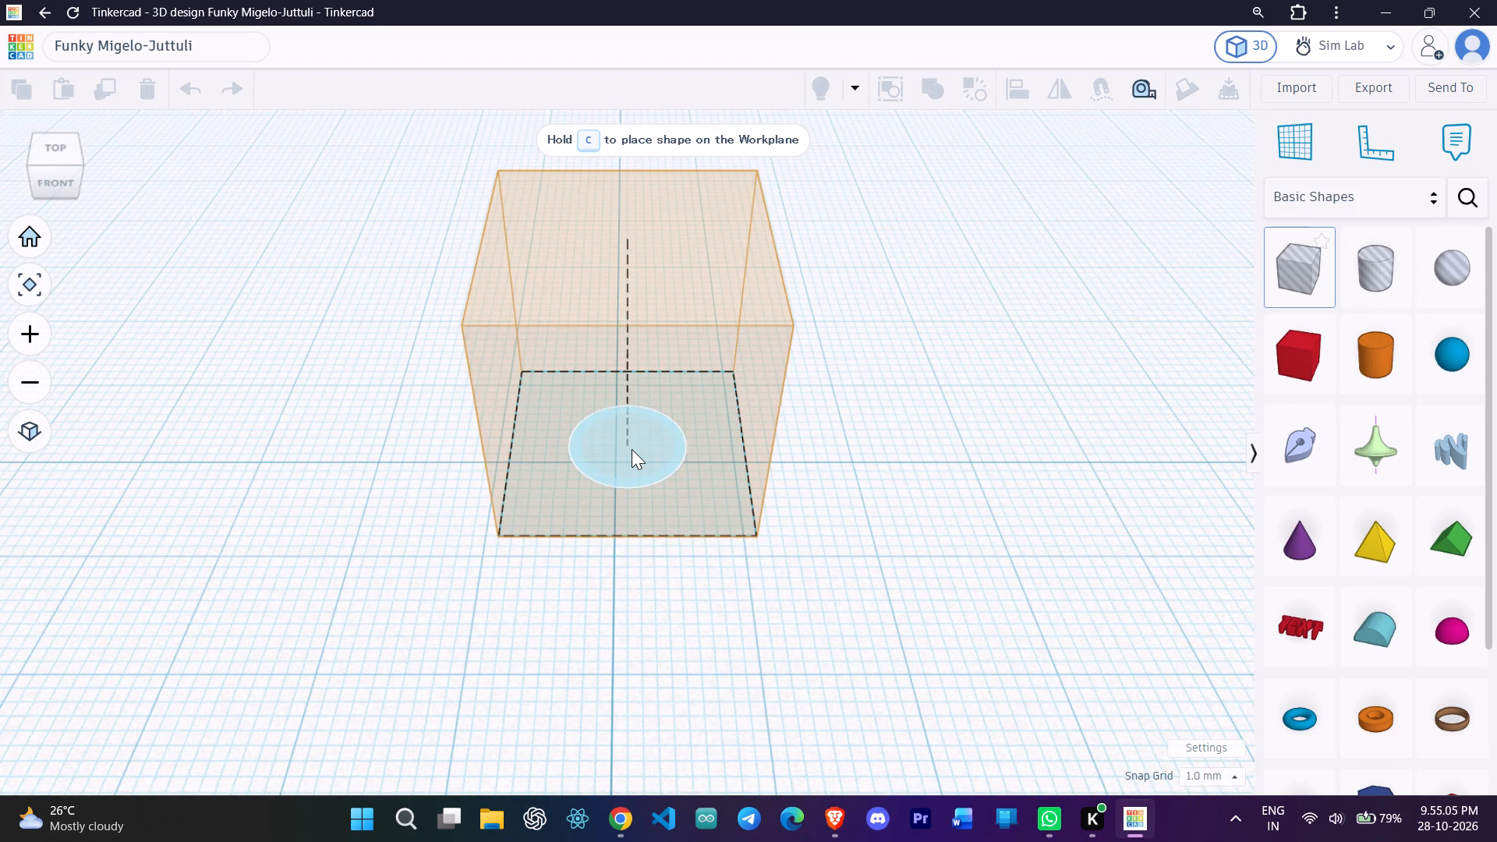
{"action": "left_click", "coordinate": [632, 449]}
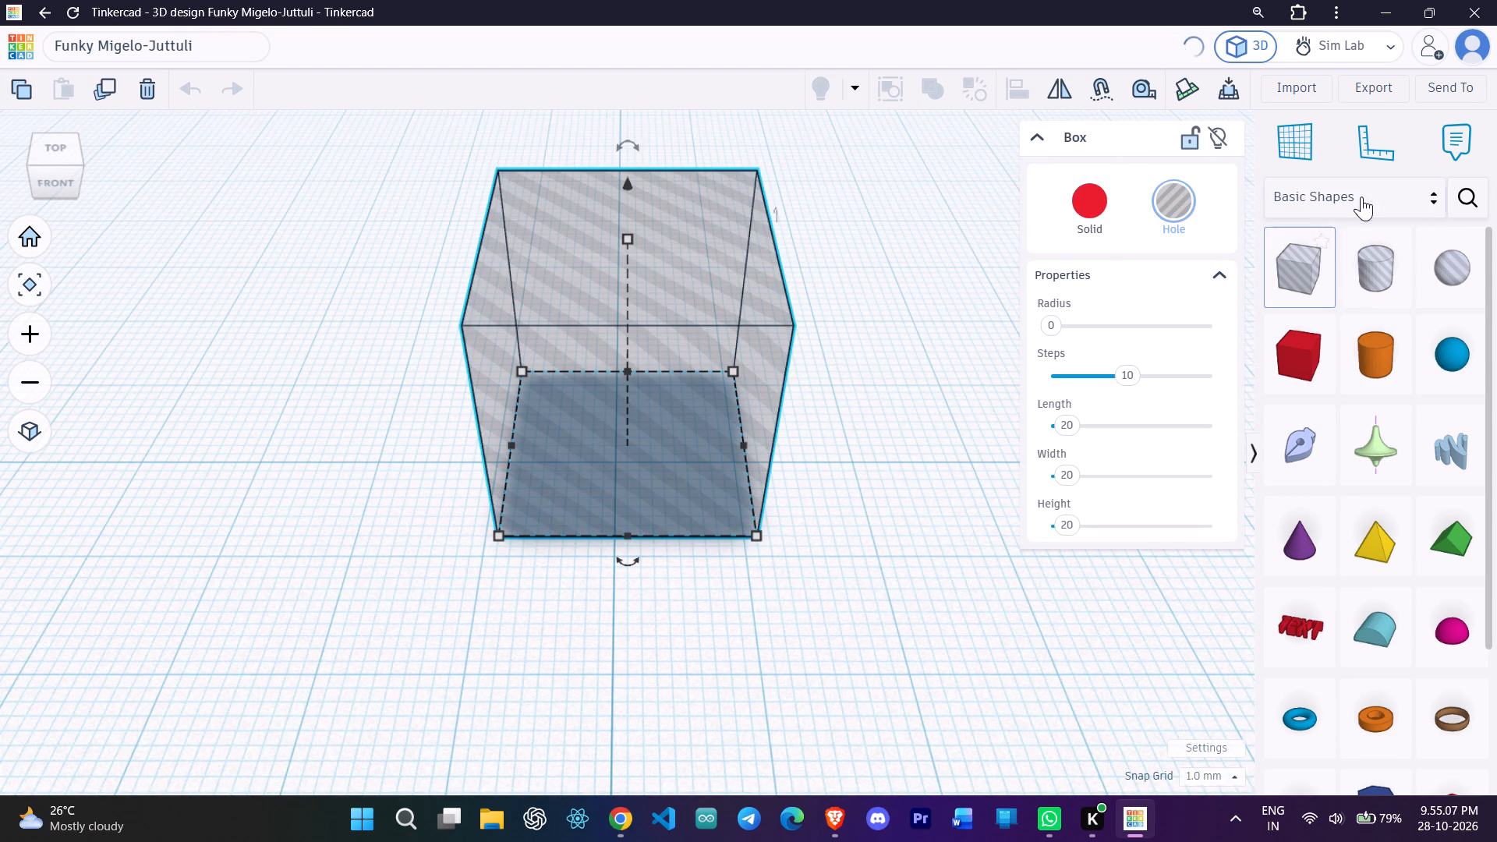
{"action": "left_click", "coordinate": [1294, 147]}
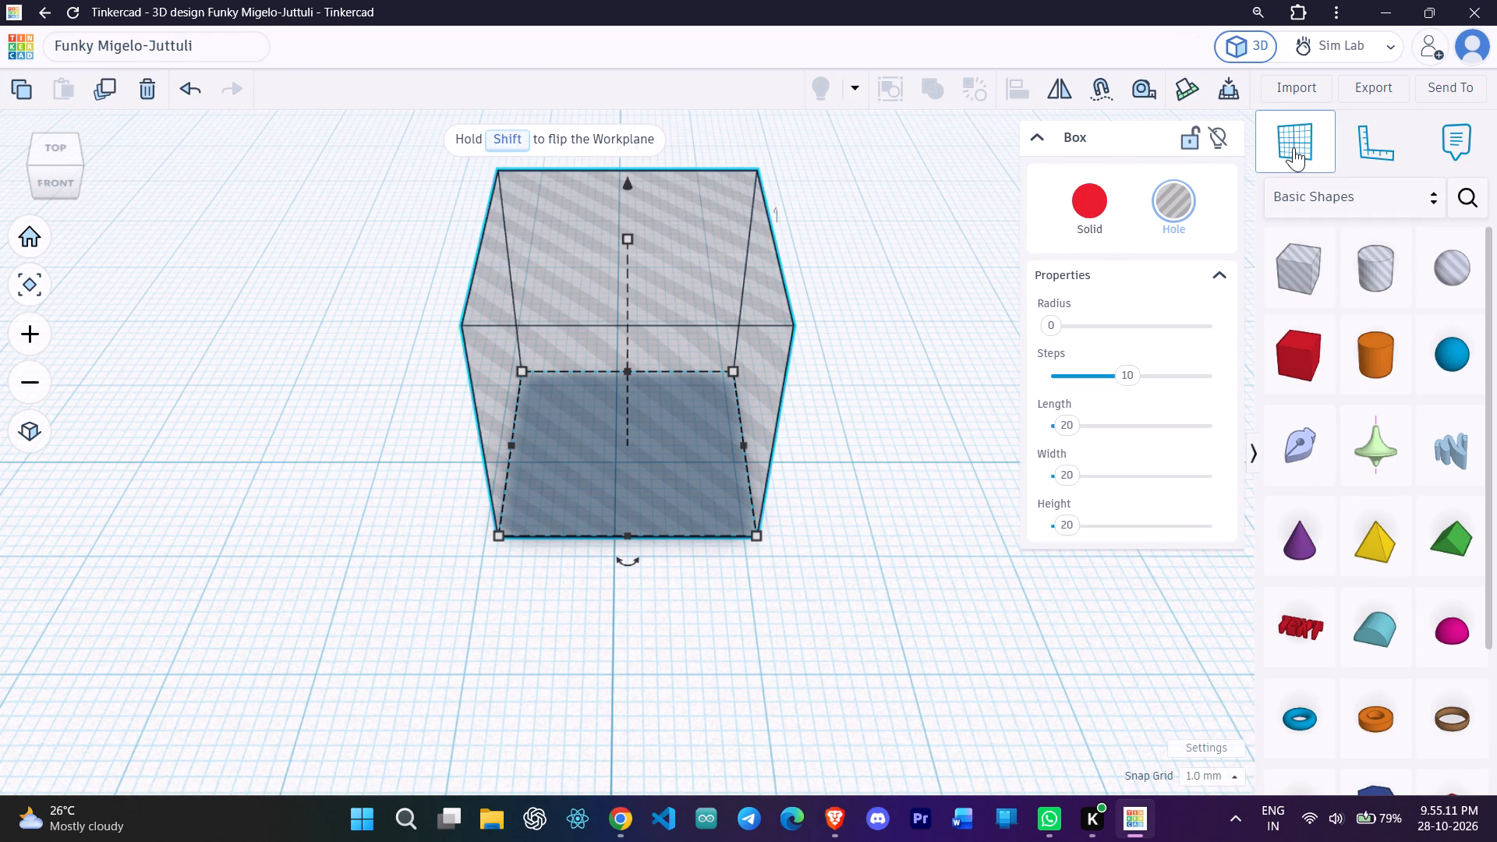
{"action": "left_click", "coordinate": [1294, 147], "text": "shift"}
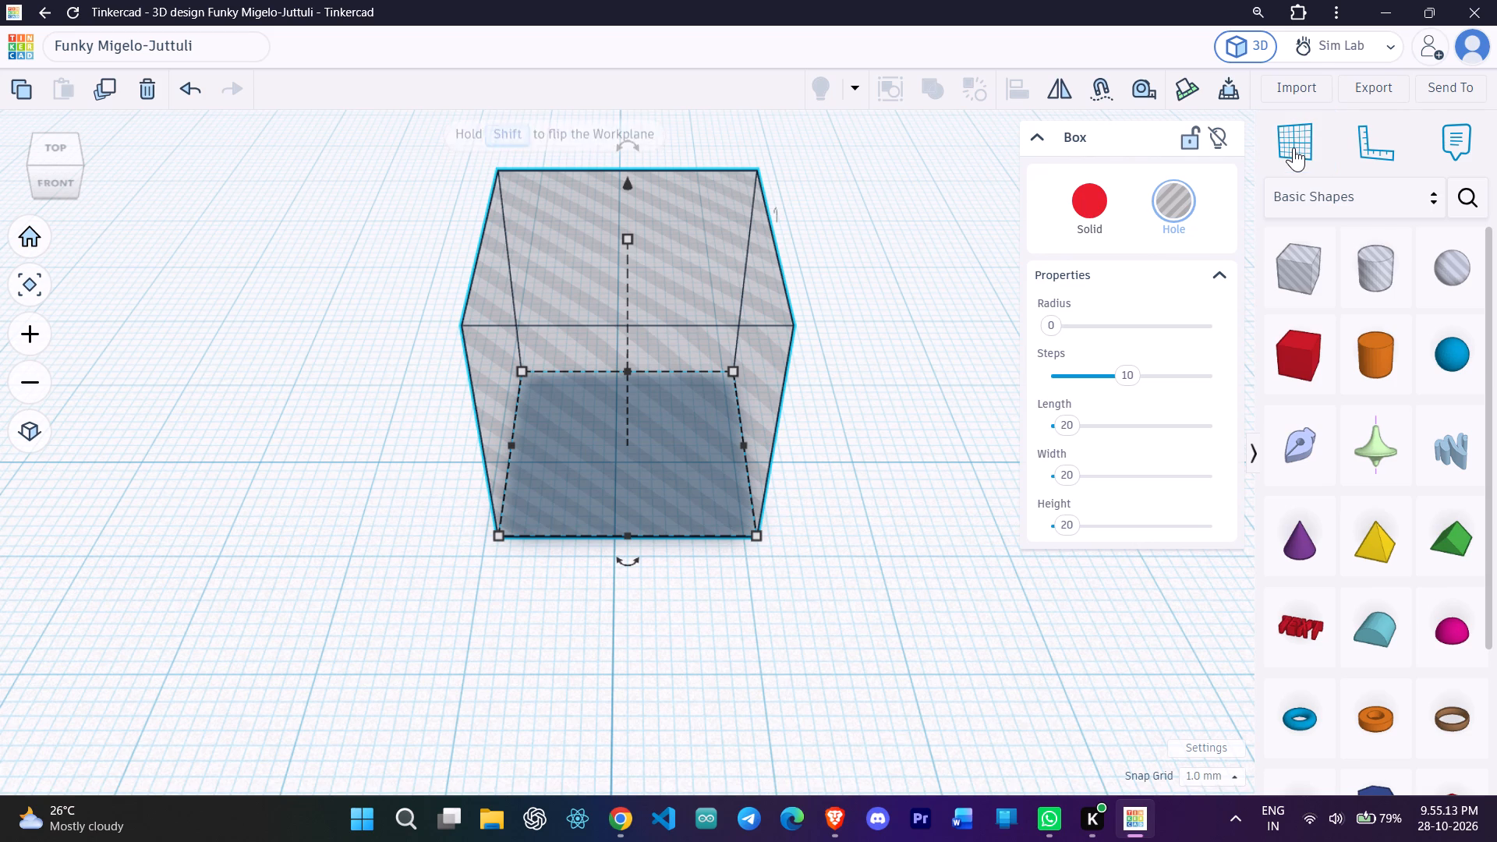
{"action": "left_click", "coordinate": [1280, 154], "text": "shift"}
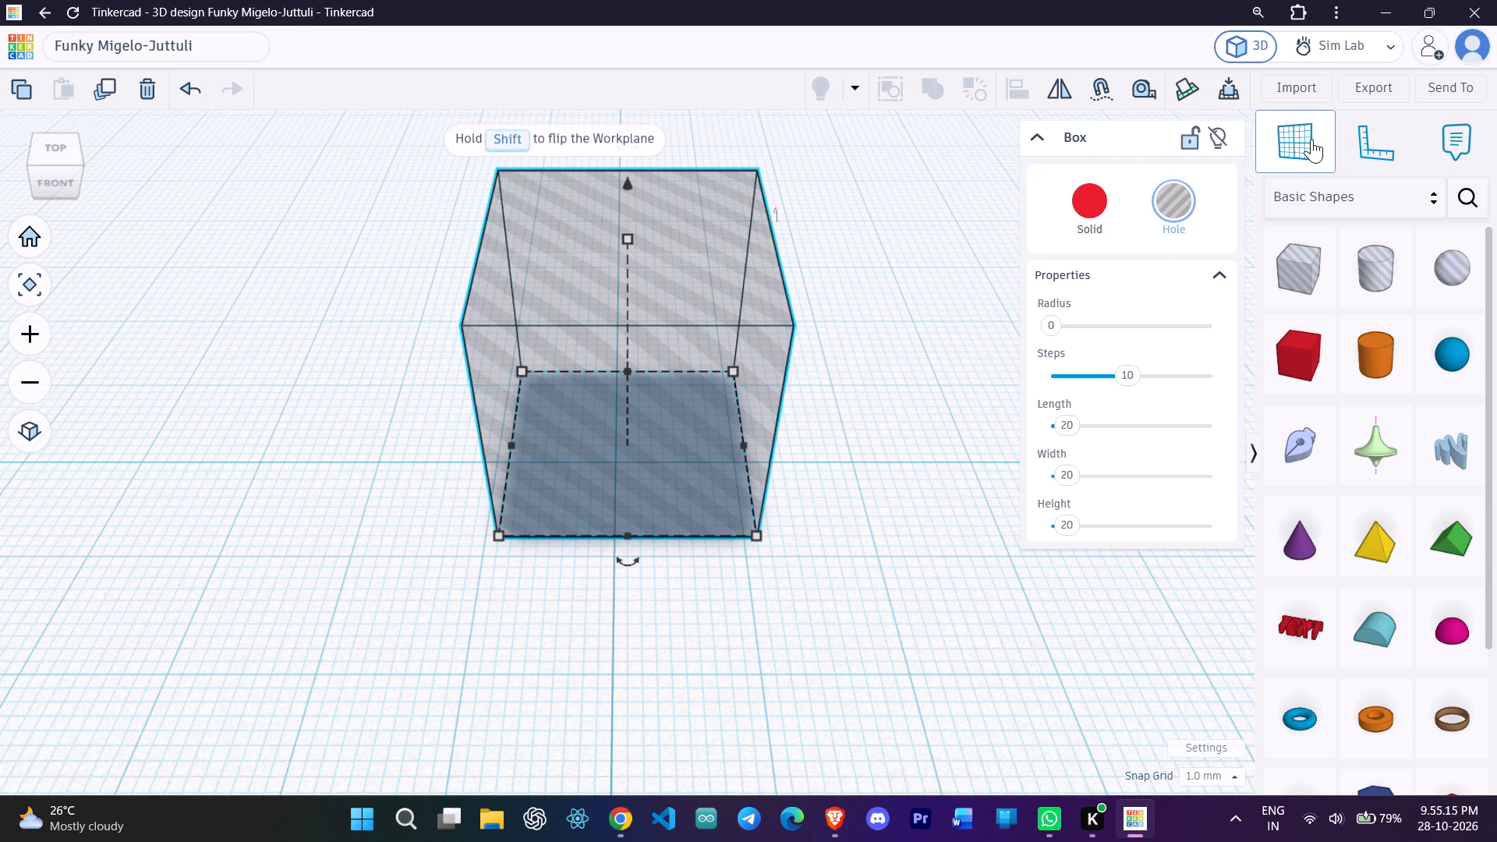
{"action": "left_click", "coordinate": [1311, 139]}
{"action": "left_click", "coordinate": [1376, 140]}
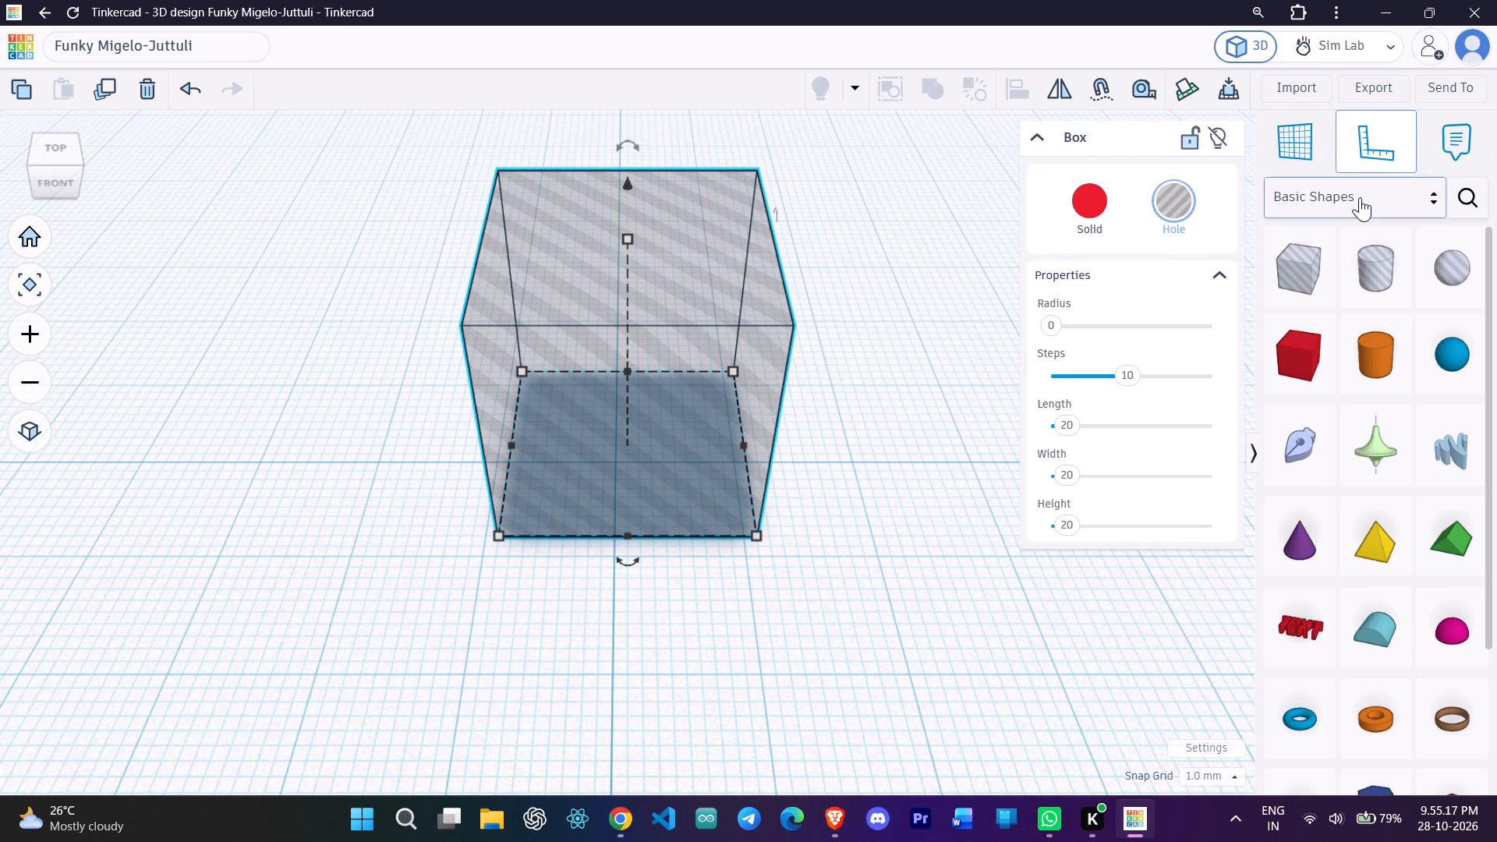
Look through the basic shapes and the shape library categories, ending in the Design Starters collection.
{"action": "scroll", "coordinate": [1357, 400], "scroll_direction": "down", "scroll_amount": 14}
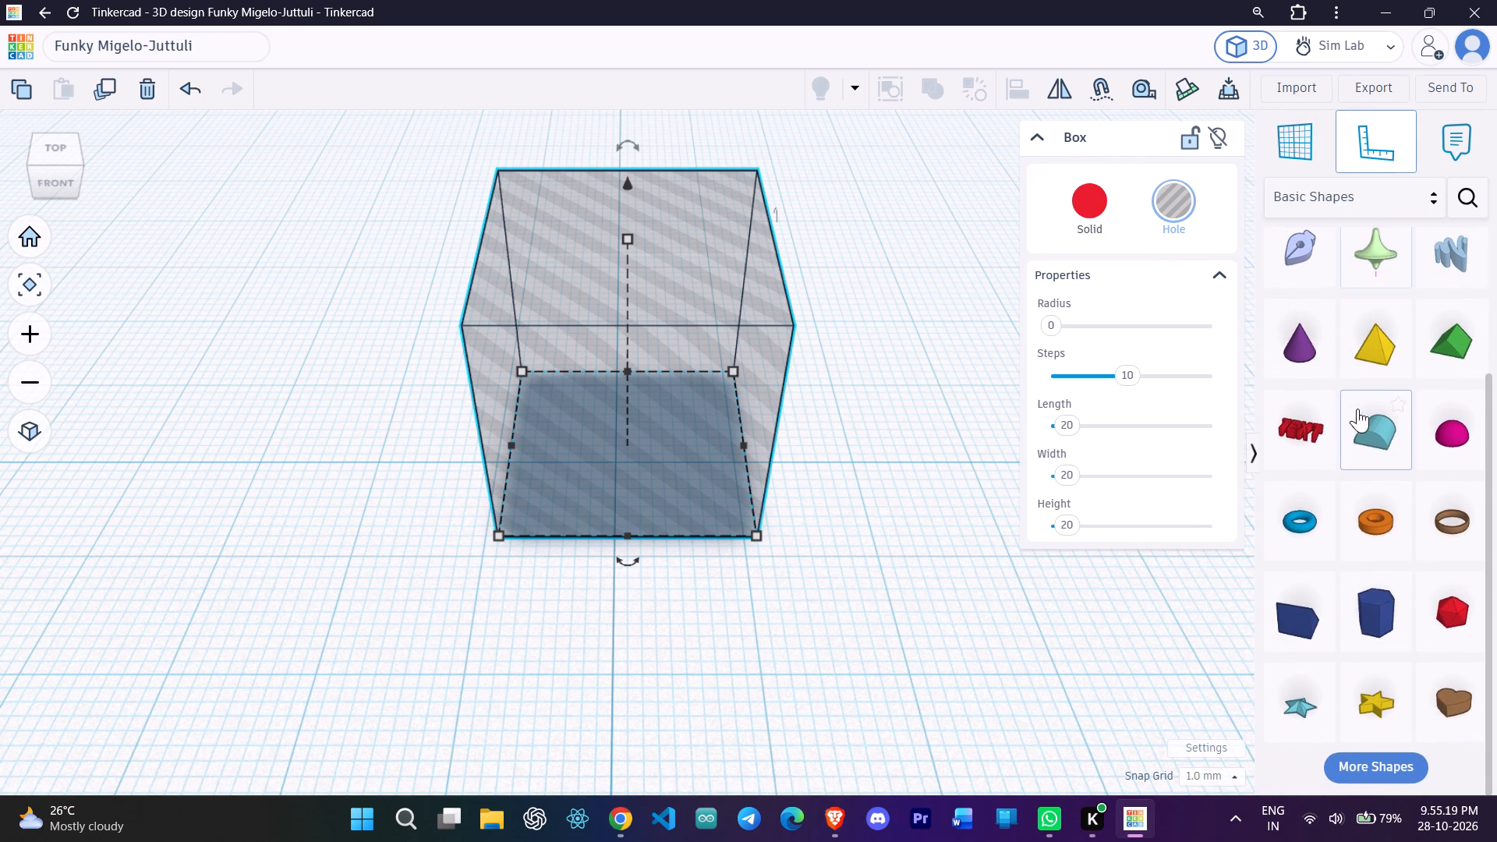
{"action": "left_click", "coordinate": [1337, 193]}
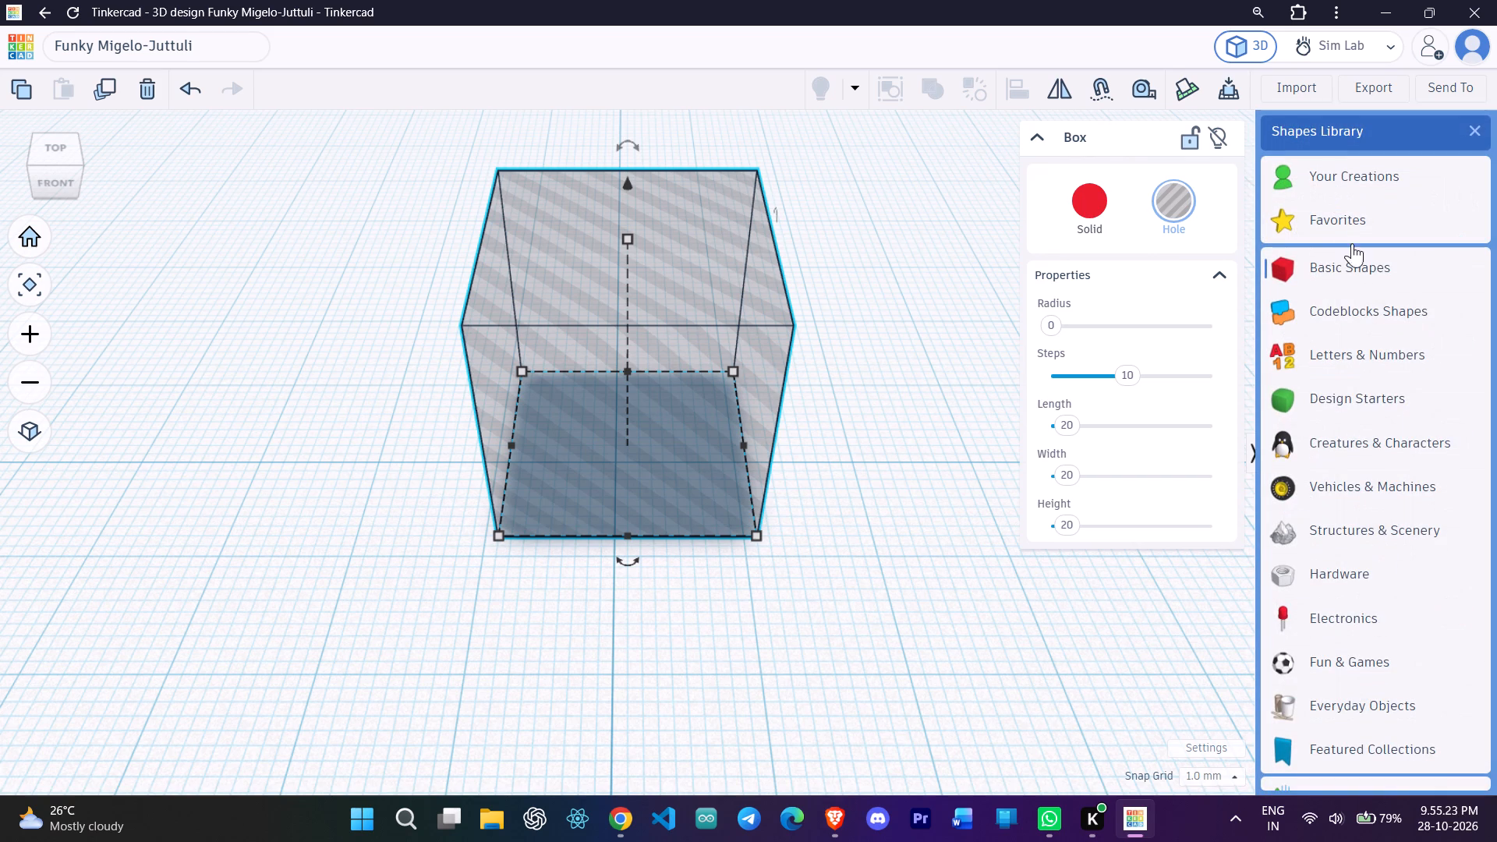
{"action": "scroll", "coordinate": [1358, 563], "scroll_direction": "down", "scroll_amount": 5}
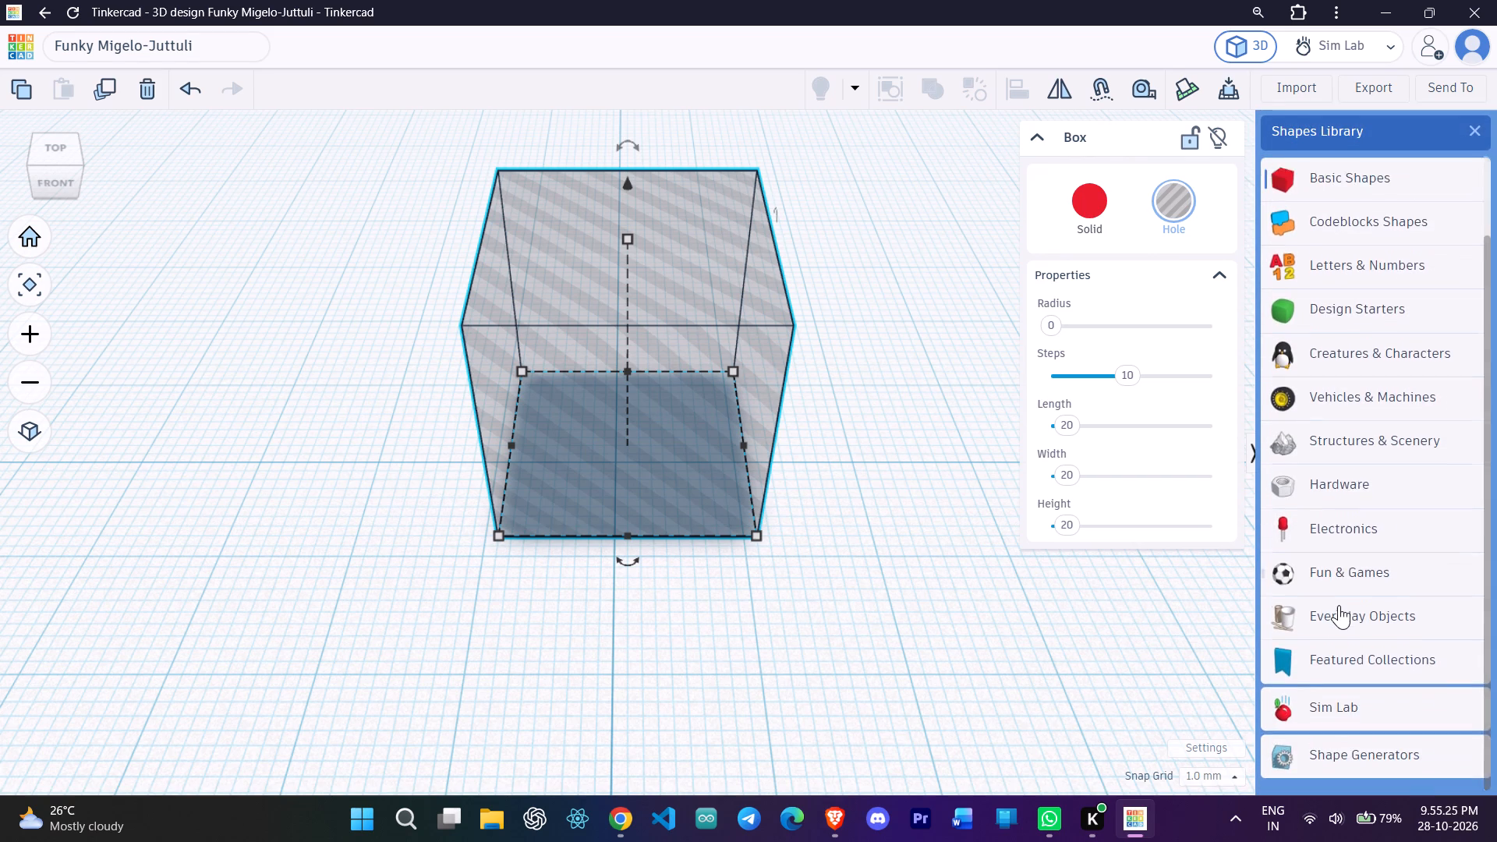
{"action": "scroll", "coordinate": [1339, 605], "scroll_direction": "down", "scroll_amount": 1}
{"action": "scroll", "coordinate": [1338, 605], "scroll_direction": "up", "scroll_amount": 5}
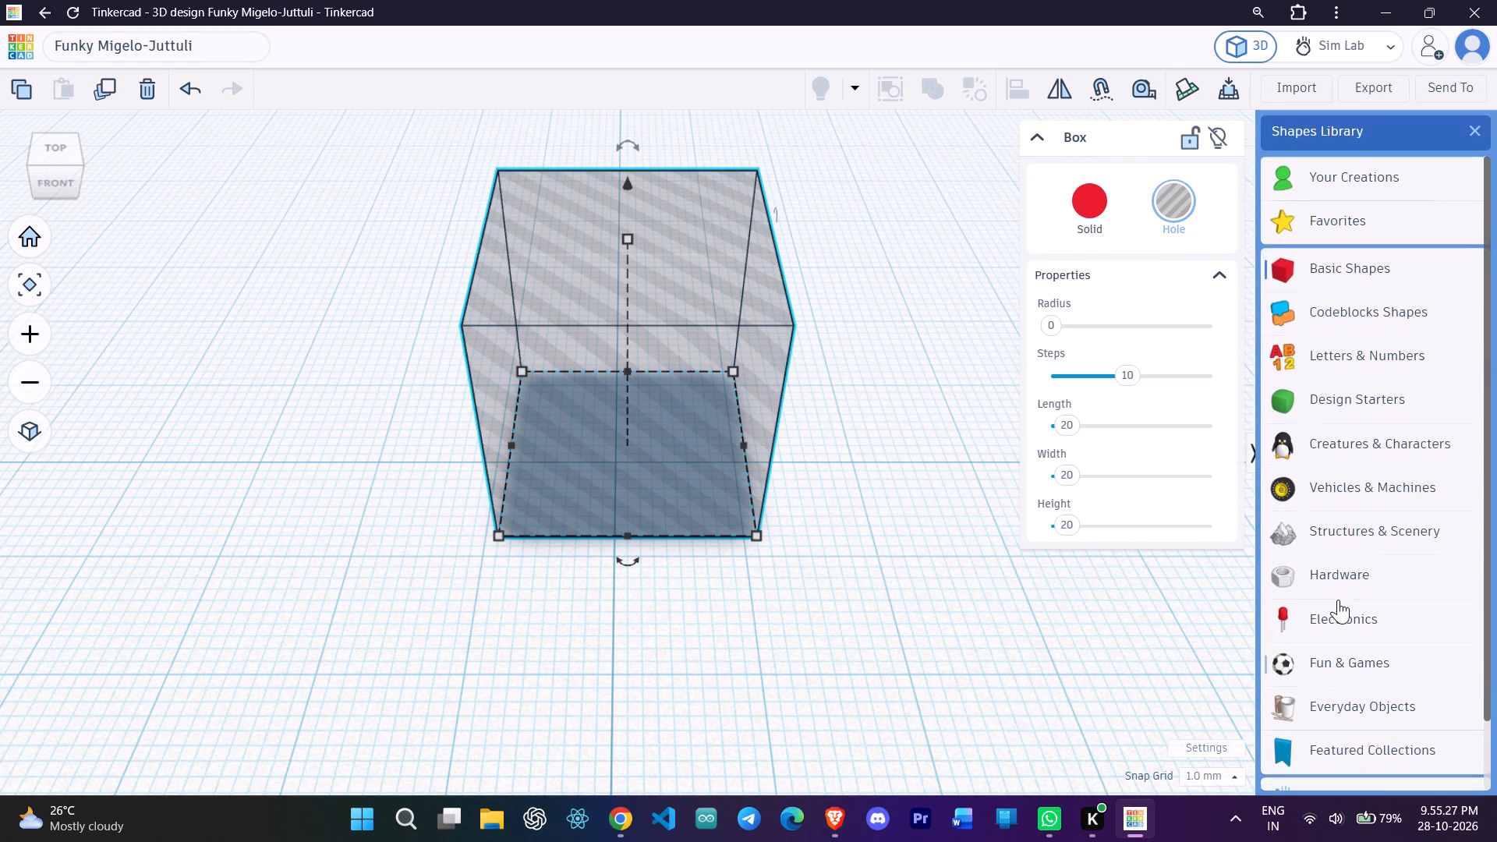
{"action": "left_click", "coordinate": [1359, 389]}
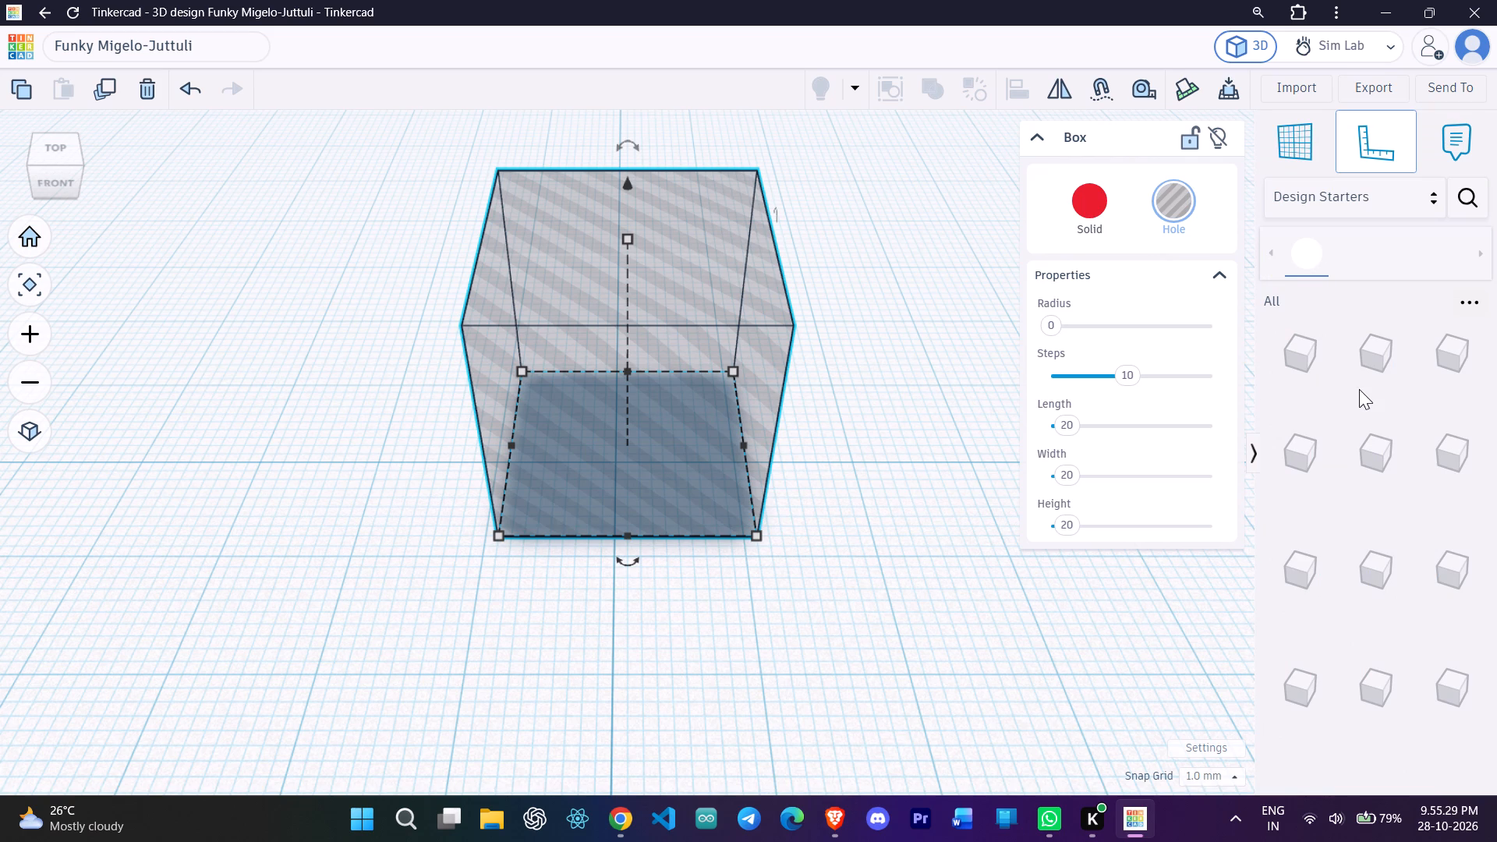
Place a new workplane on the top face of the box hole.
{"action": "left_click", "coordinate": [1310, 153]}
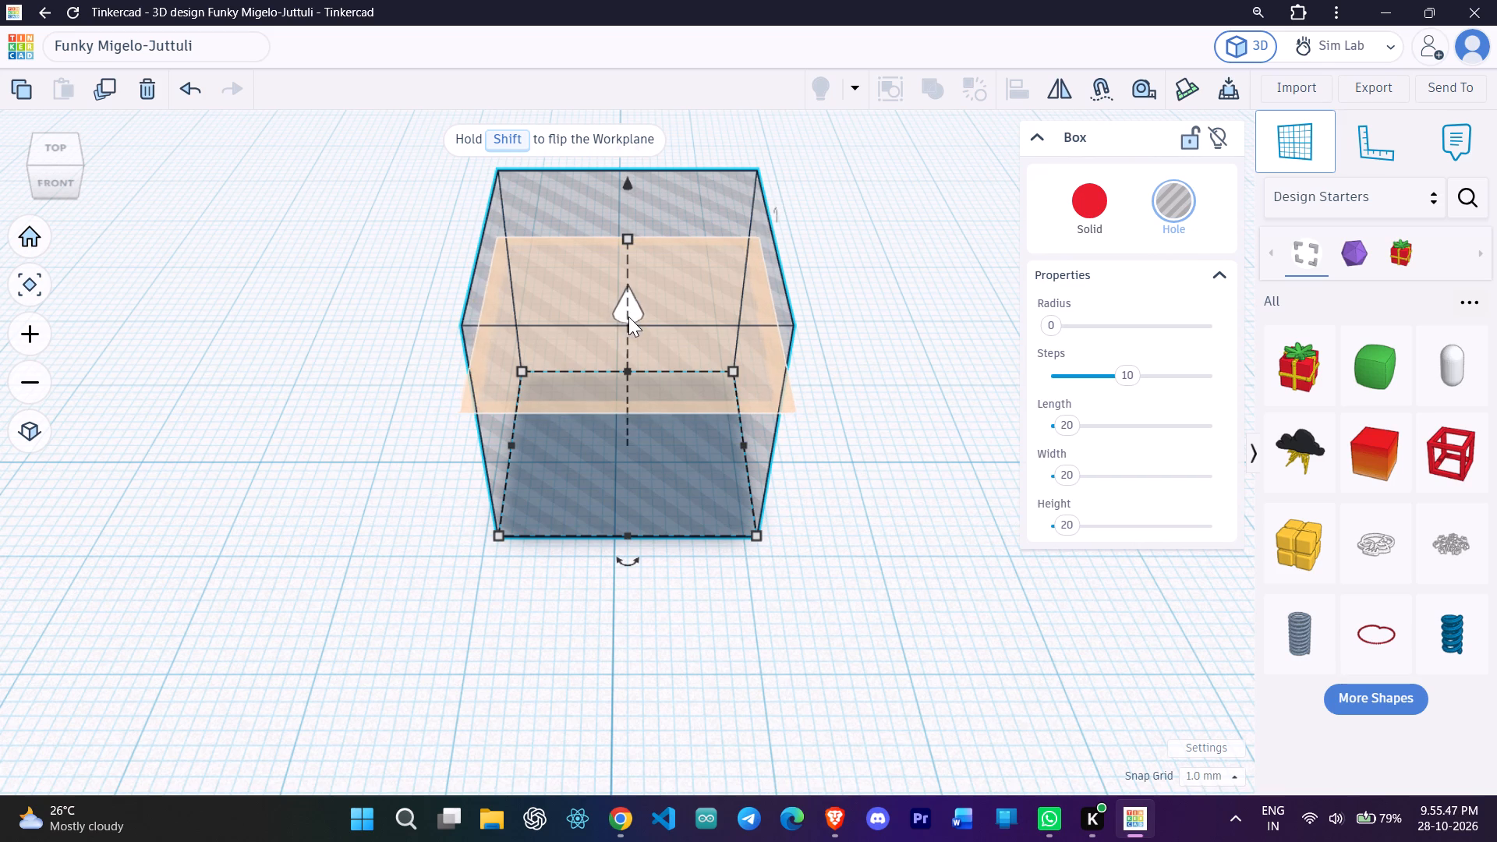
{"action": "left_click", "coordinate": [628, 317]}
{"action": "scroll", "coordinate": [628, 316], "scroll_direction": "up", "scroll_amount": 1}
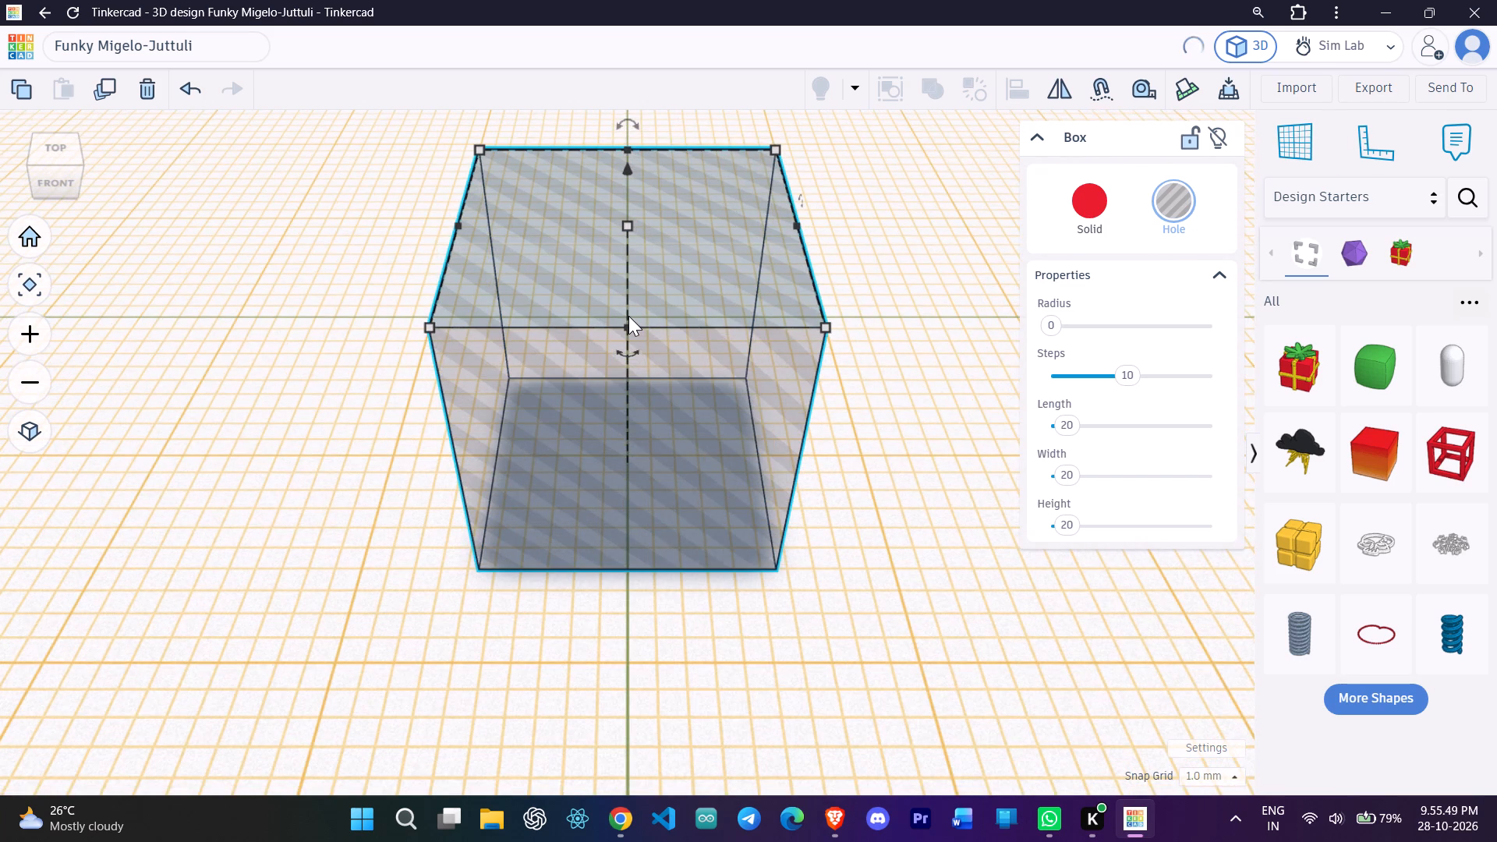
{"action": "scroll", "coordinate": [628, 316], "scroll_direction": "down", "scroll_amount": 1}
{"action": "left_click", "coordinate": [639, 307]}
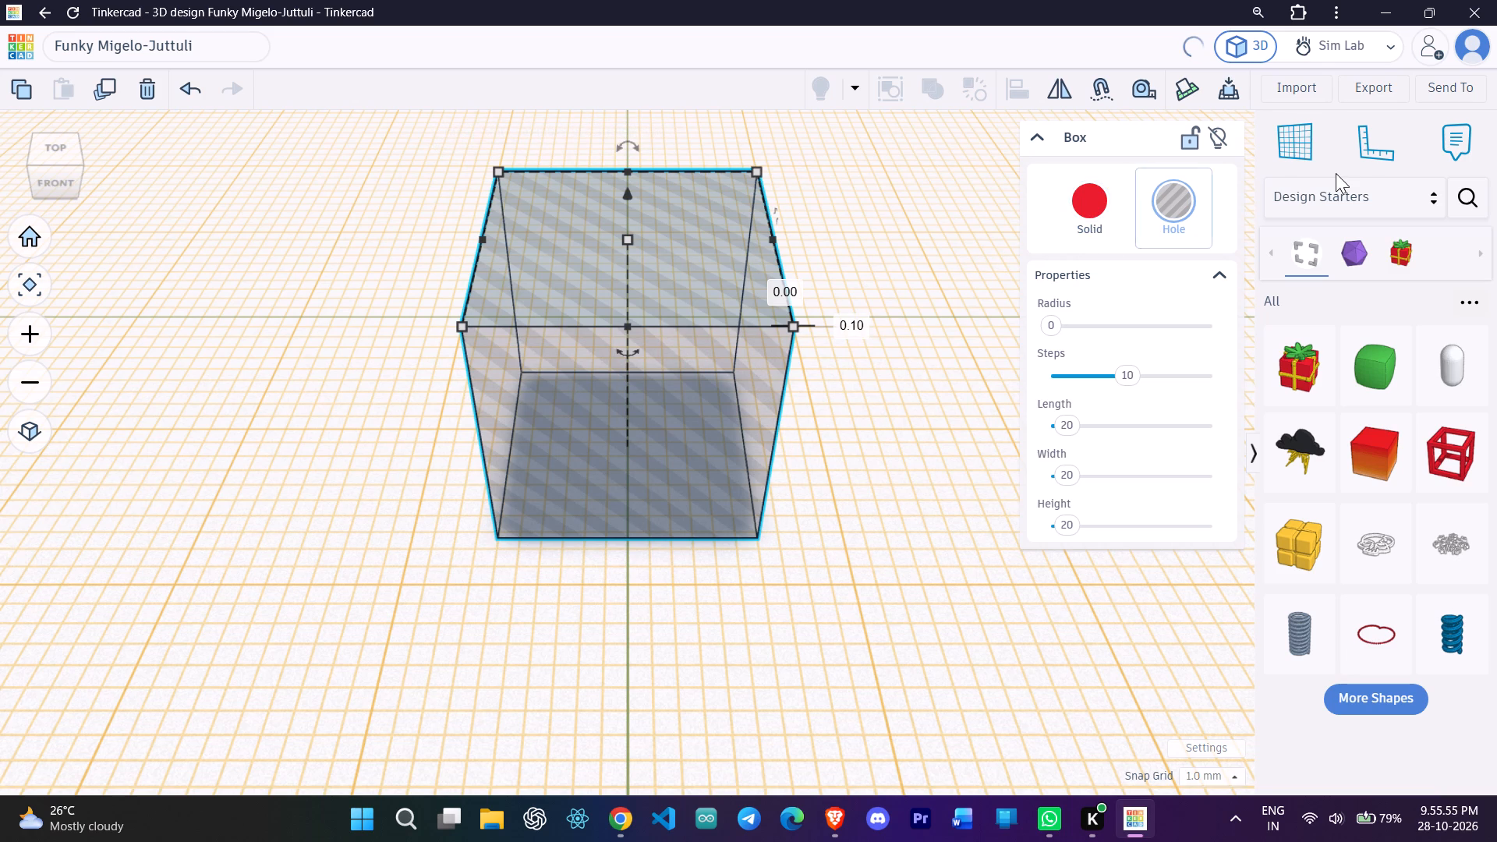
{"action": "left_click", "coordinate": [1308, 151]}
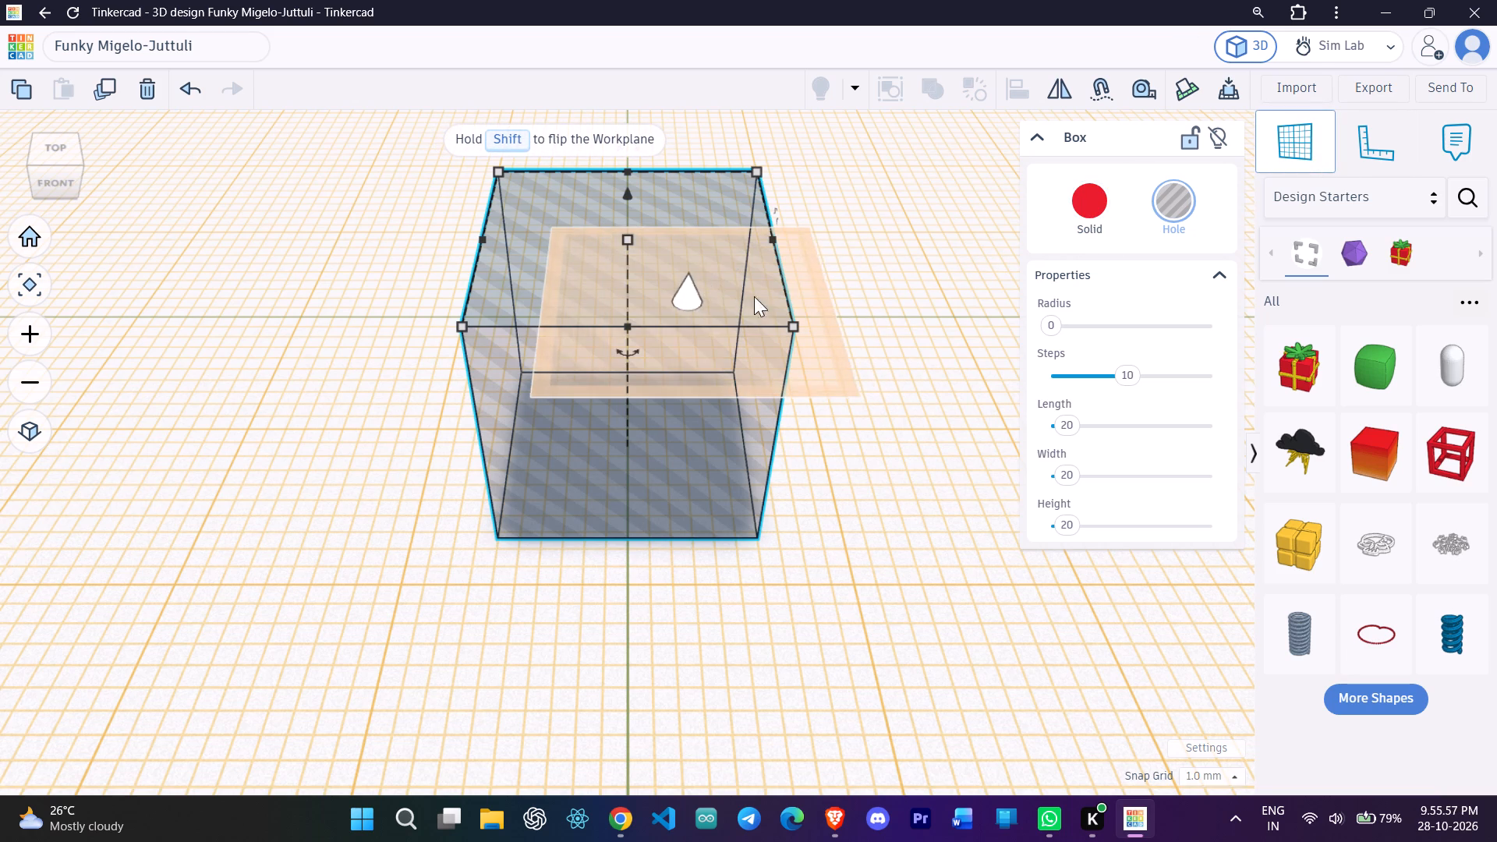
{"action": "left_click", "coordinate": [1311, 136]}
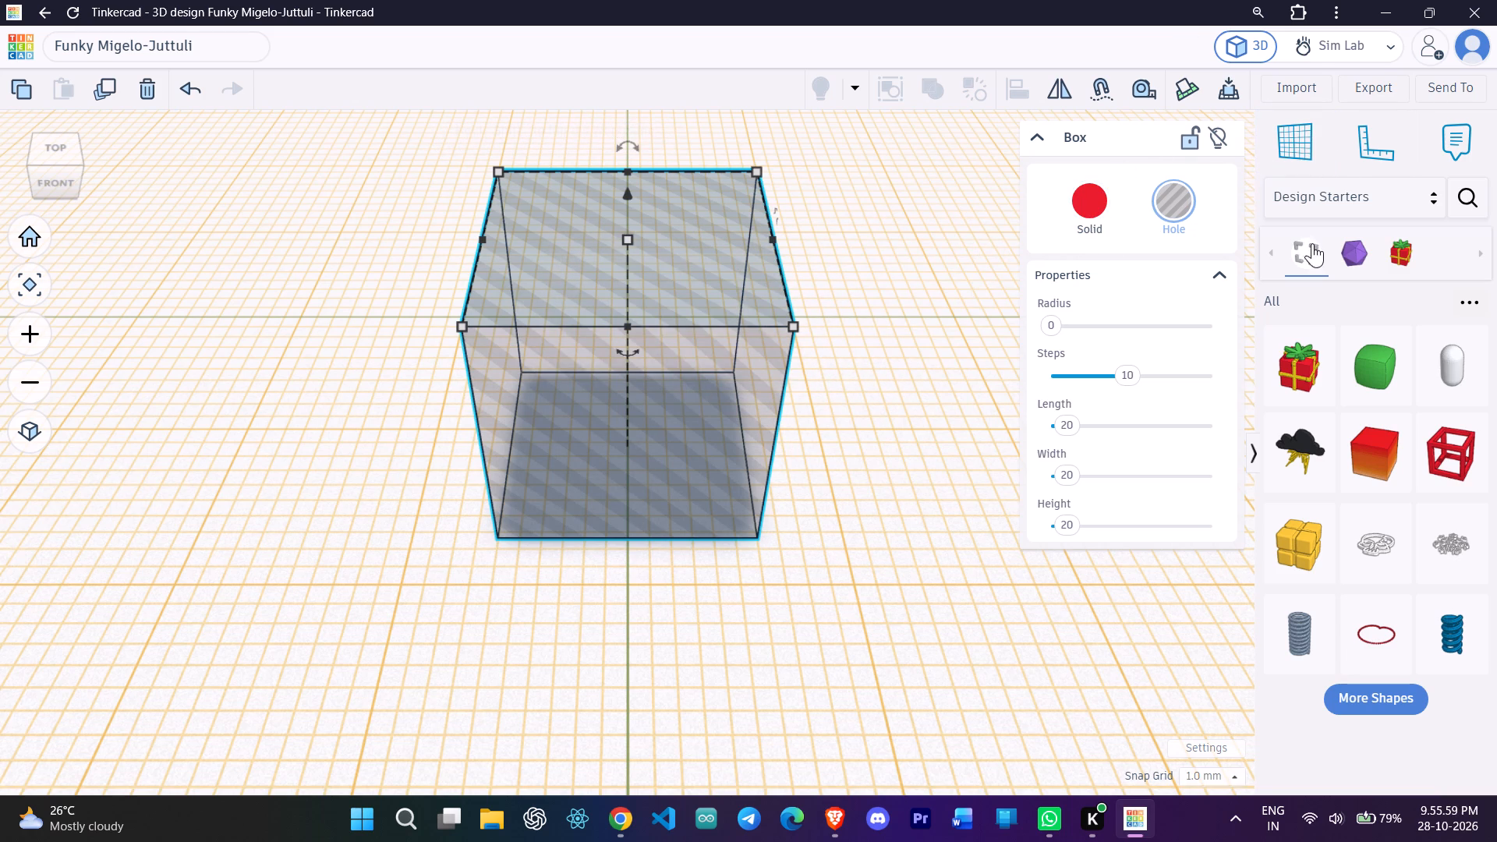
Look through the Design Starters collection, and return to Basic Shapes to browse the available shapes.
{"action": "scroll", "coordinate": [1395, 441], "scroll_direction": "down", "scroll_amount": 5}
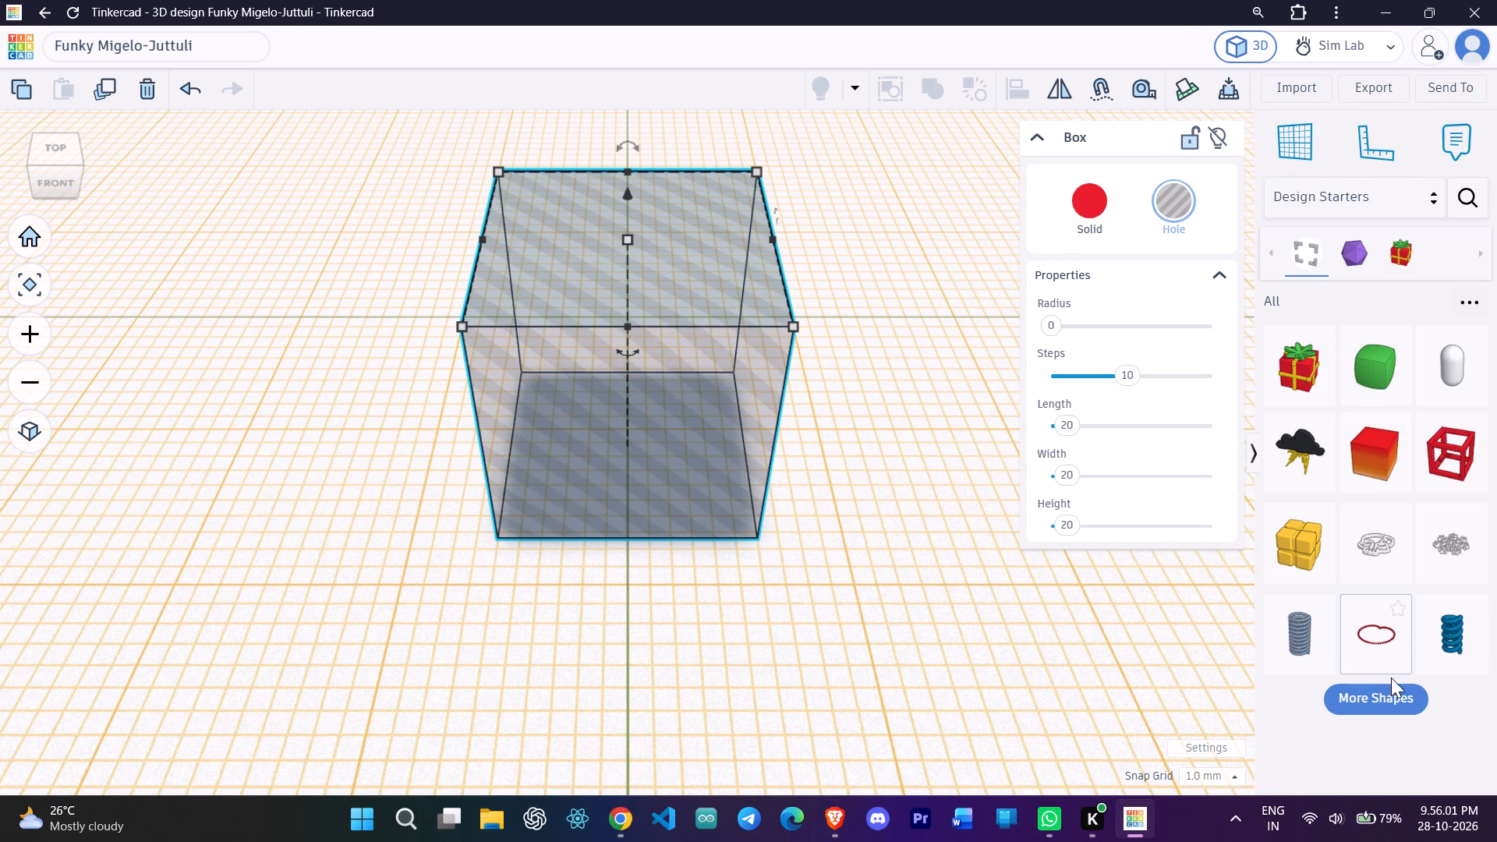
{"action": "left_click", "coordinate": [1390, 688]}
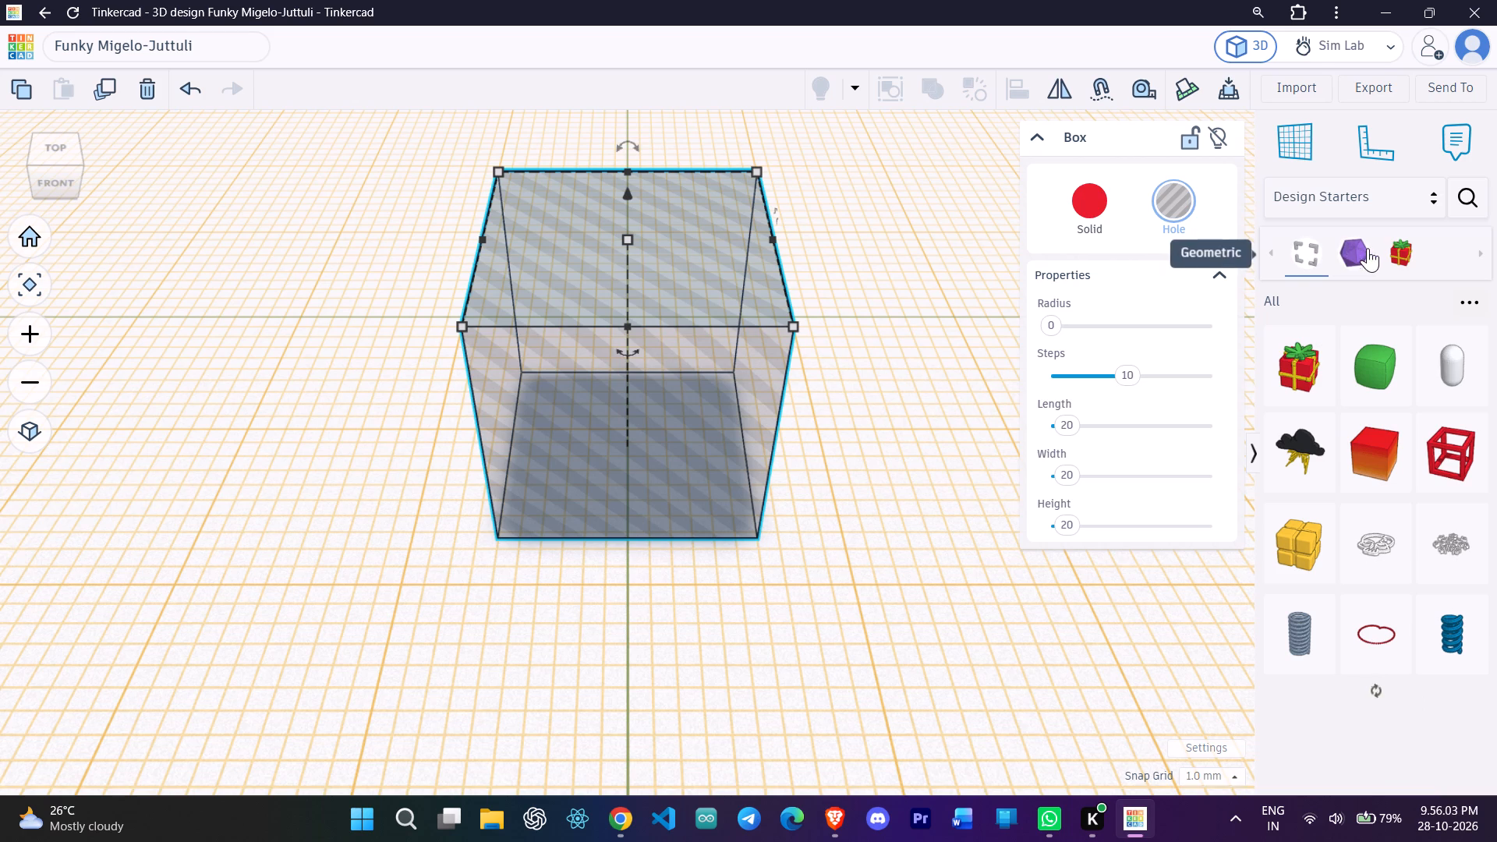
{"action": "left_click", "coordinate": [1325, 190]}
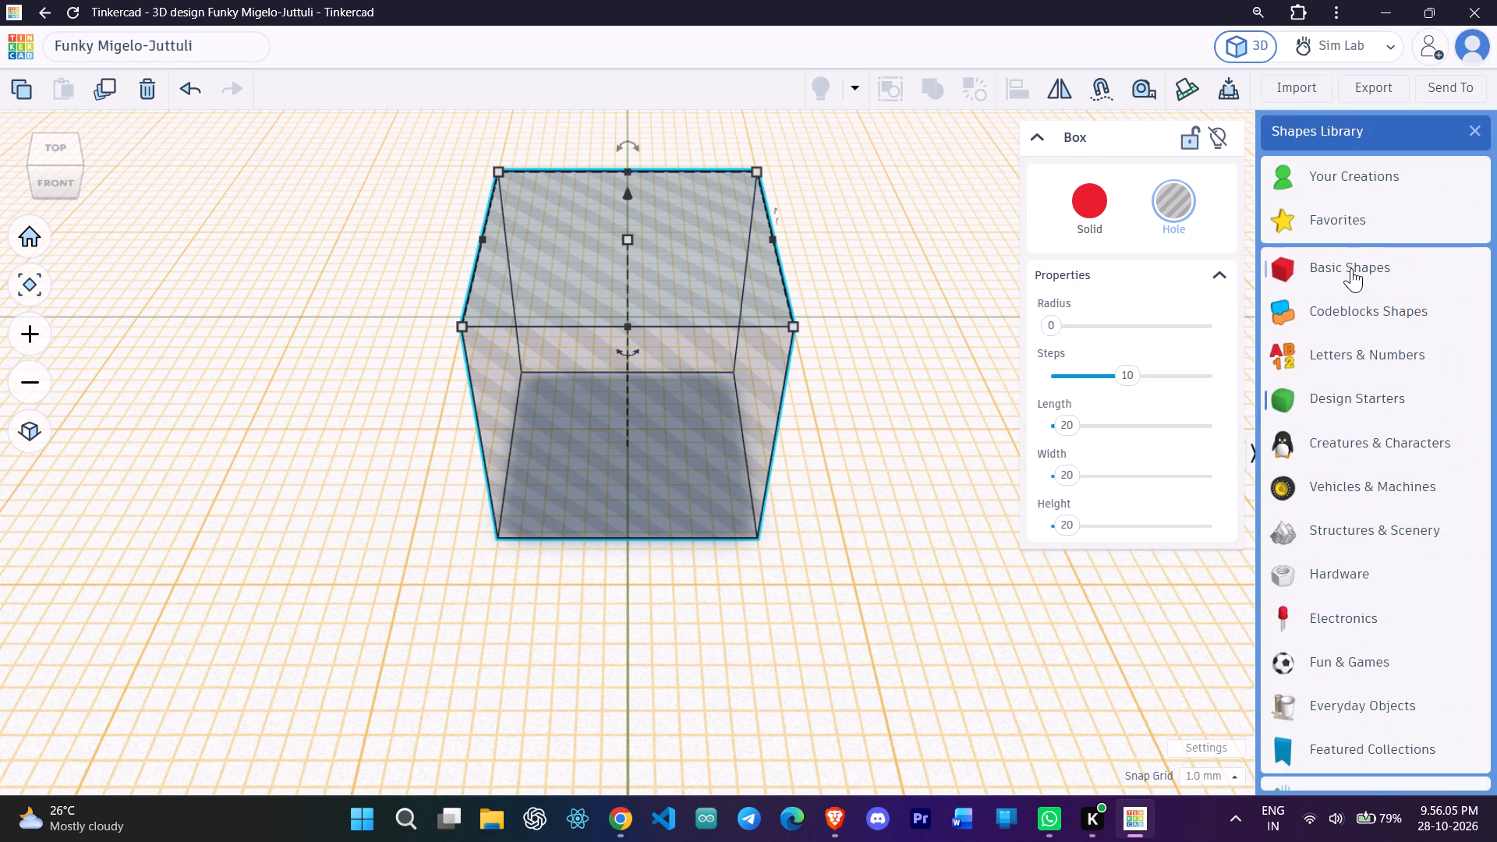
{"action": "left_click", "coordinate": [1347, 271]}
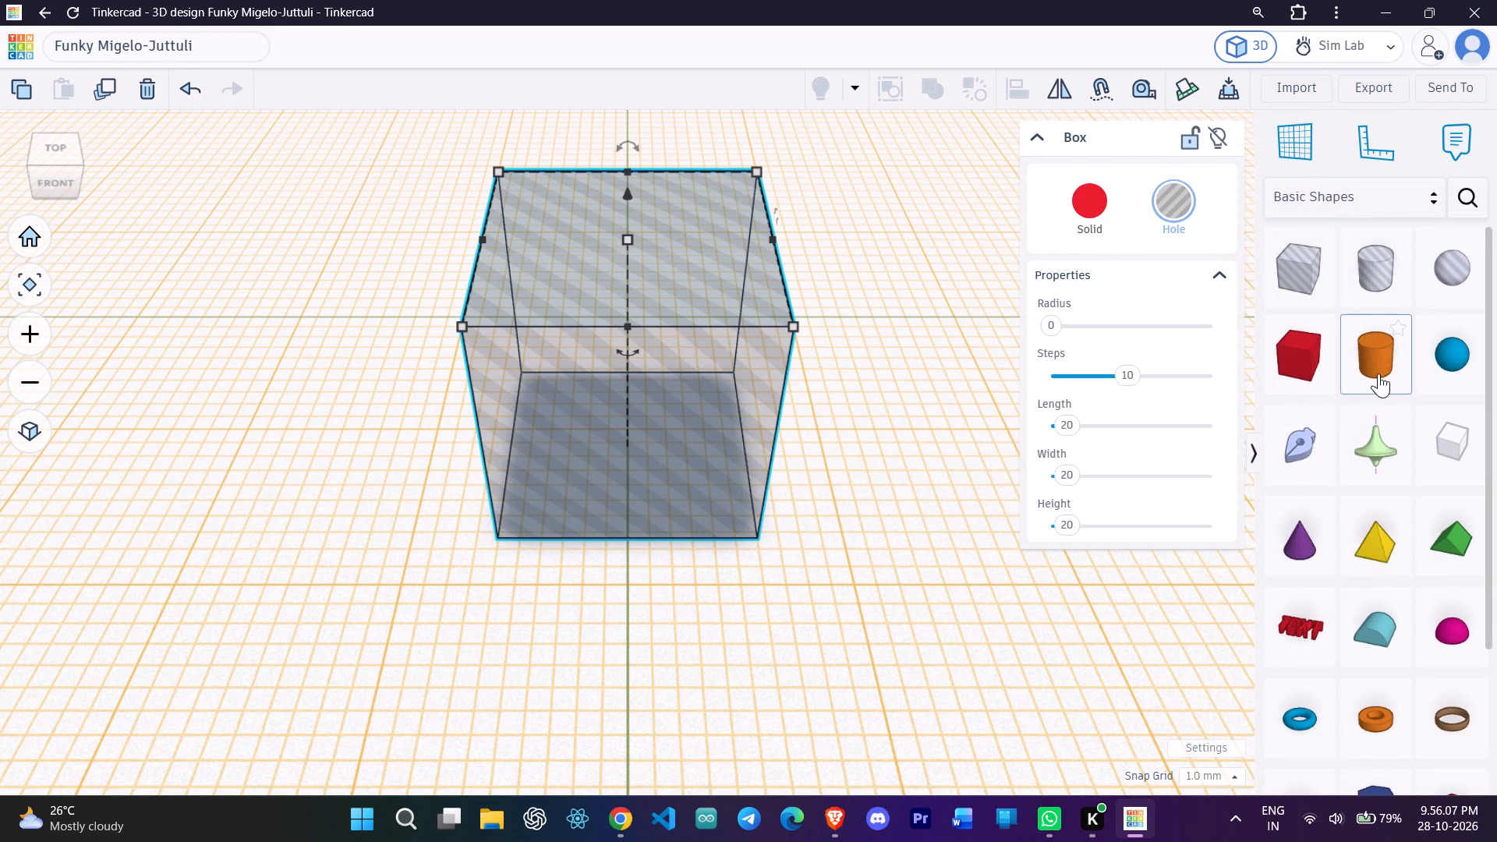
{"action": "scroll", "coordinate": [1378, 366], "scroll_direction": "down", "scroll_amount": 10}
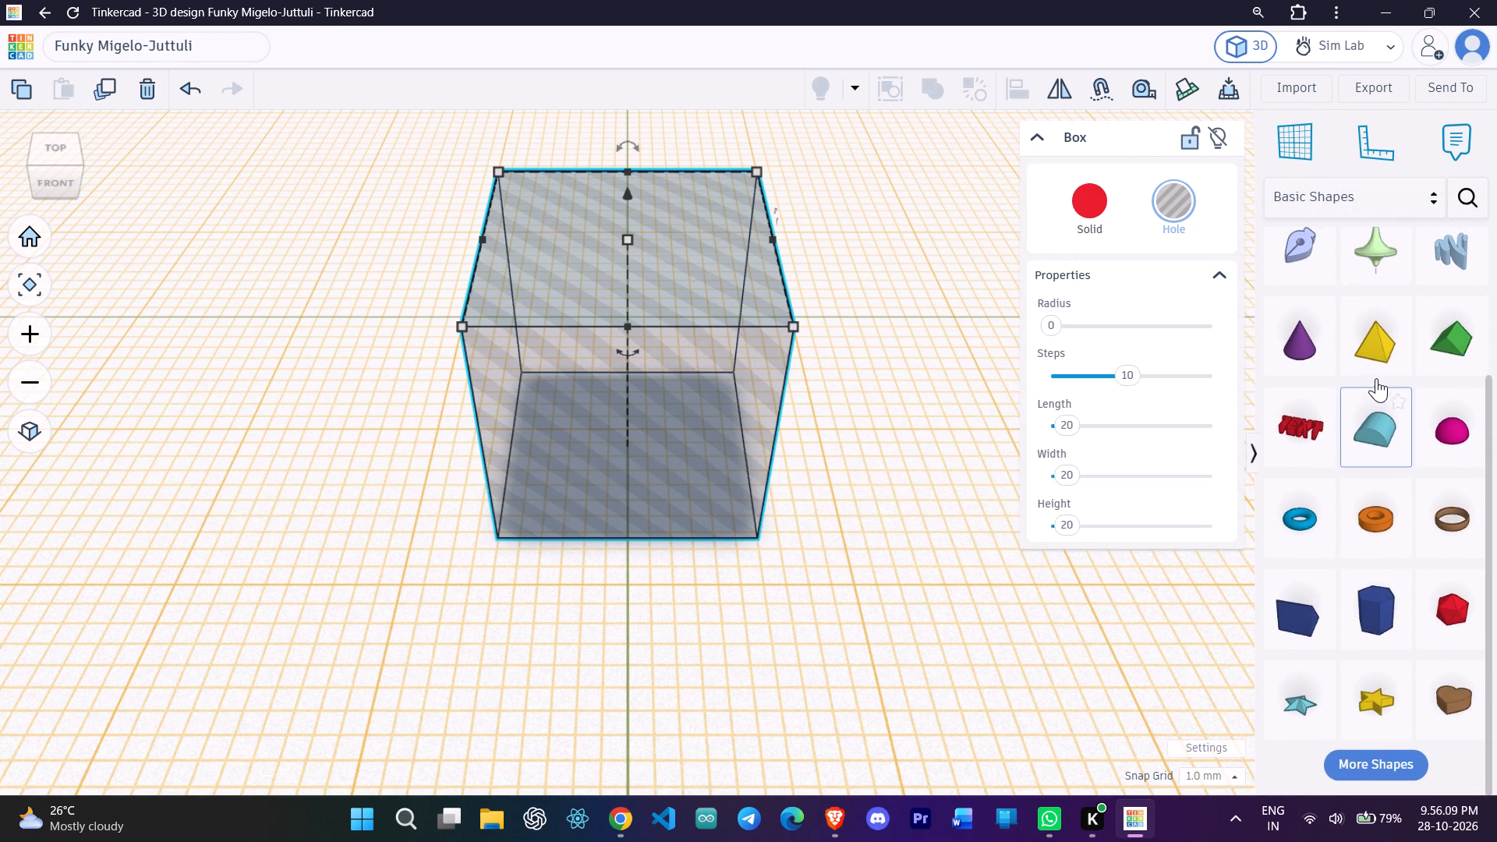
{"action": "scroll", "coordinate": [1378, 369], "scroll_direction": "up", "scroll_amount": 8}
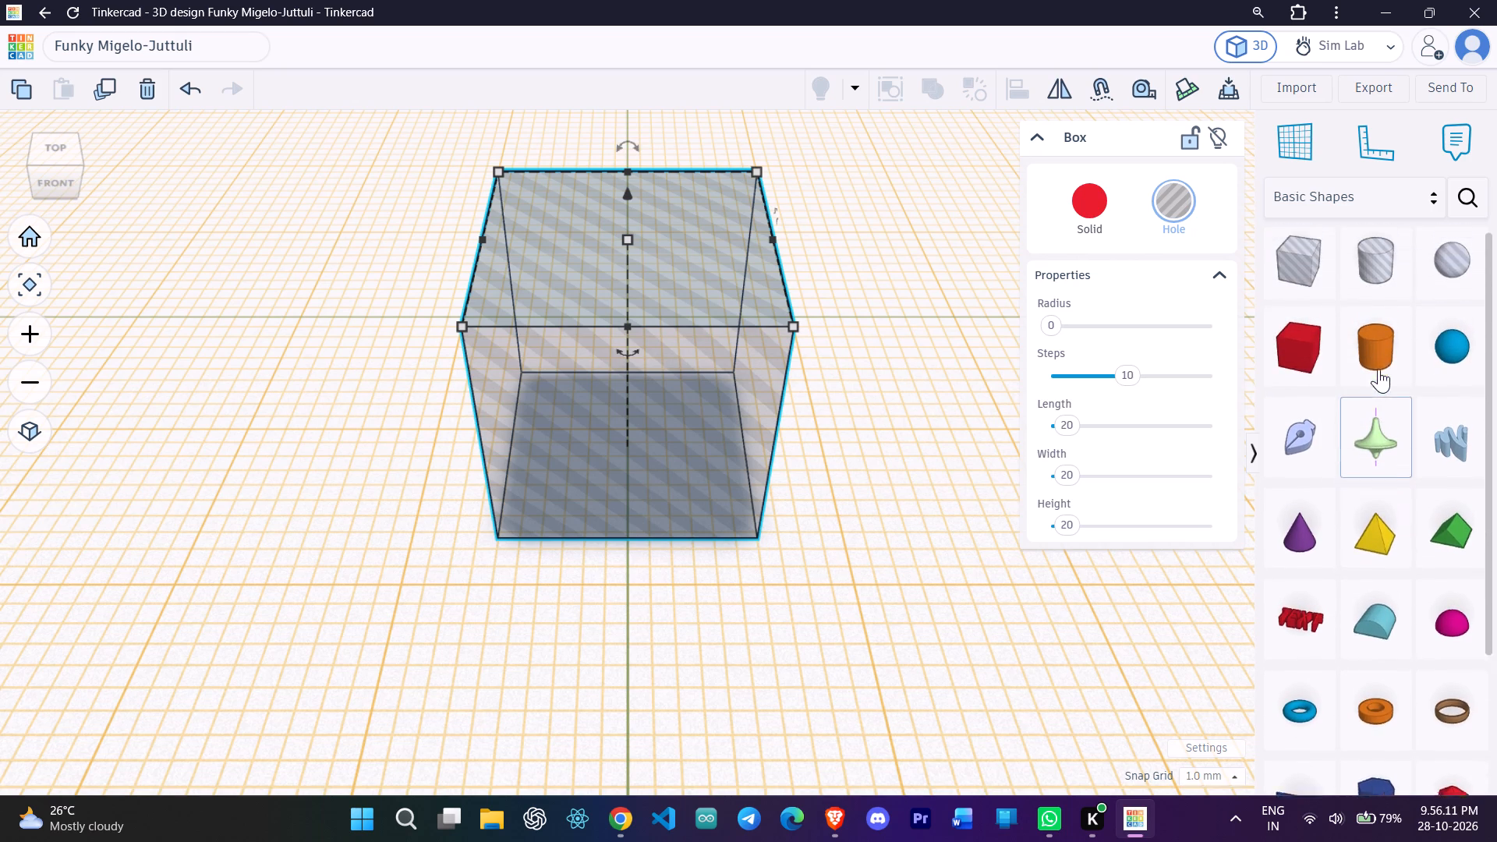
{"action": "scroll", "coordinate": [1378, 369], "scroll_direction": "up", "scroll_amount": 4}
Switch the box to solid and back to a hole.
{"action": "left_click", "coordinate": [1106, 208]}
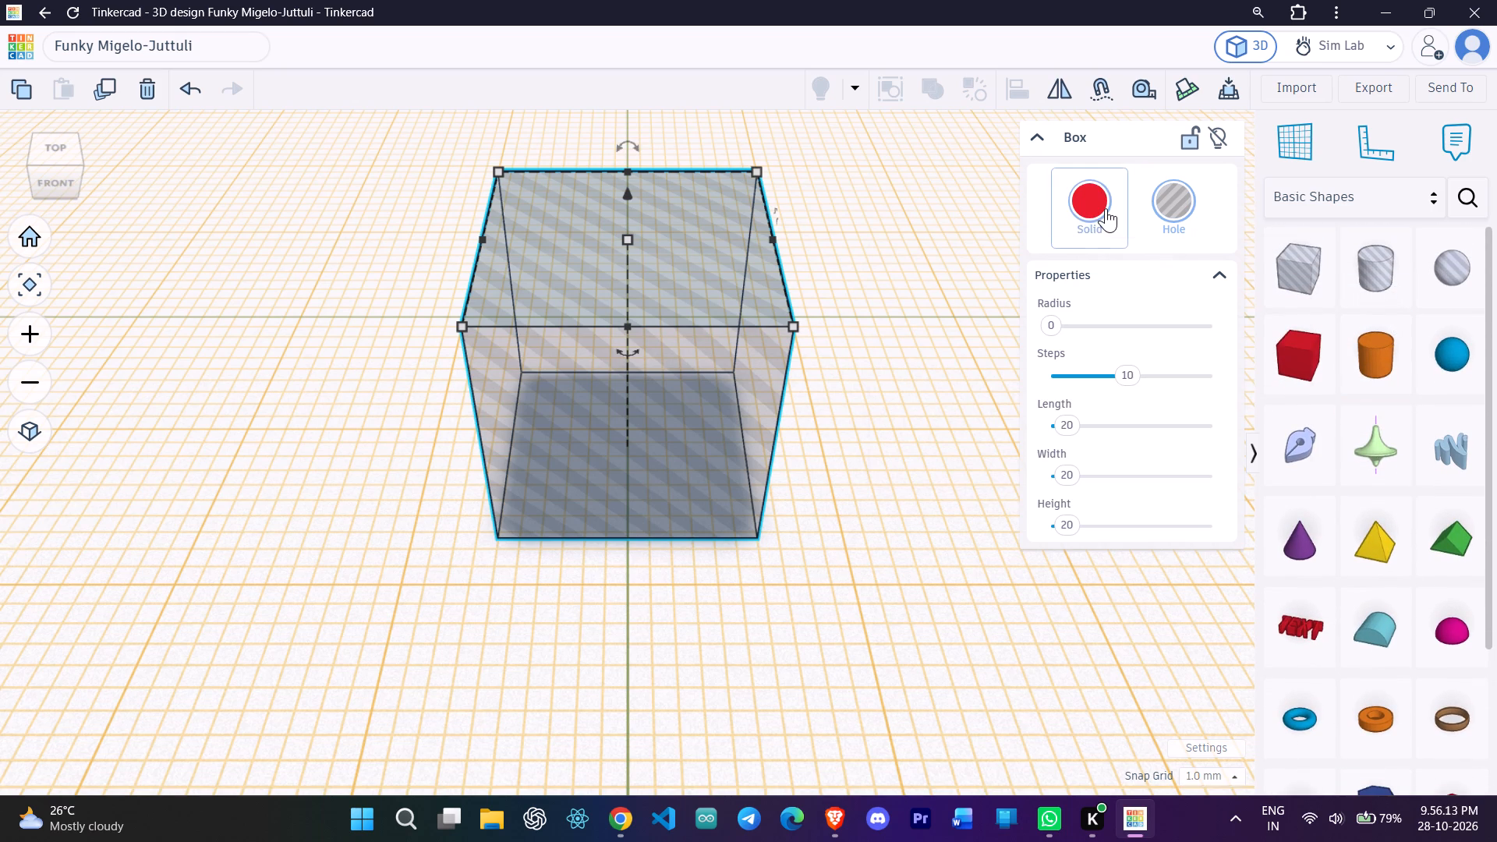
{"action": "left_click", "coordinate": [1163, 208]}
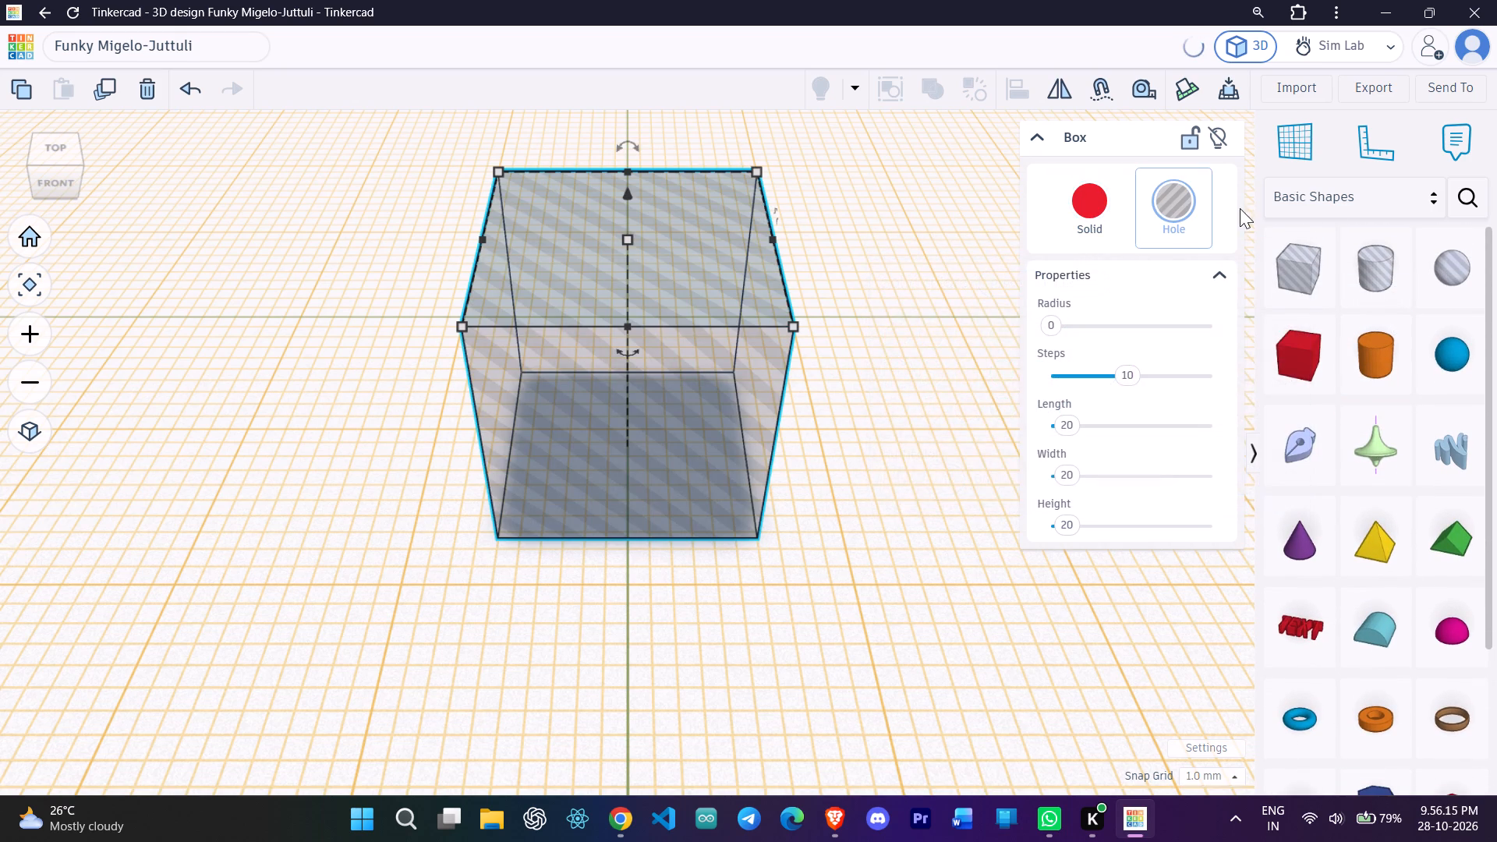
Examine the shape library categories again and browse the whole Basic Shapes collection.
{"action": "left_click", "coordinate": [1358, 202]}
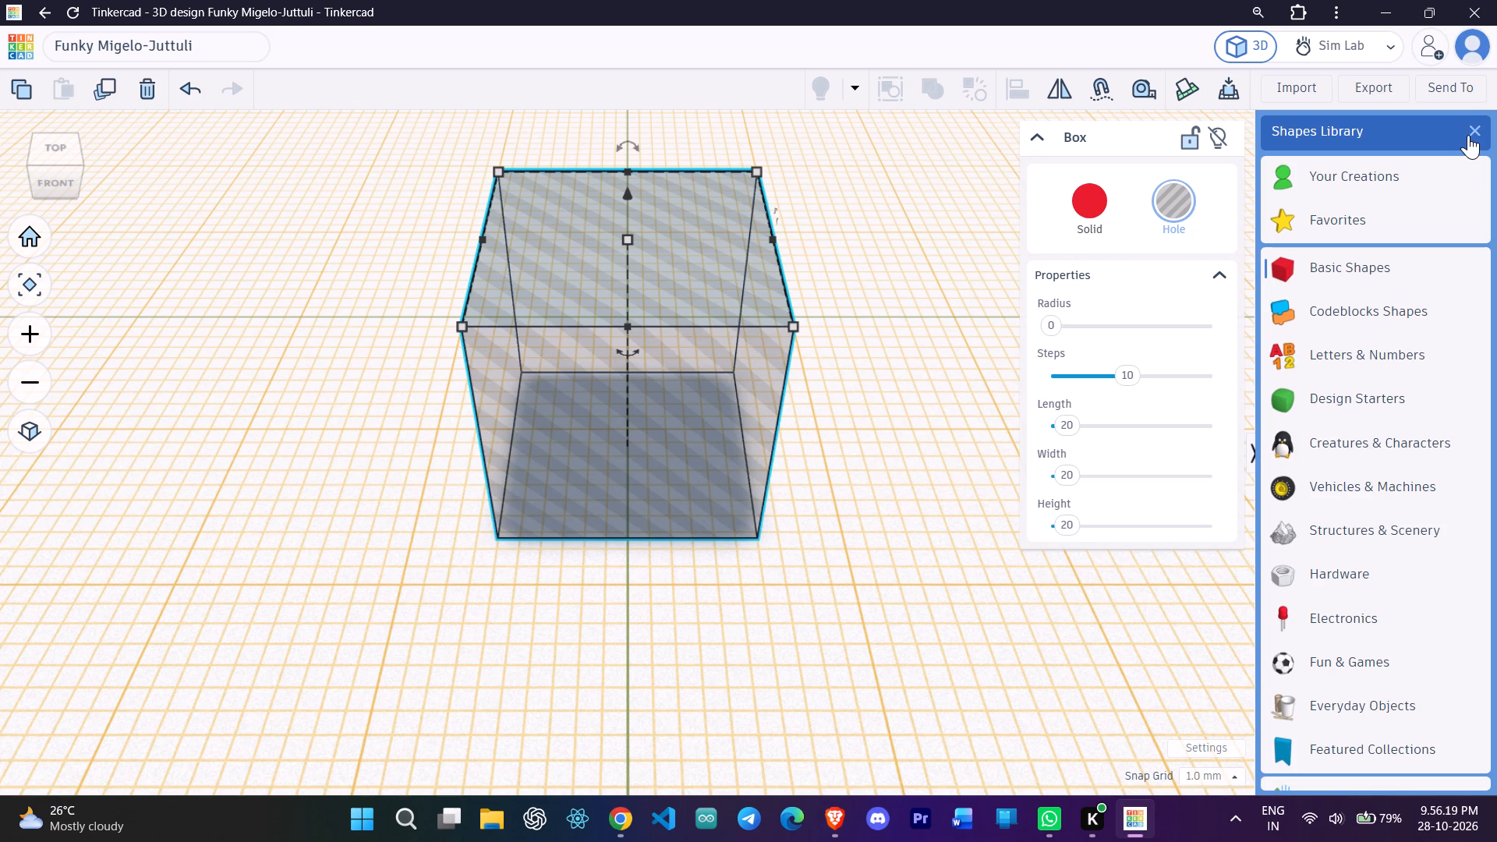
{"action": "scroll", "coordinate": [1399, 383], "scroll_direction": "down", "scroll_amount": 1}
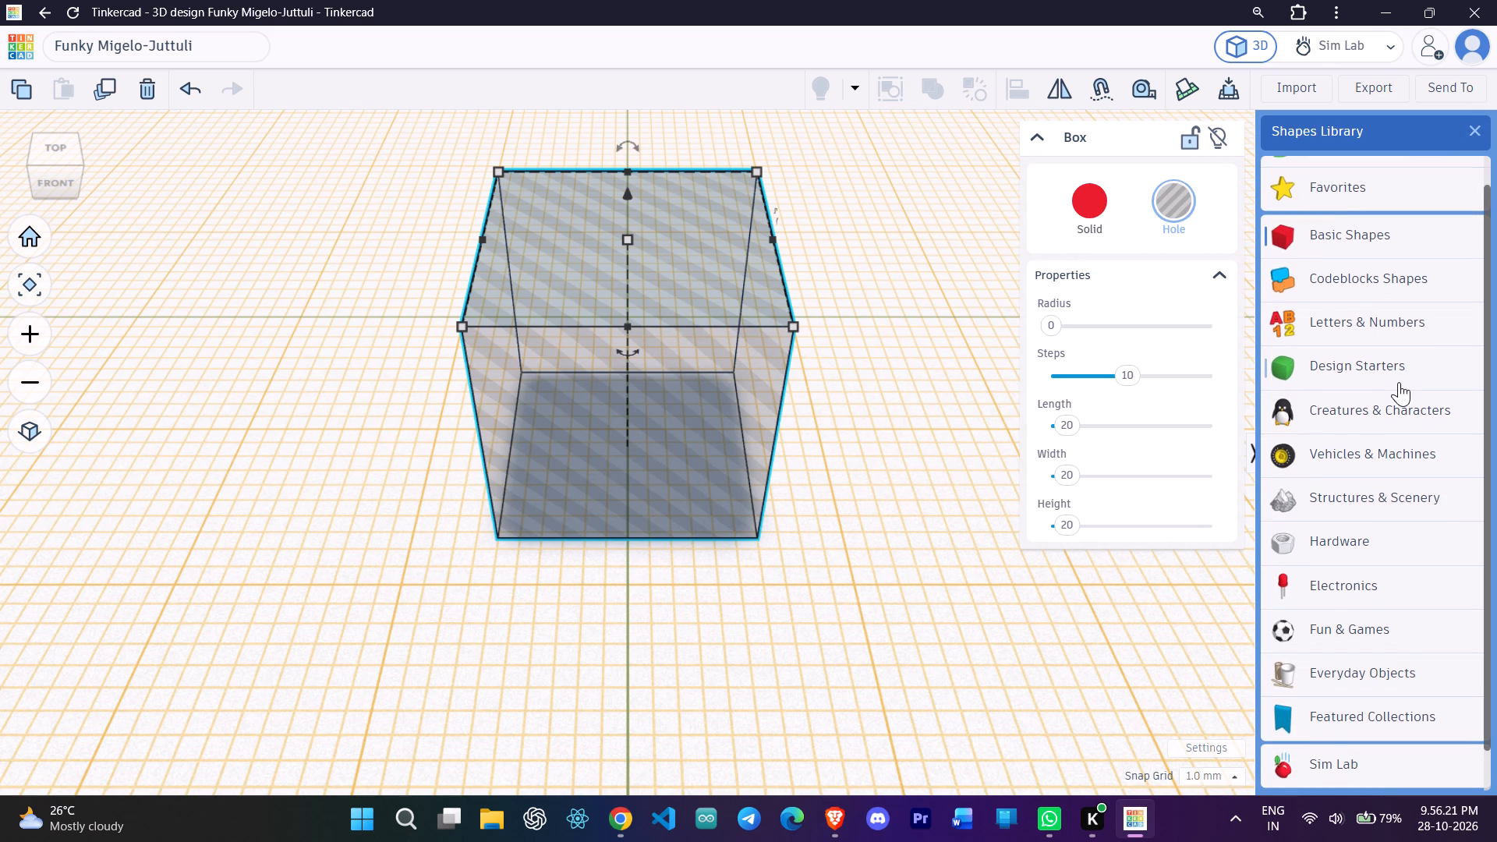
{"action": "scroll", "coordinate": [1399, 382], "scroll_direction": "down", "scroll_amount": 1}
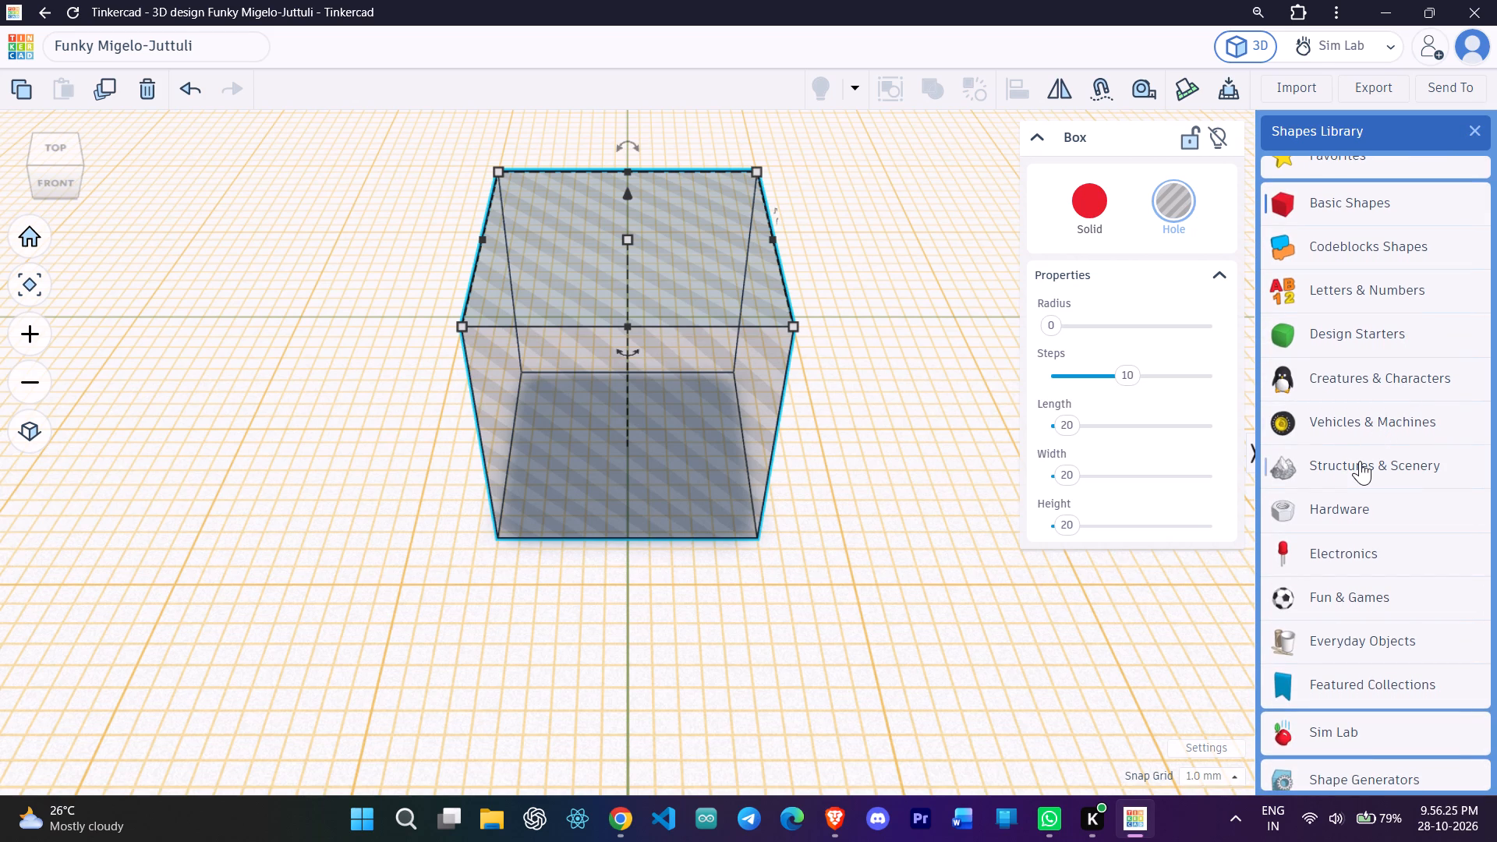
{"action": "scroll", "coordinate": [1360, 461], "scroll_direction": "up", "scroll_amount": 3}
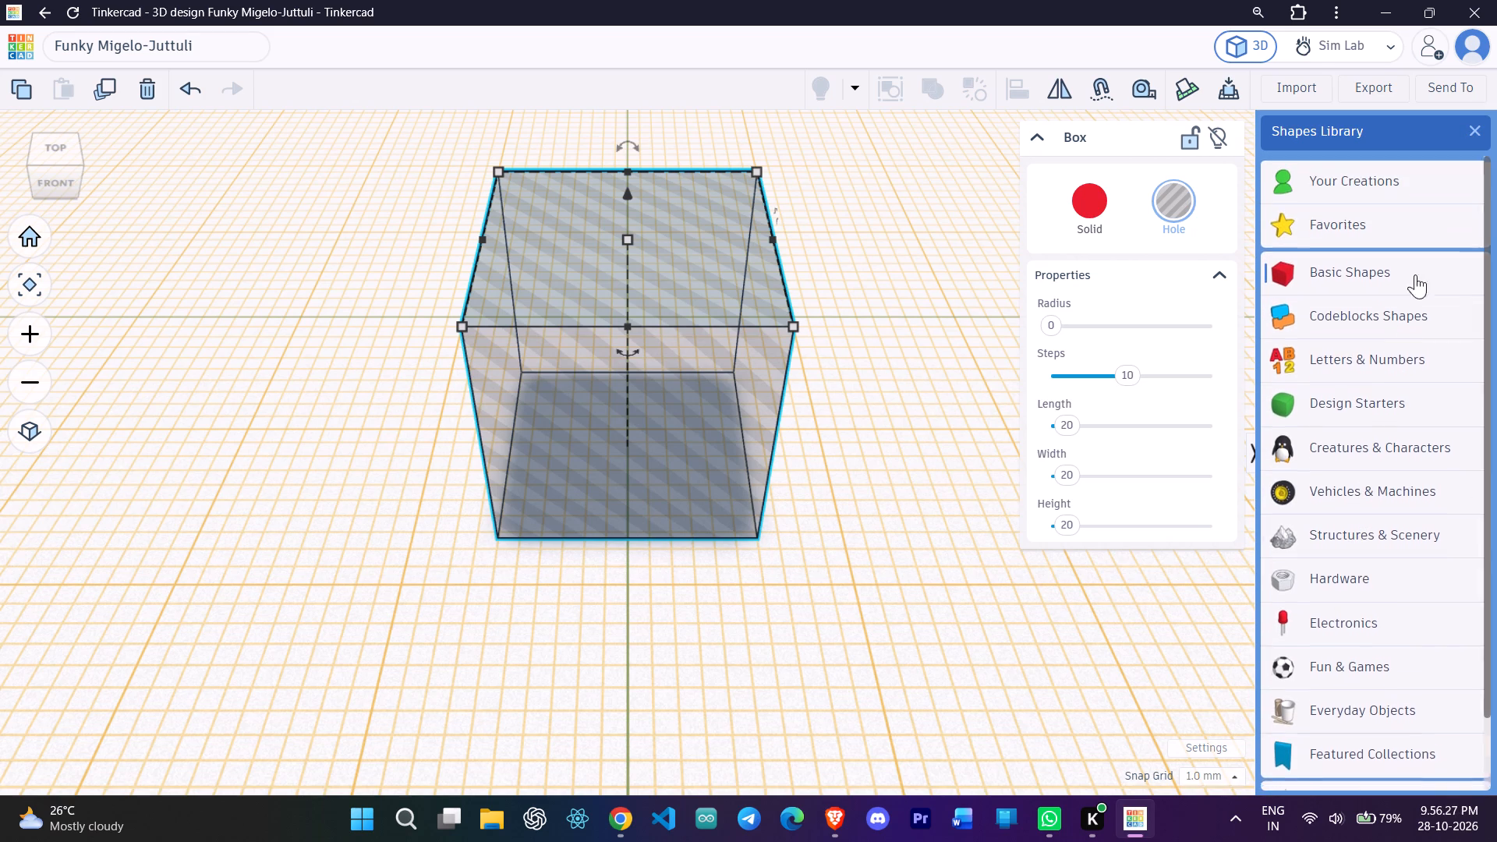
{"action": "left_click", "coordinate": [1473, 132]}
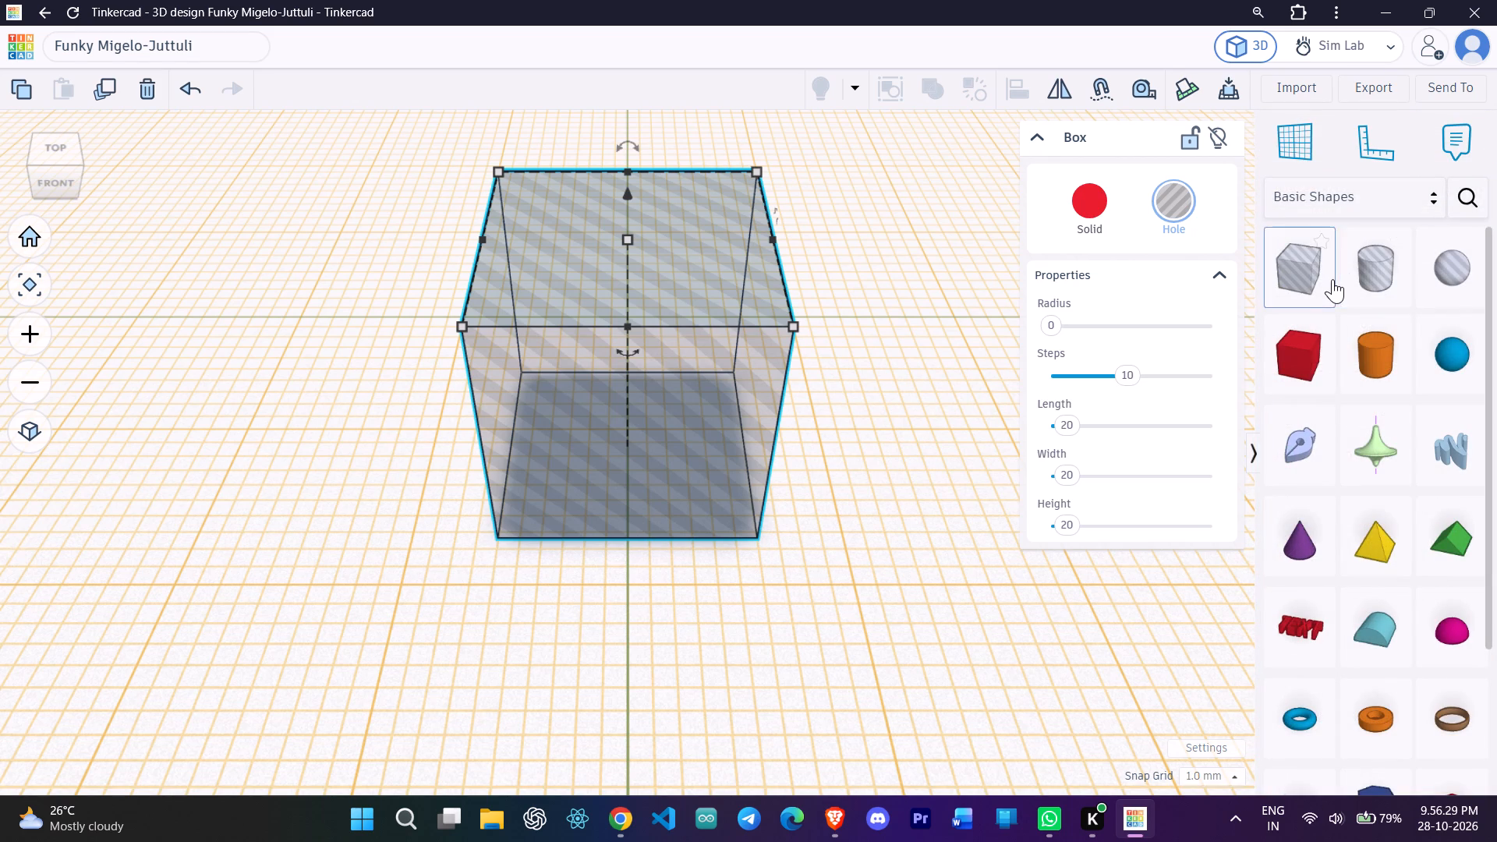
{"action": "scroll", "coordinate": [1386, 364], "scroll_direction": "down", "scroll_amount": 3}
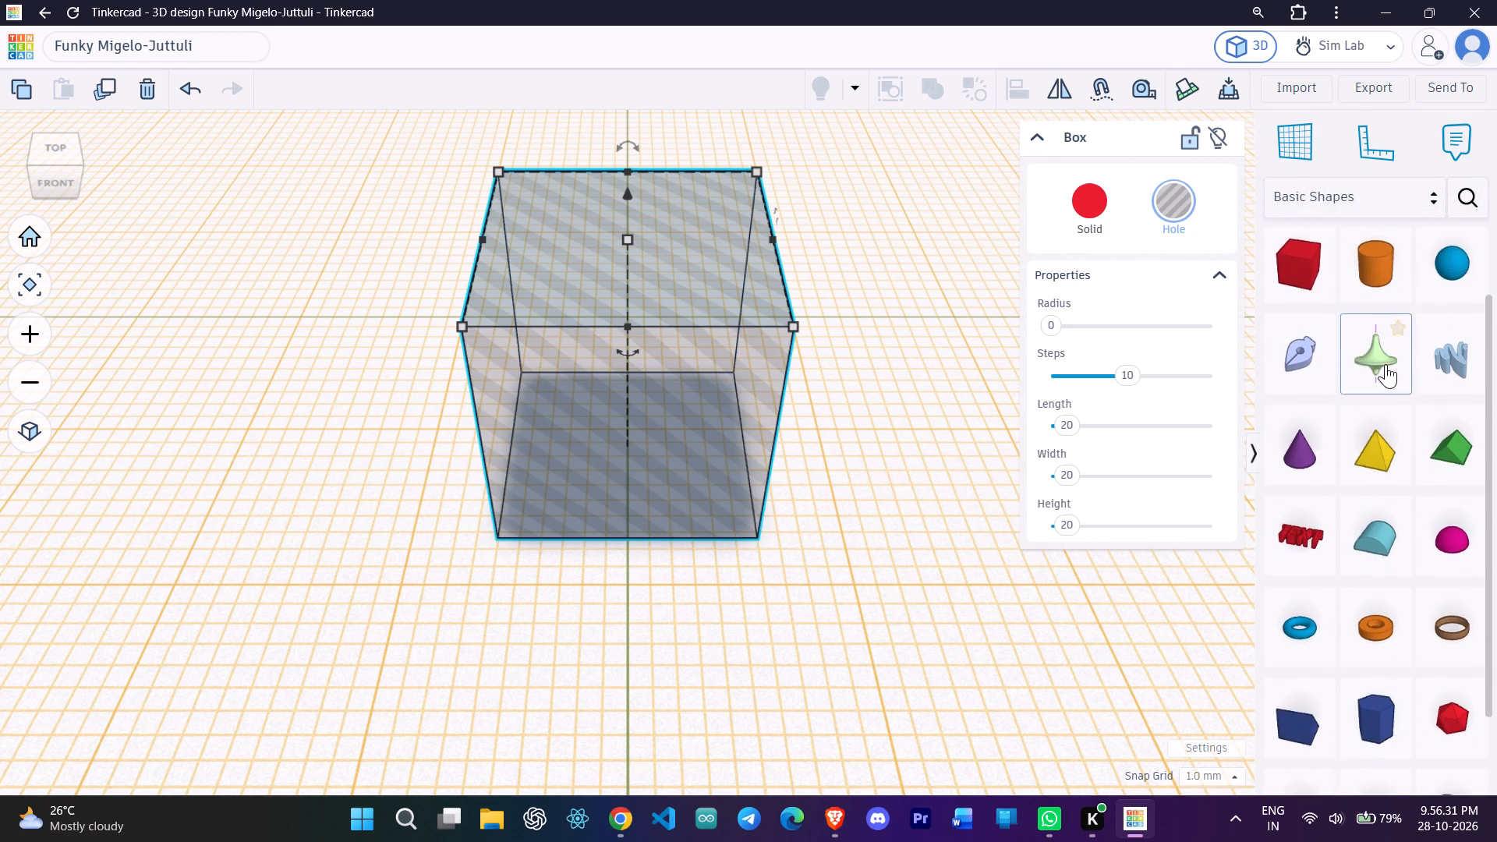
{"action": "scroll", "coordinate": [1386, 364], "scroll_direction": "down", "scroll_amount": 5}
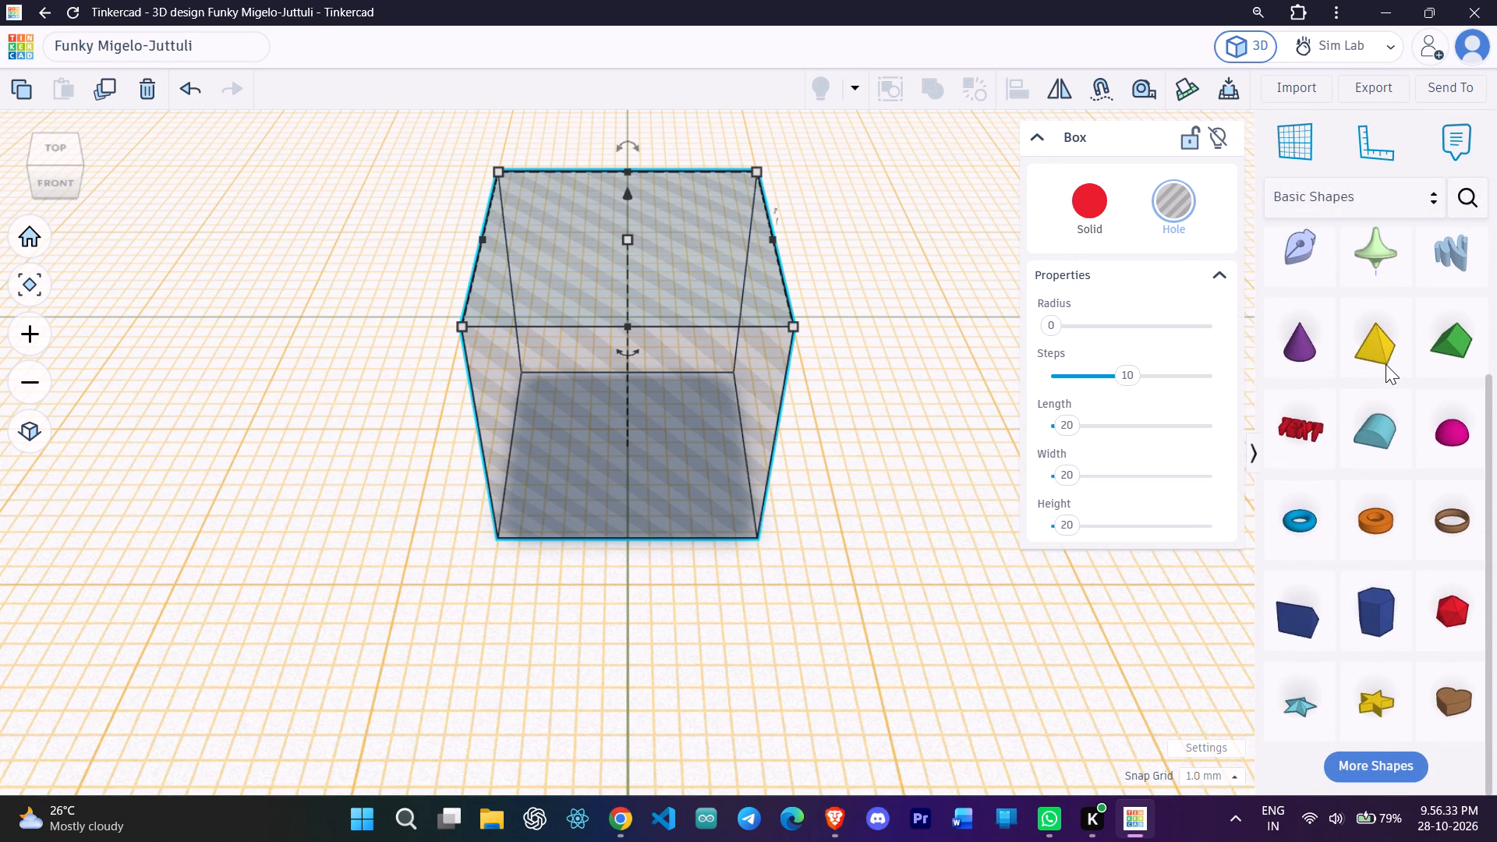
Search the community shapes for "rectangle", check the source and sorting options, and close the search.
{"action": "left_click", "coordinate": [1461, 197]}
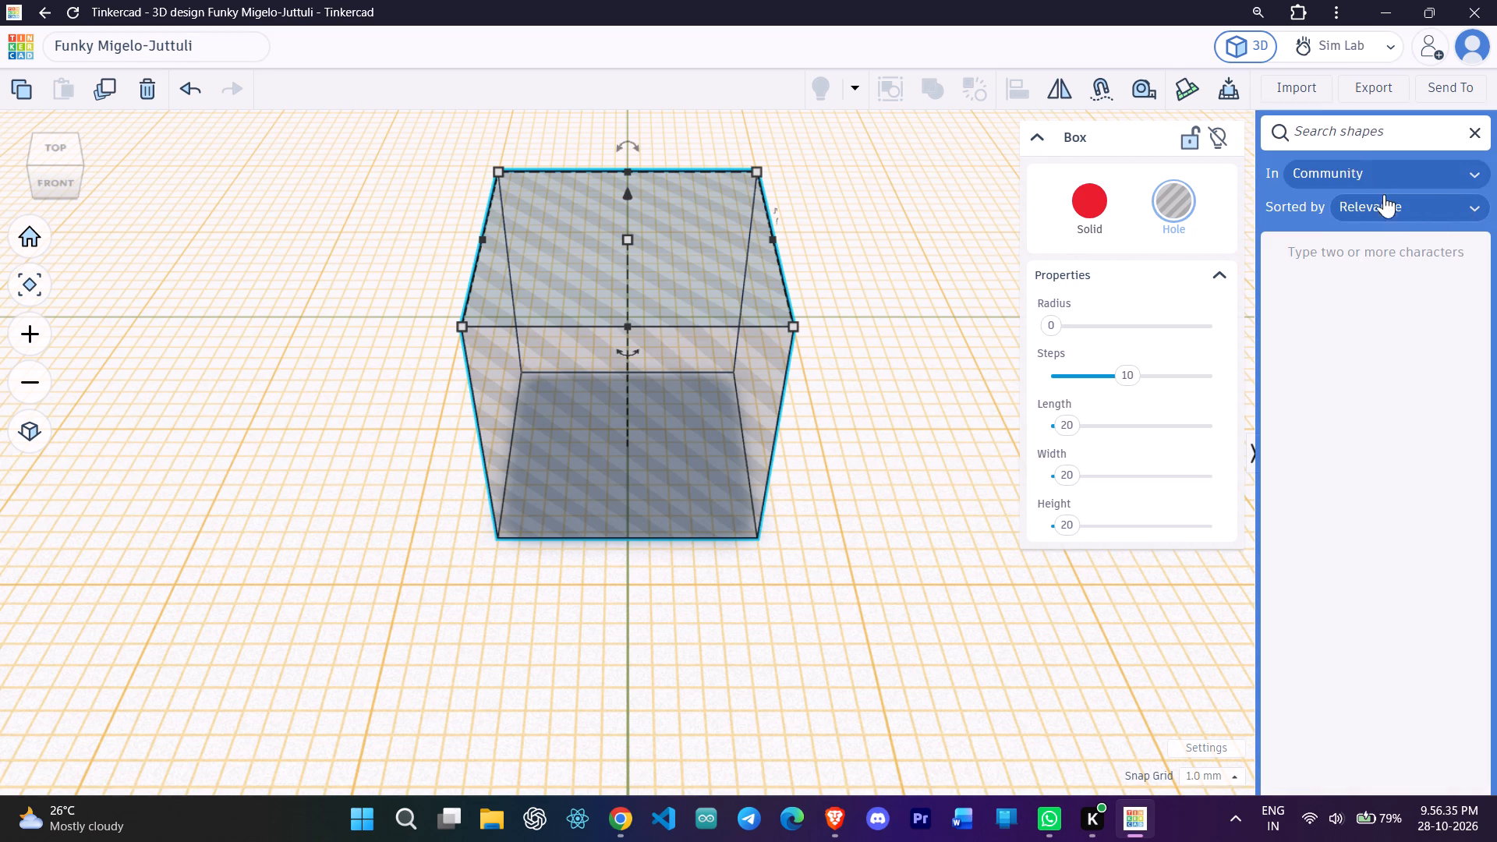
{"action": "left_click", "coordinate": [1343, 137]}
{"action": "type", "text": "rec"}
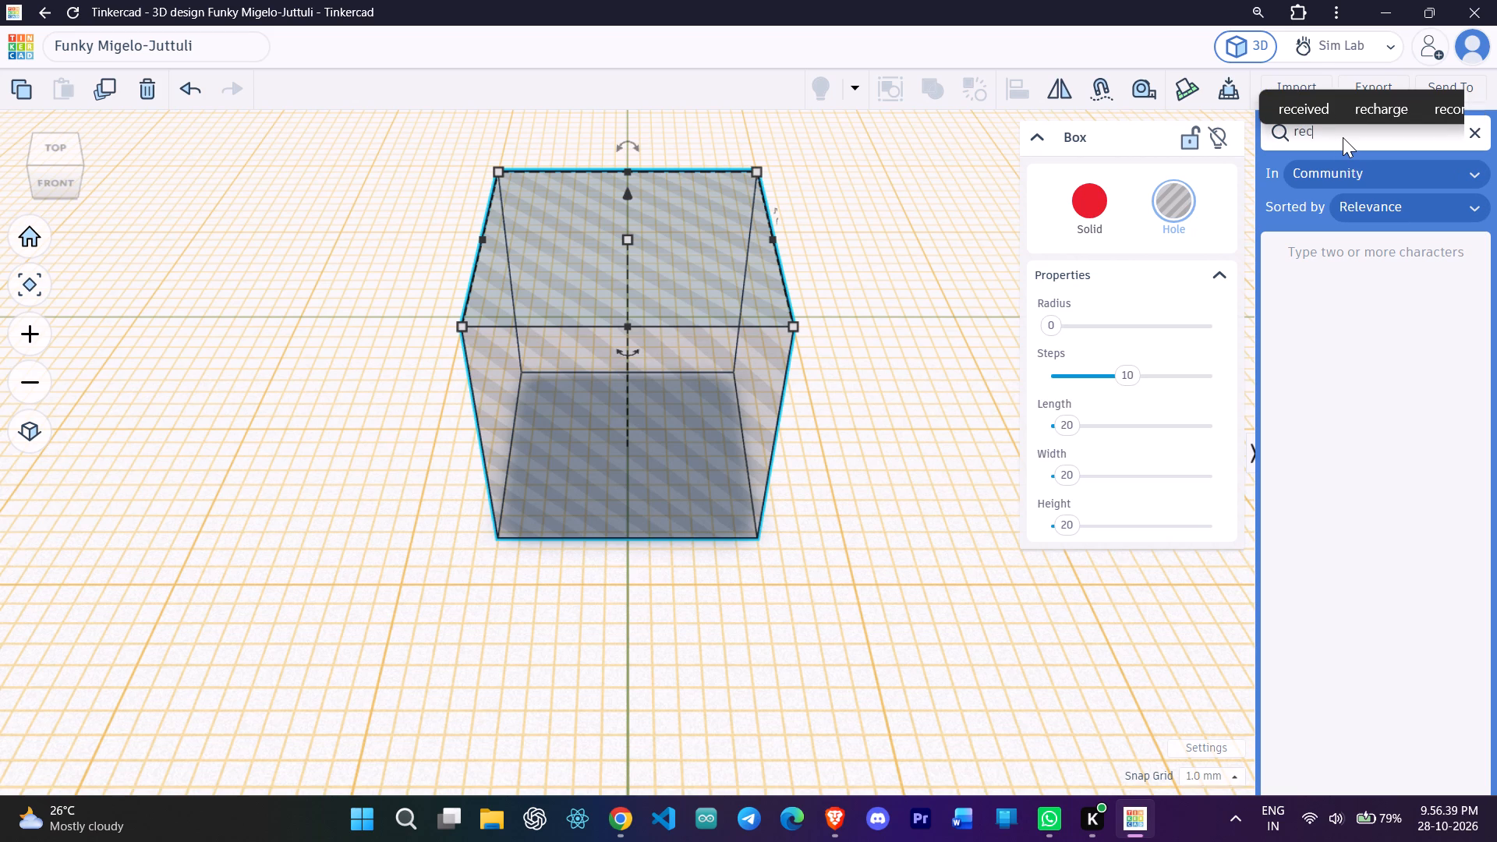
{"action": "key", "text": "t"}
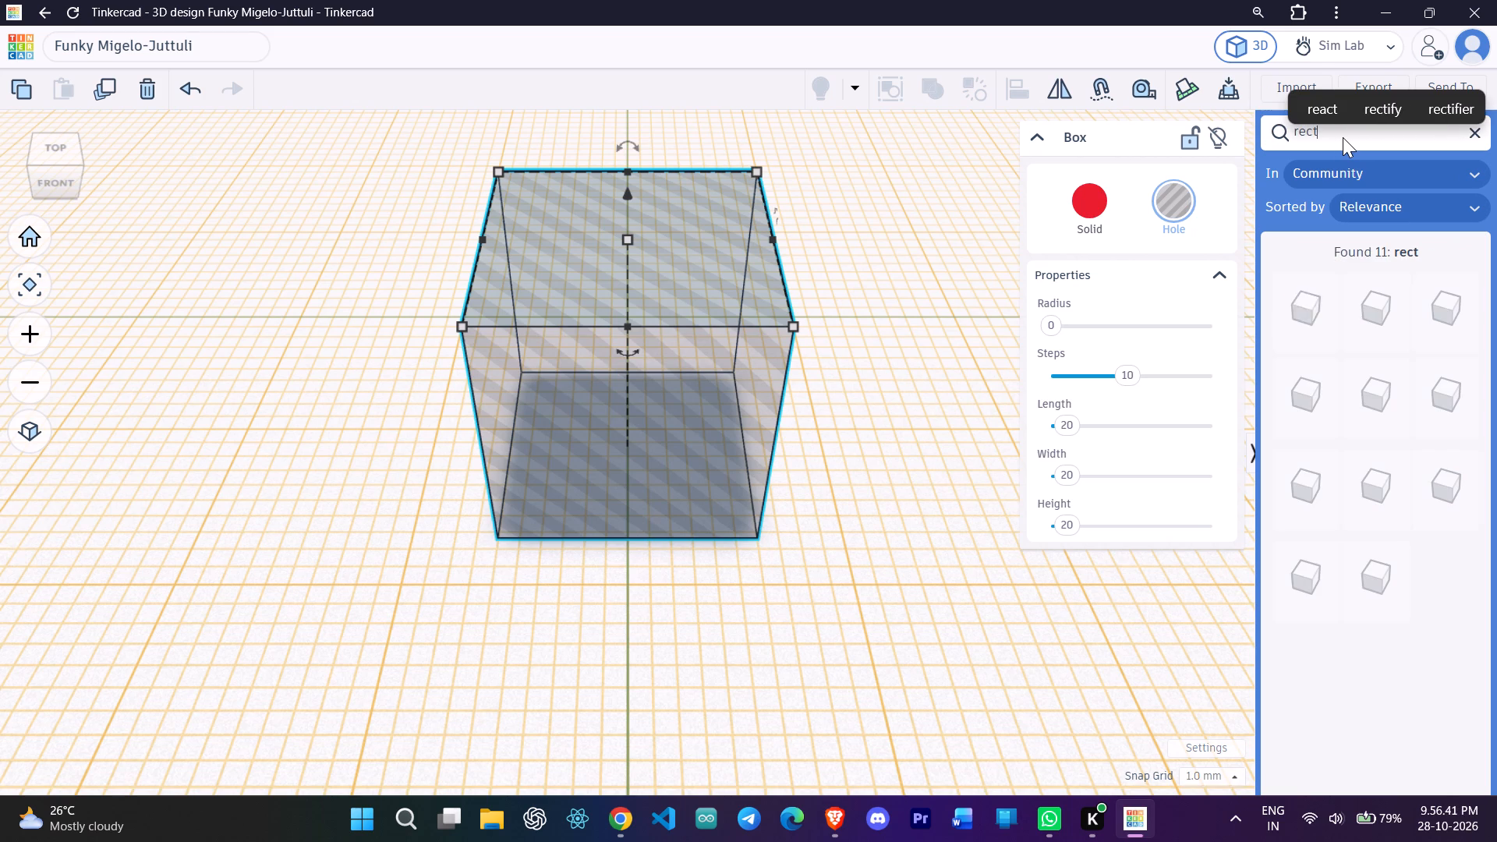
{"action": "type", "text": "angle"}
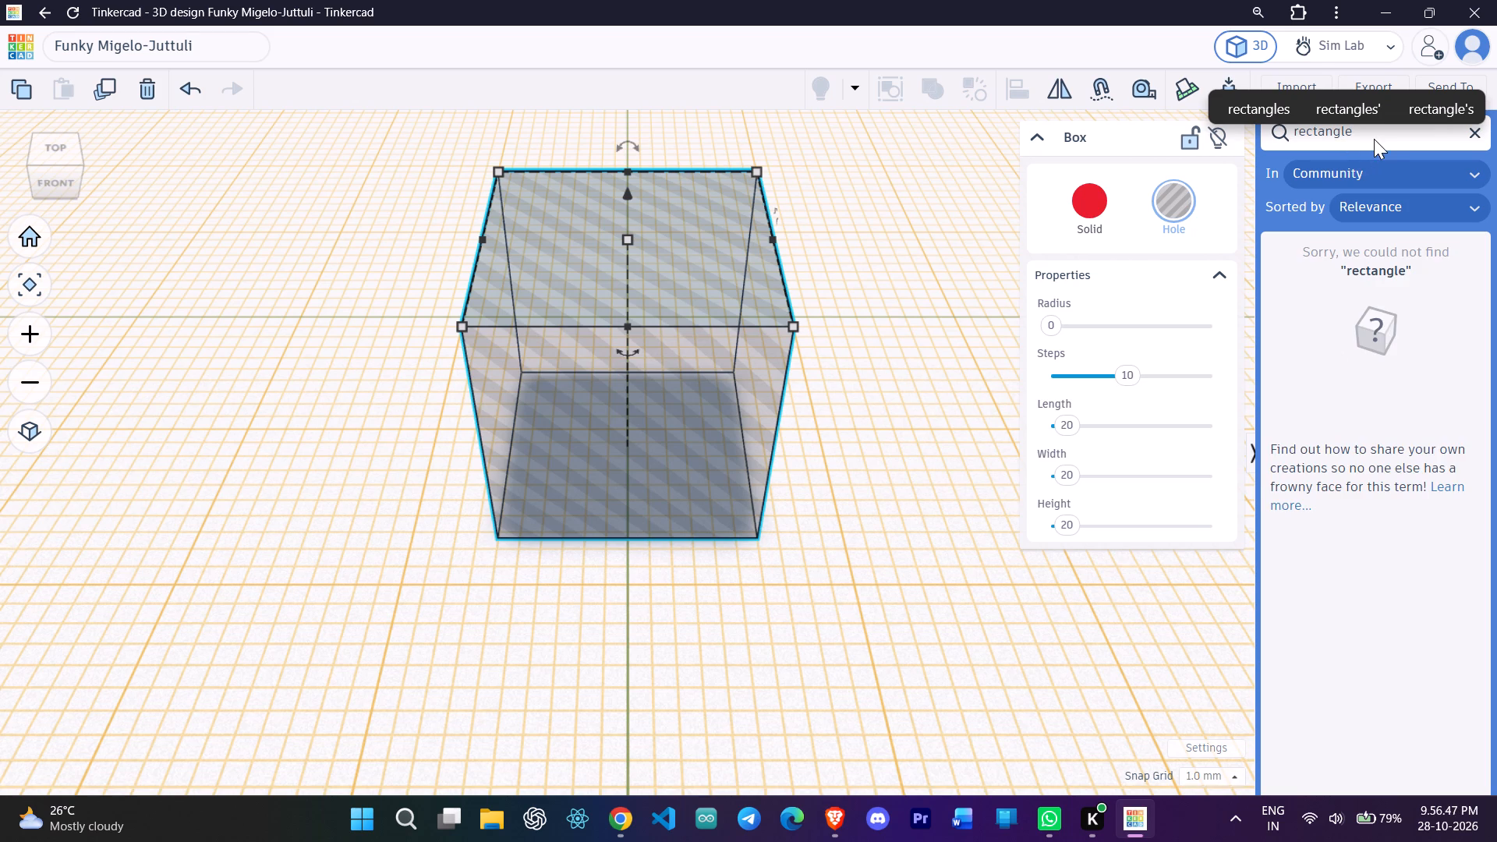
{"action": "left_click", "coordinate": [1374, 139]}
{"action": "left_click", "coordinate": [1397, 171]}
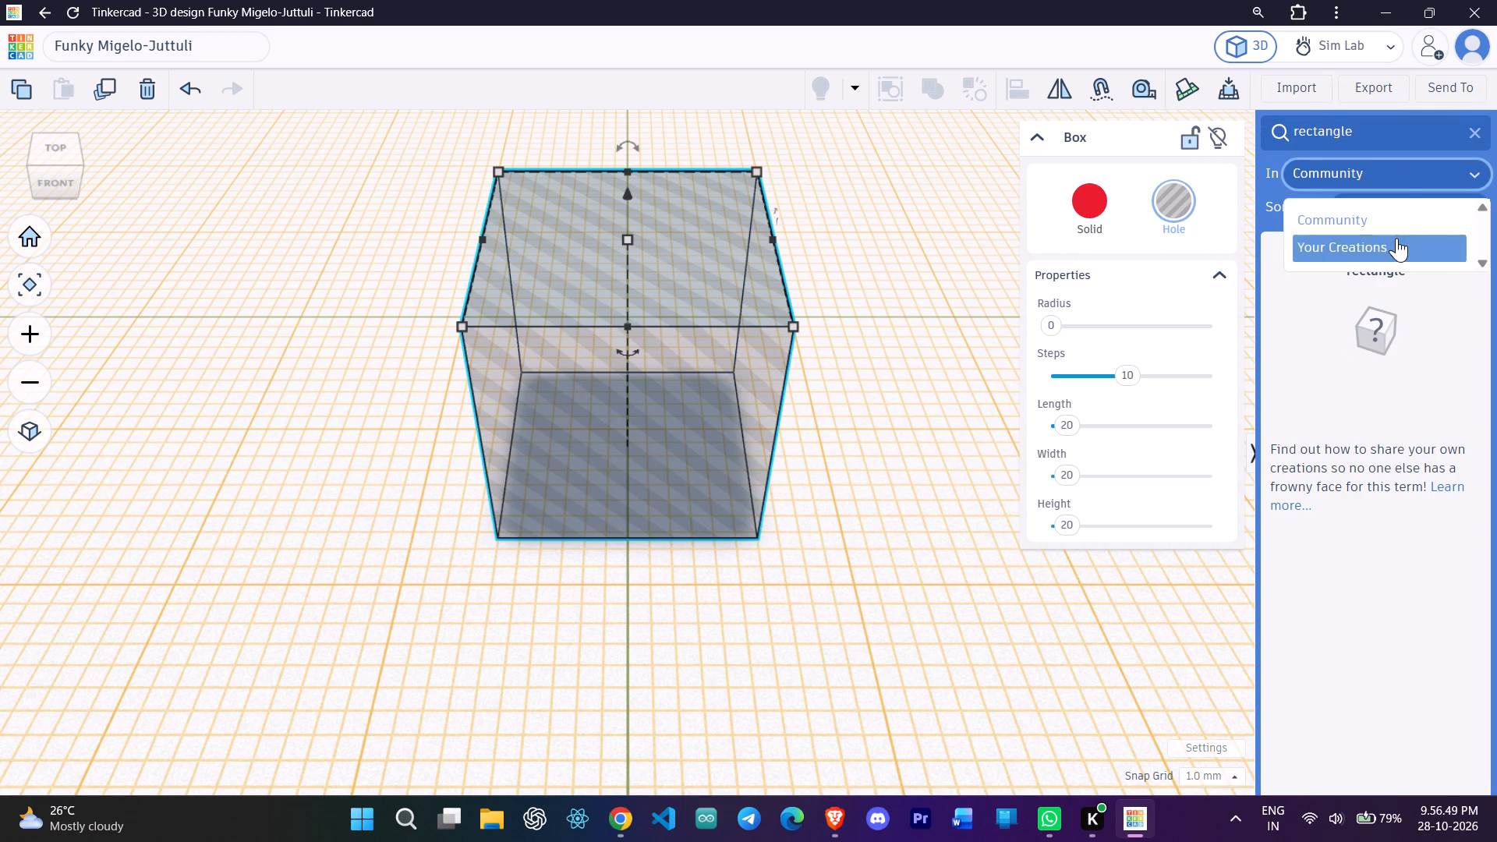
{"action": "left_click", "coordinate": [1411, 162]}
{"action": "left_click", "coordinate": [1410, 202]}
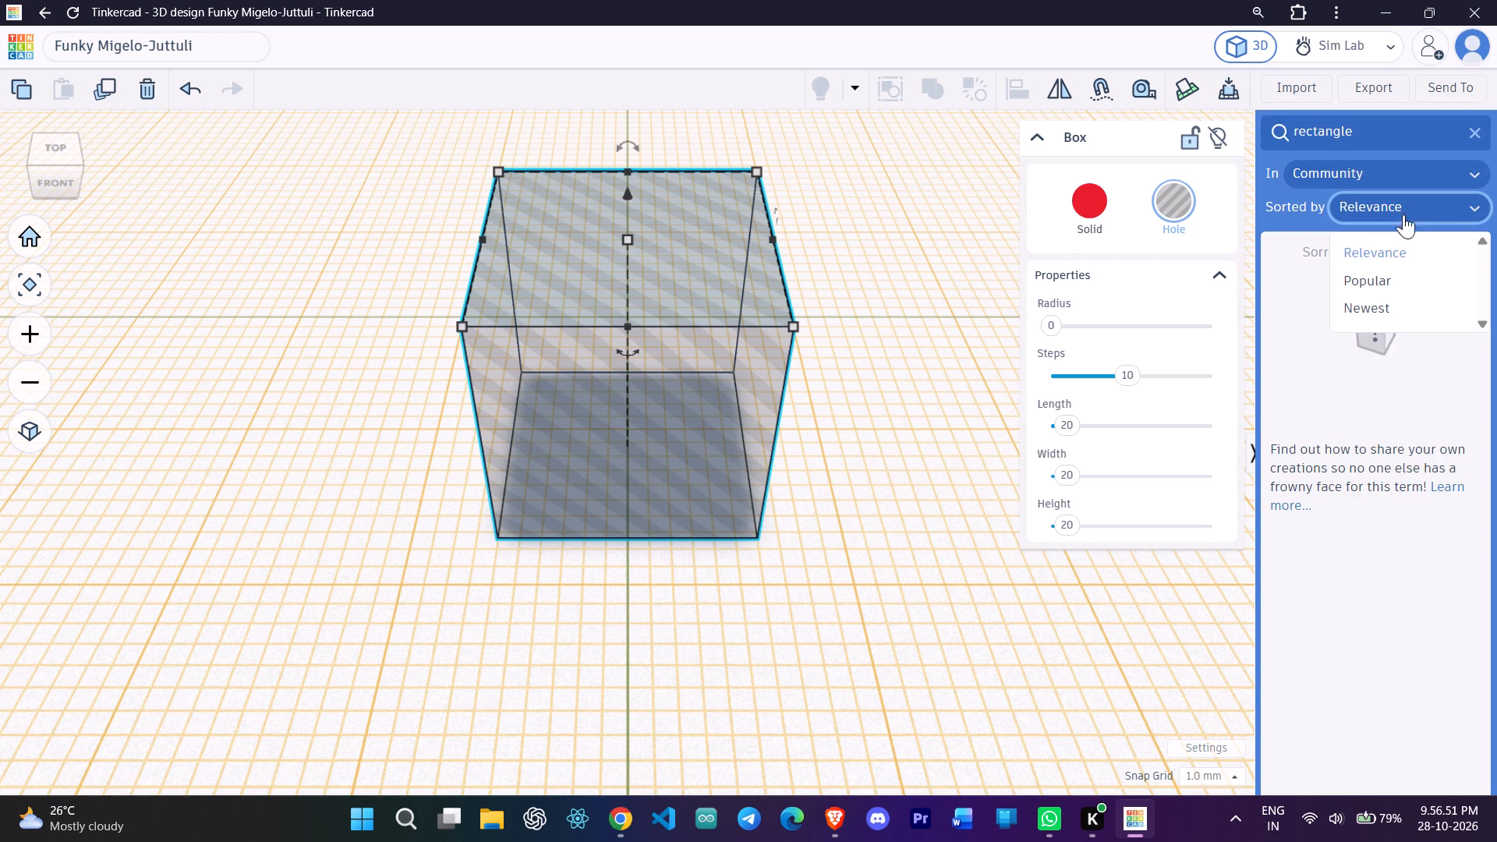
{"action": "left_click", "coordinate": [1412, 196]}
{"action": "left_click", "coordinate": [1478, 133]}
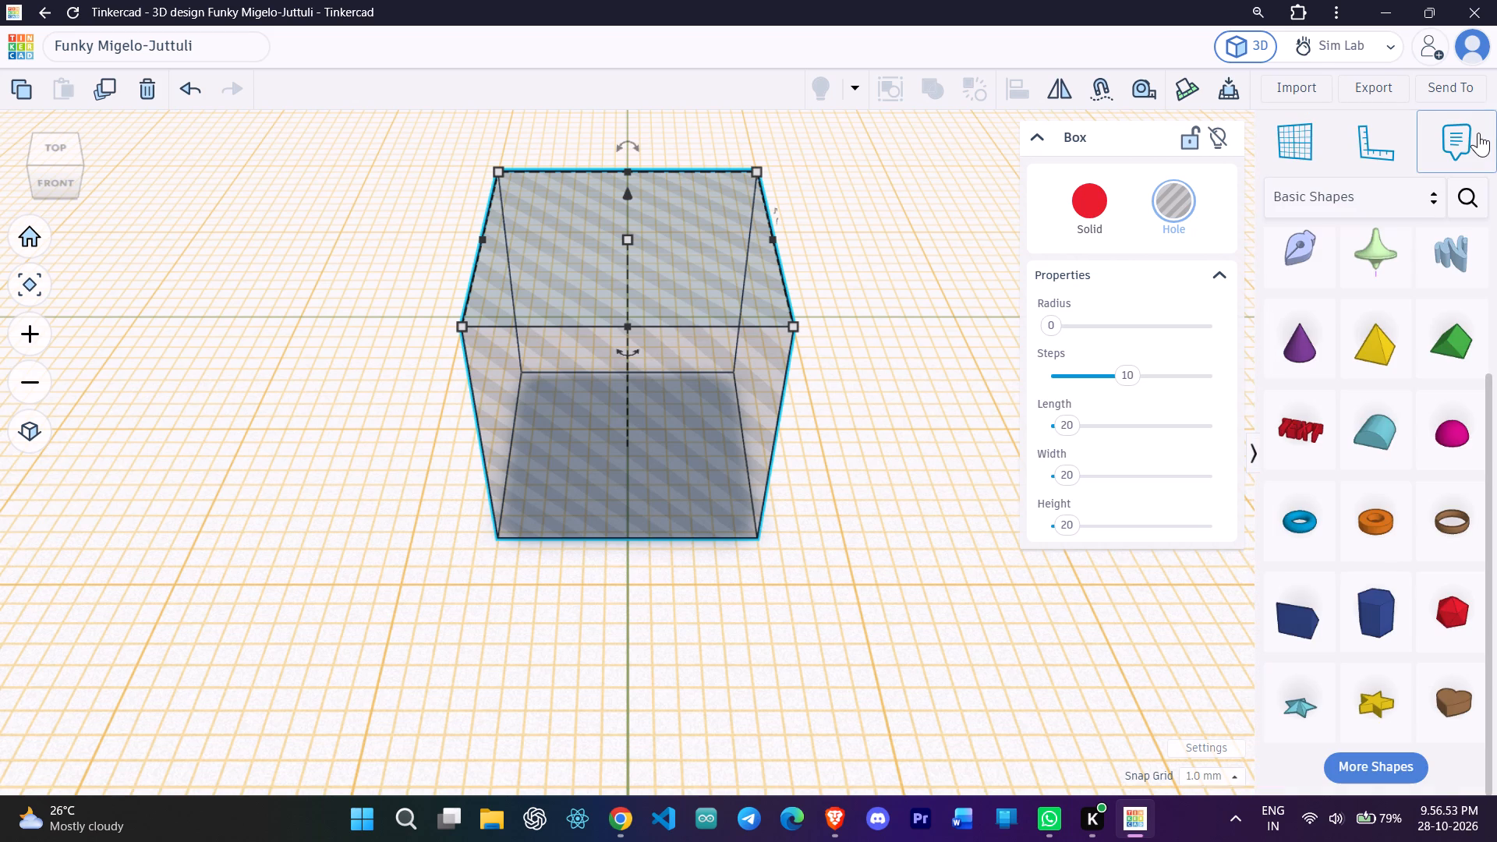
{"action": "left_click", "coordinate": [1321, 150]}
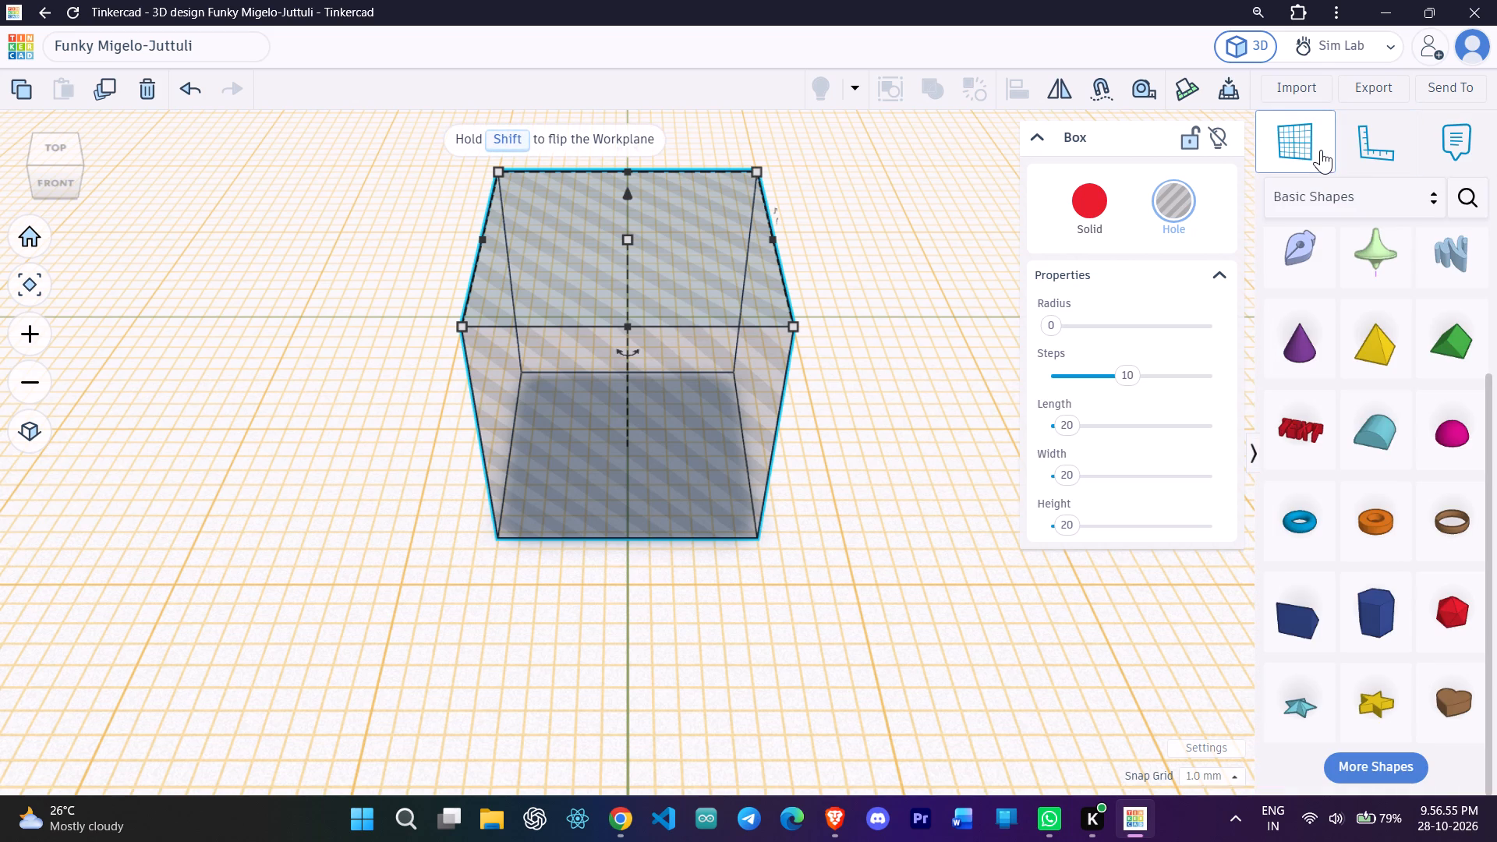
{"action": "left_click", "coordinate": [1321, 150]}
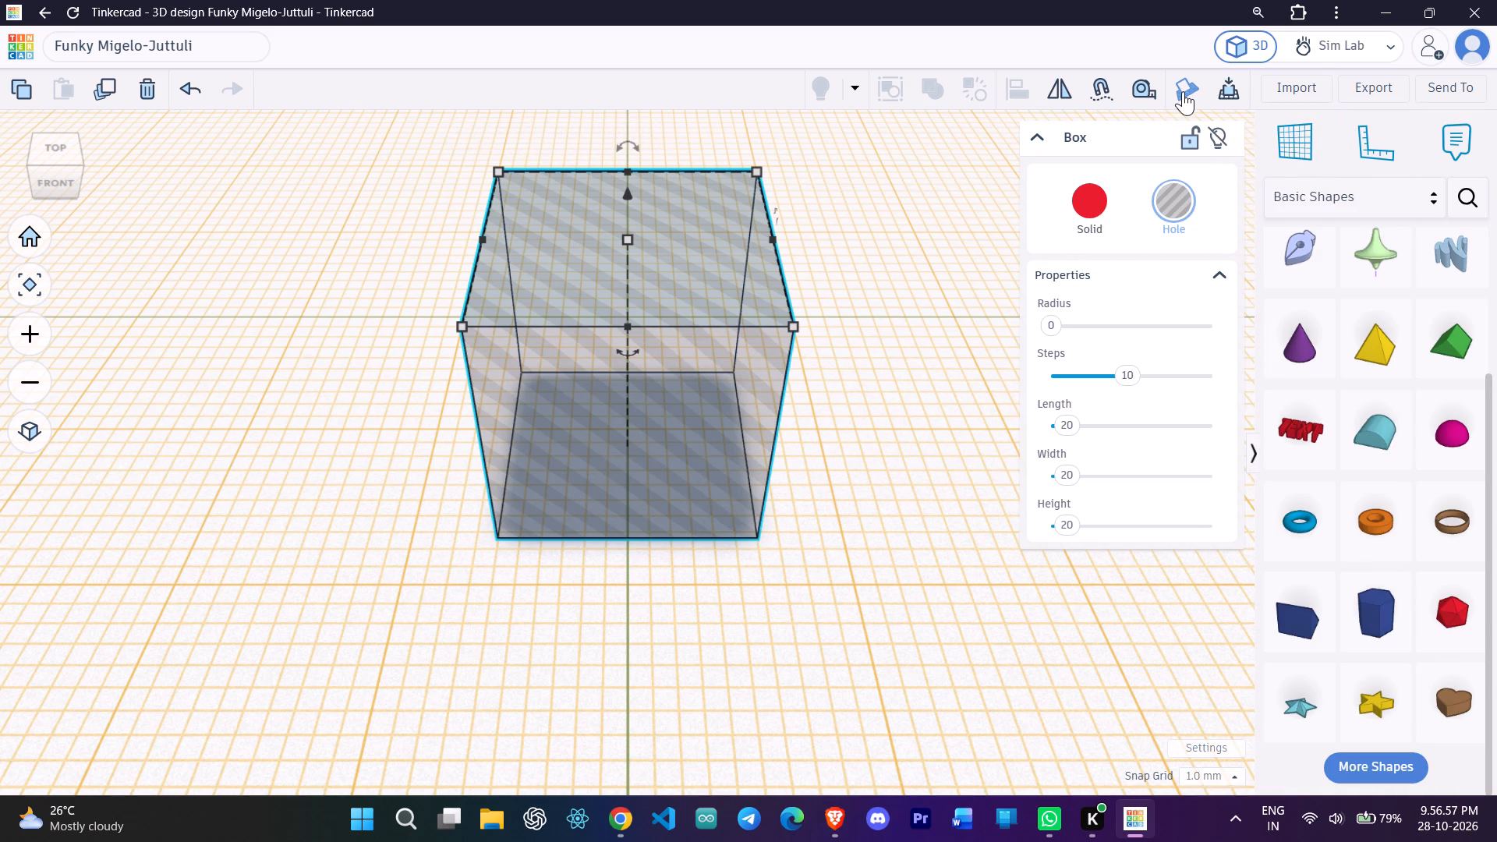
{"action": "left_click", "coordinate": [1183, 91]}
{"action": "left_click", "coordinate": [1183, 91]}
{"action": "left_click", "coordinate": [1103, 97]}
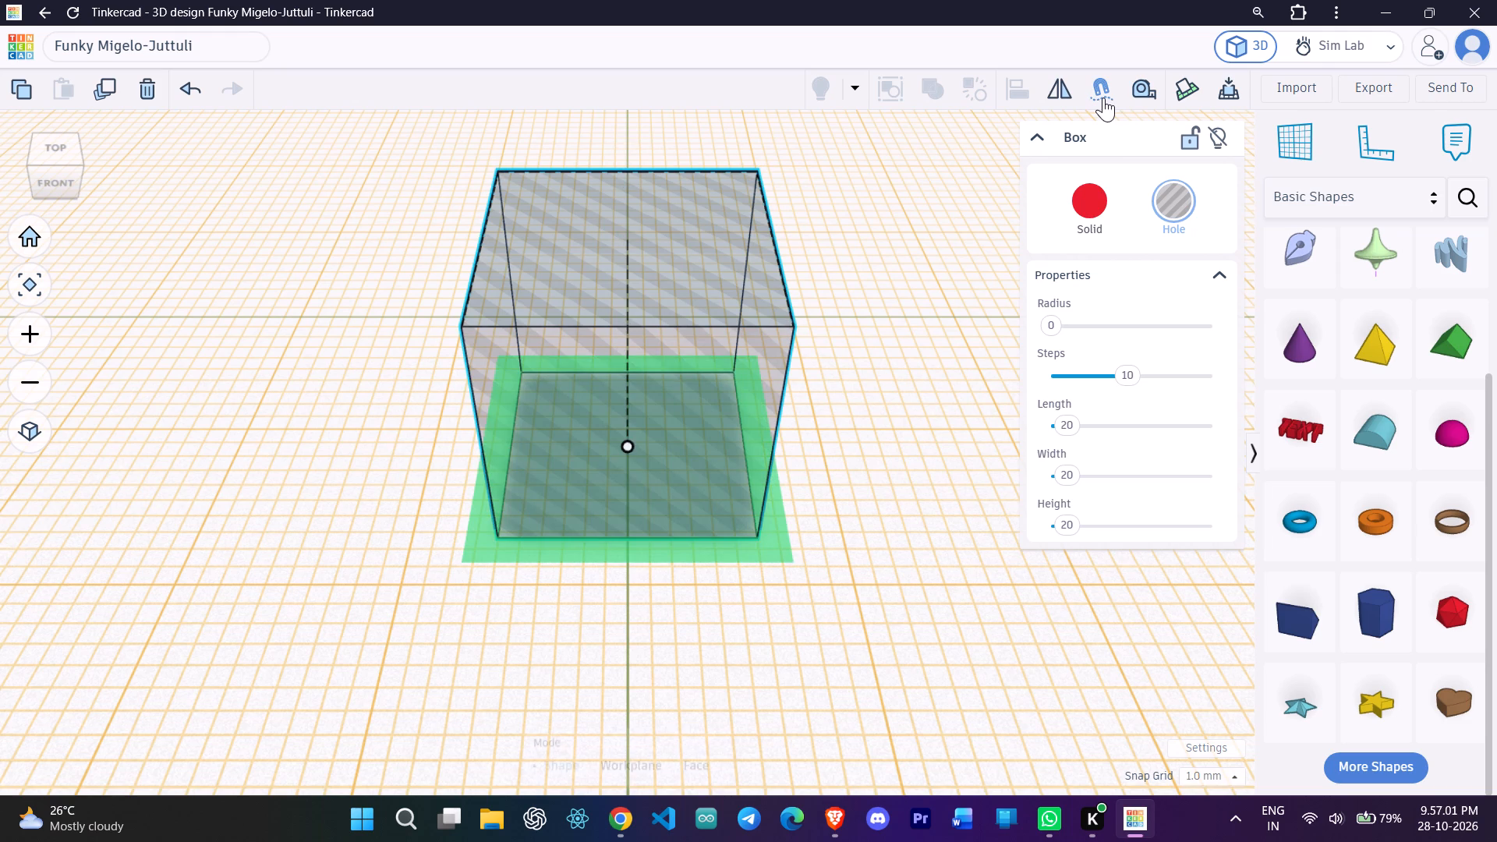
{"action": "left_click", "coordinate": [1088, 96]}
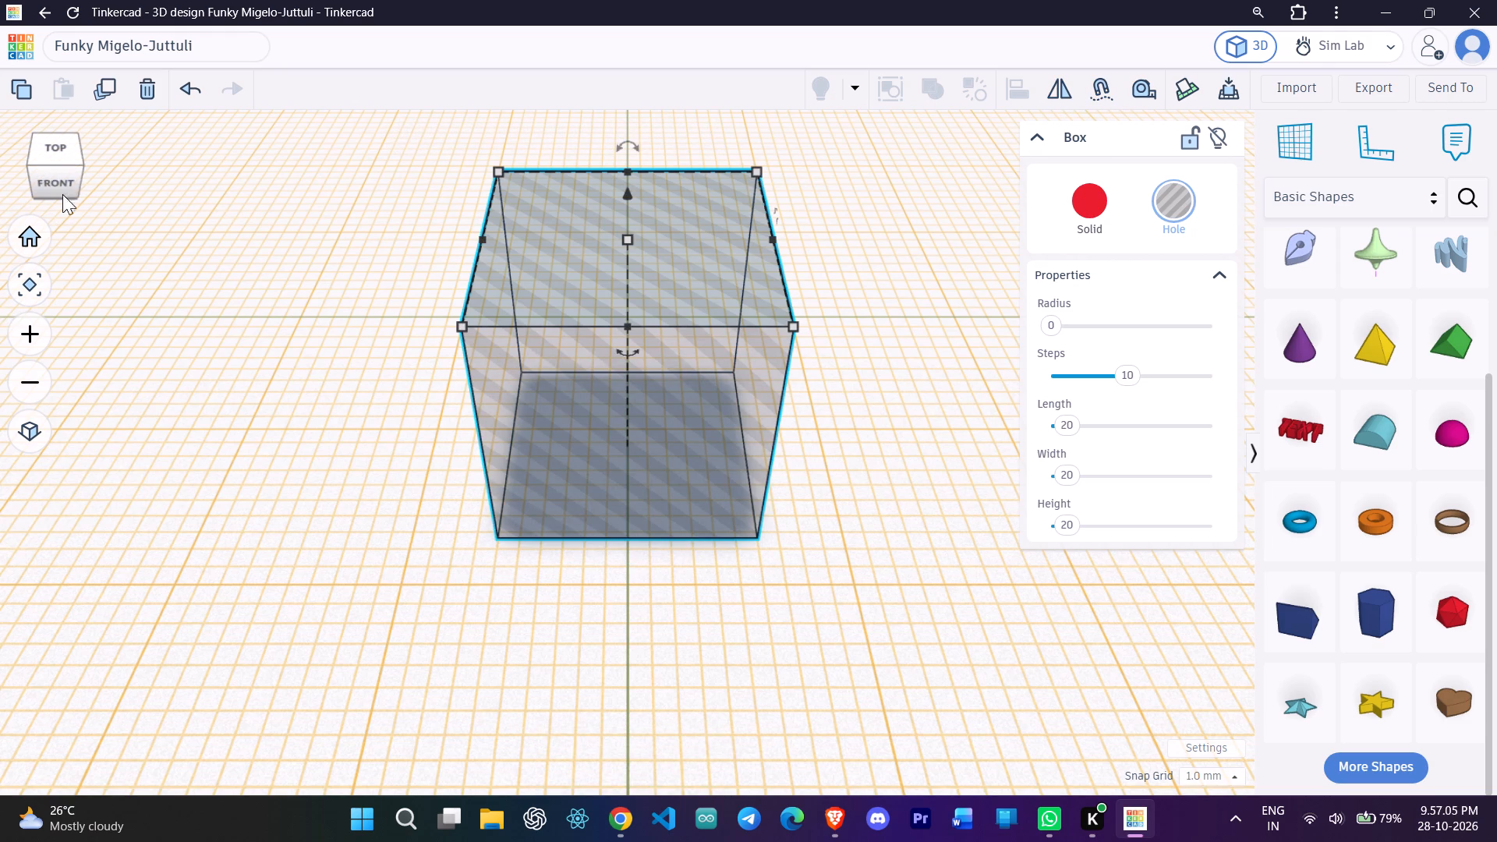
Duplicate the box hole in place.
{"action": "left_click", "coordinate": [101, 97]}
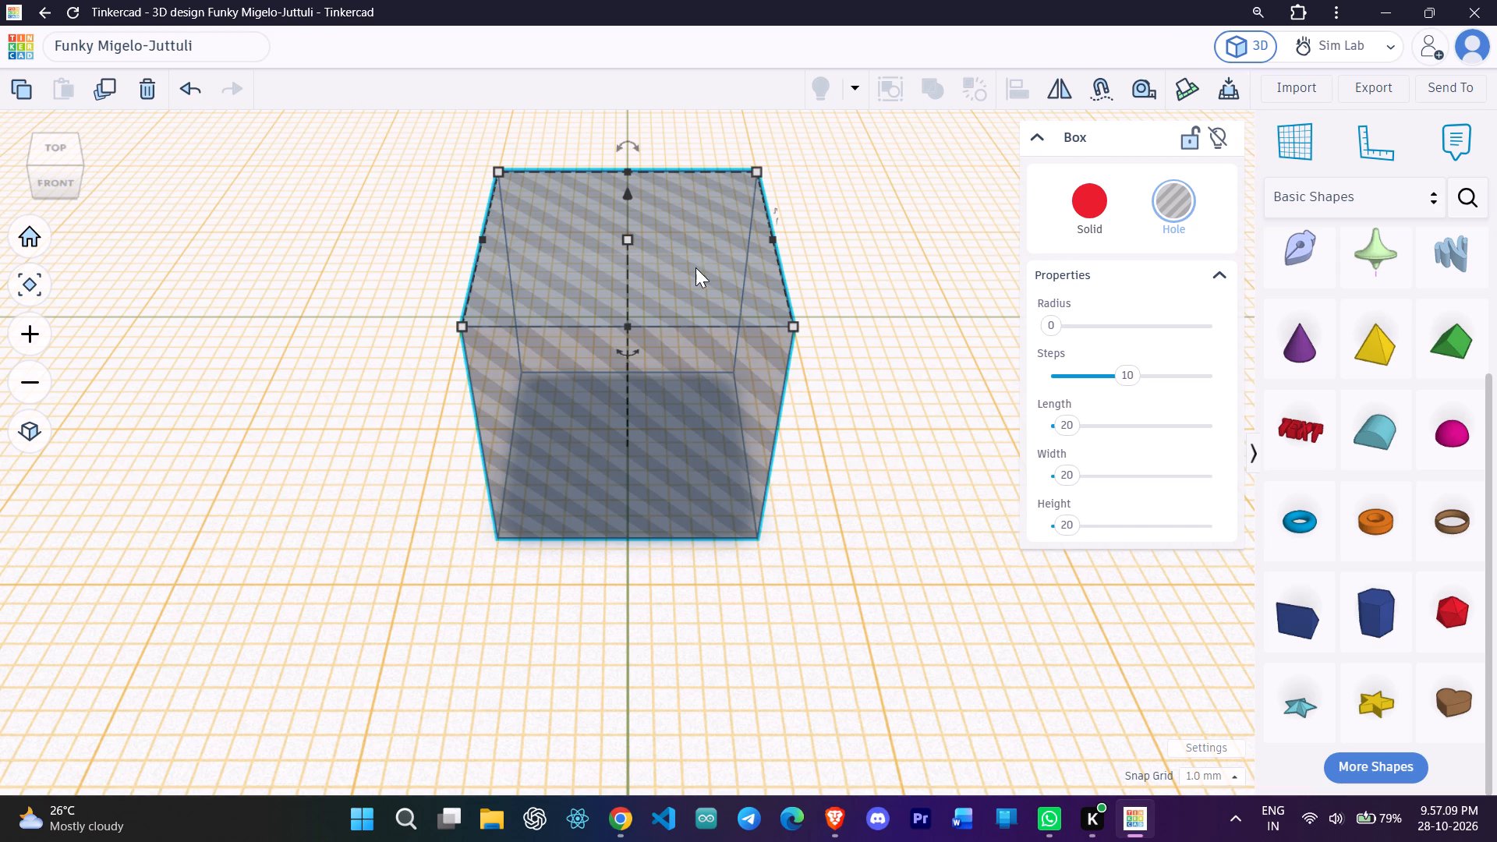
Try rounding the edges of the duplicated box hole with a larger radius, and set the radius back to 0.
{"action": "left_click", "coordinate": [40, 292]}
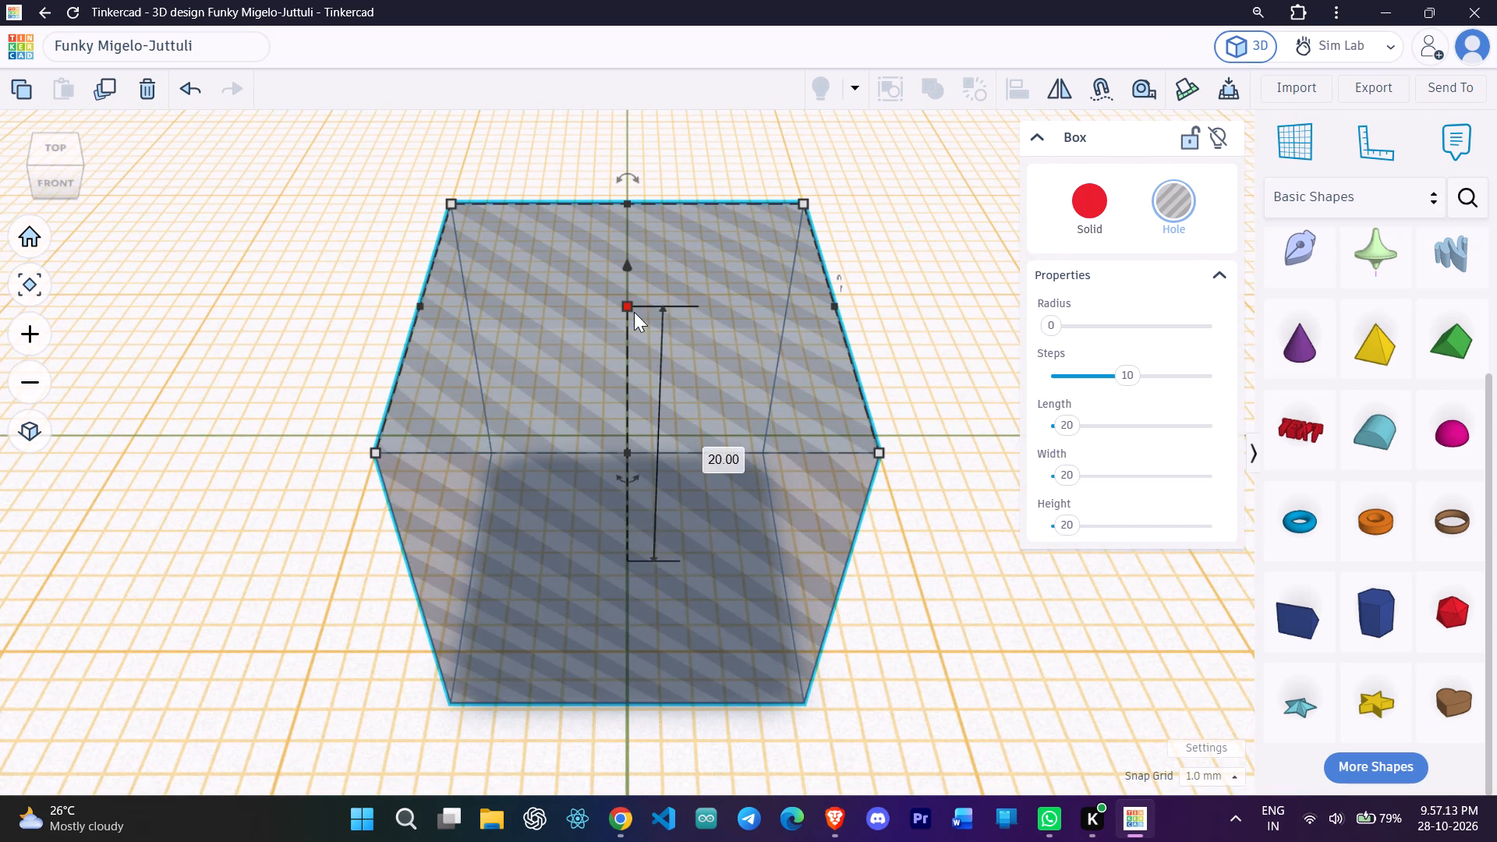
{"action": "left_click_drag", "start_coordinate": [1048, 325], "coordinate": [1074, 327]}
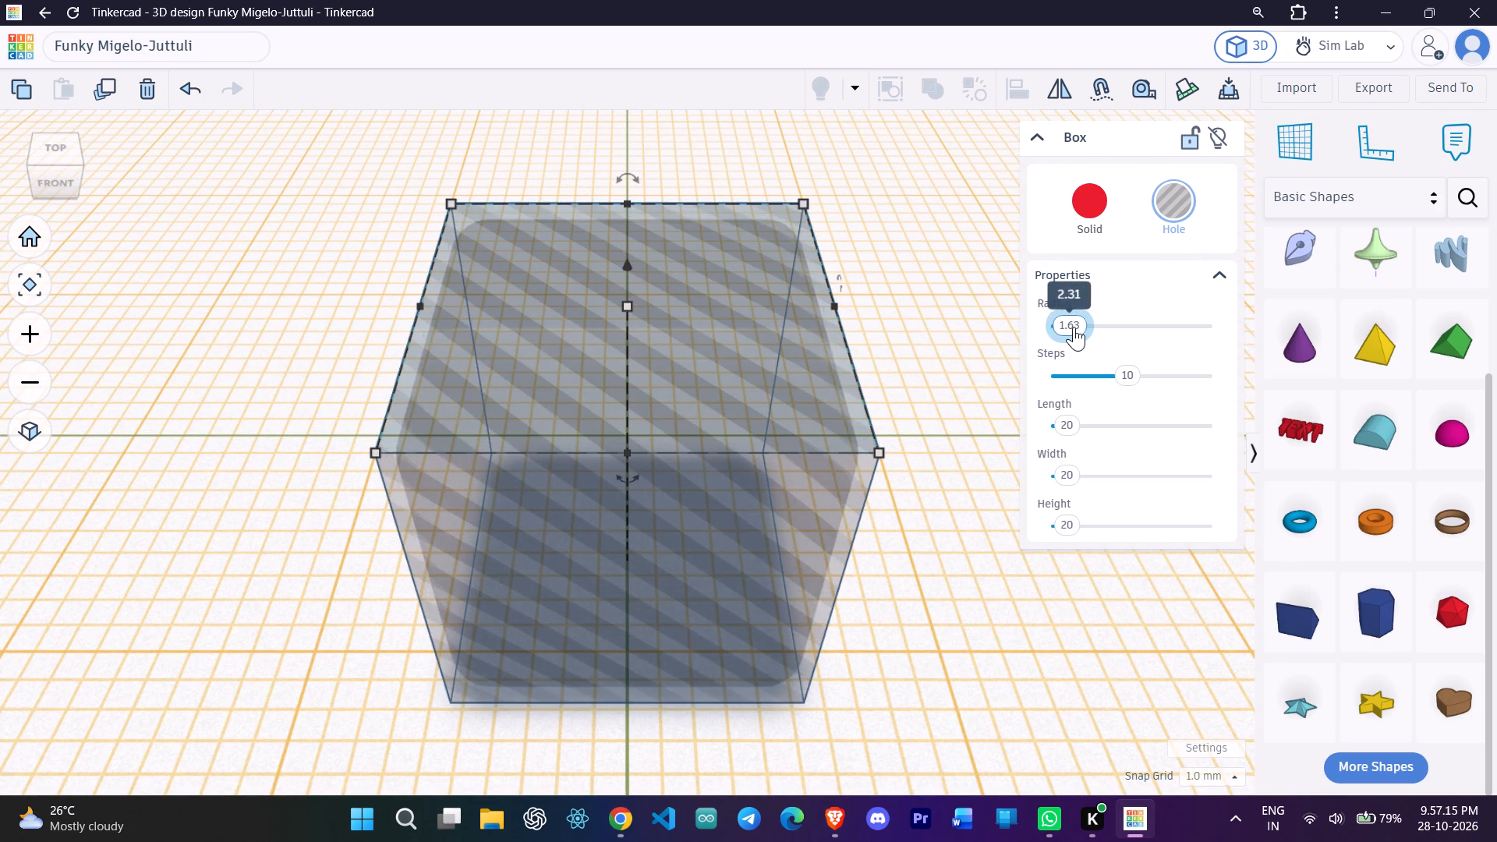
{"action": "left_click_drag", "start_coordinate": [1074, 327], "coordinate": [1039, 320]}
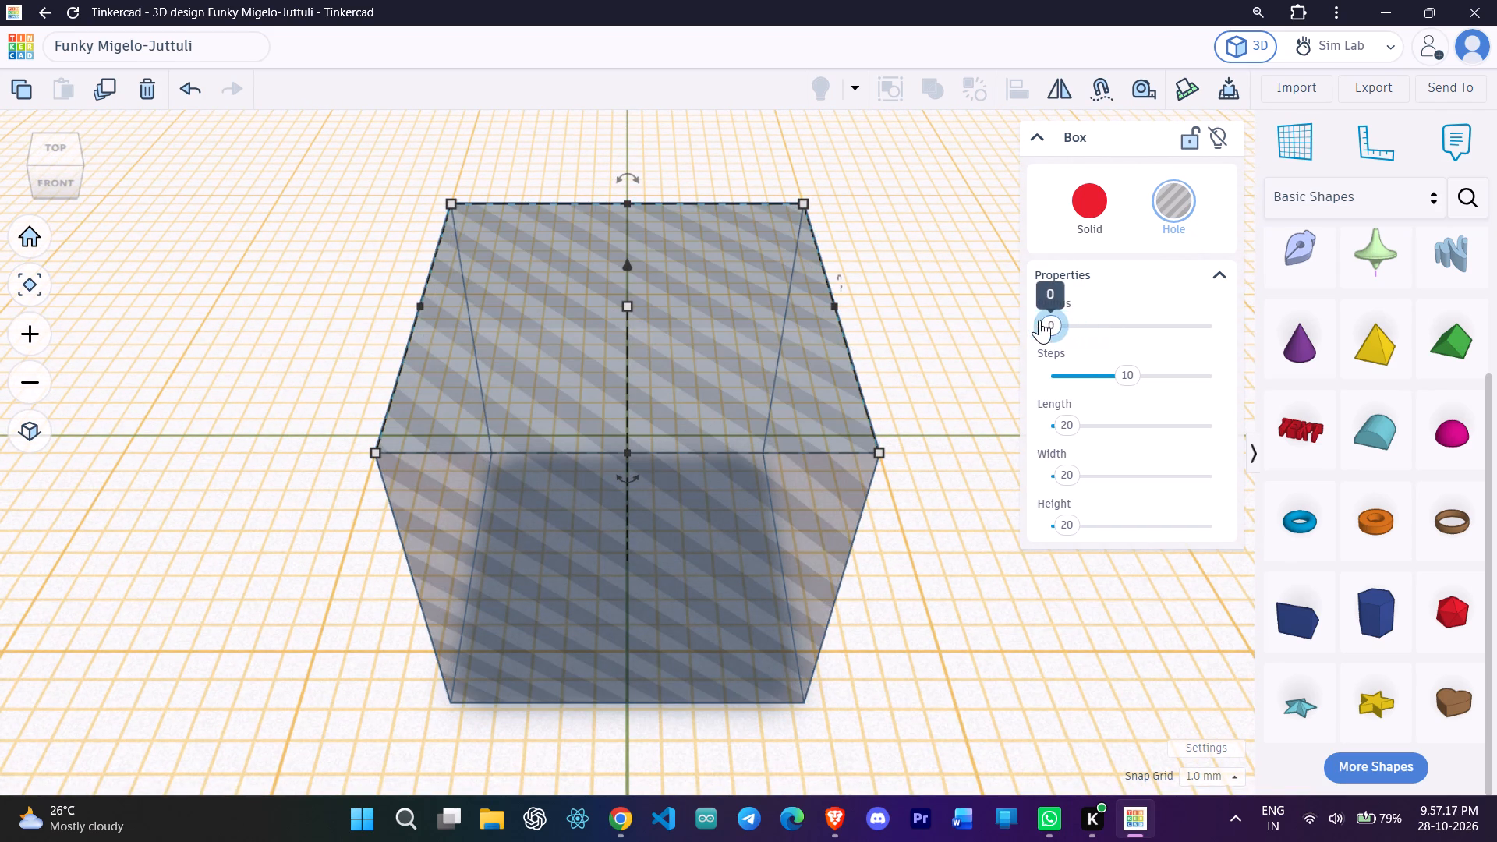
Set the duplicated box hole's length to about 19.3 mm.
{"action": "left_click", "coordinate": [1070, 424]}
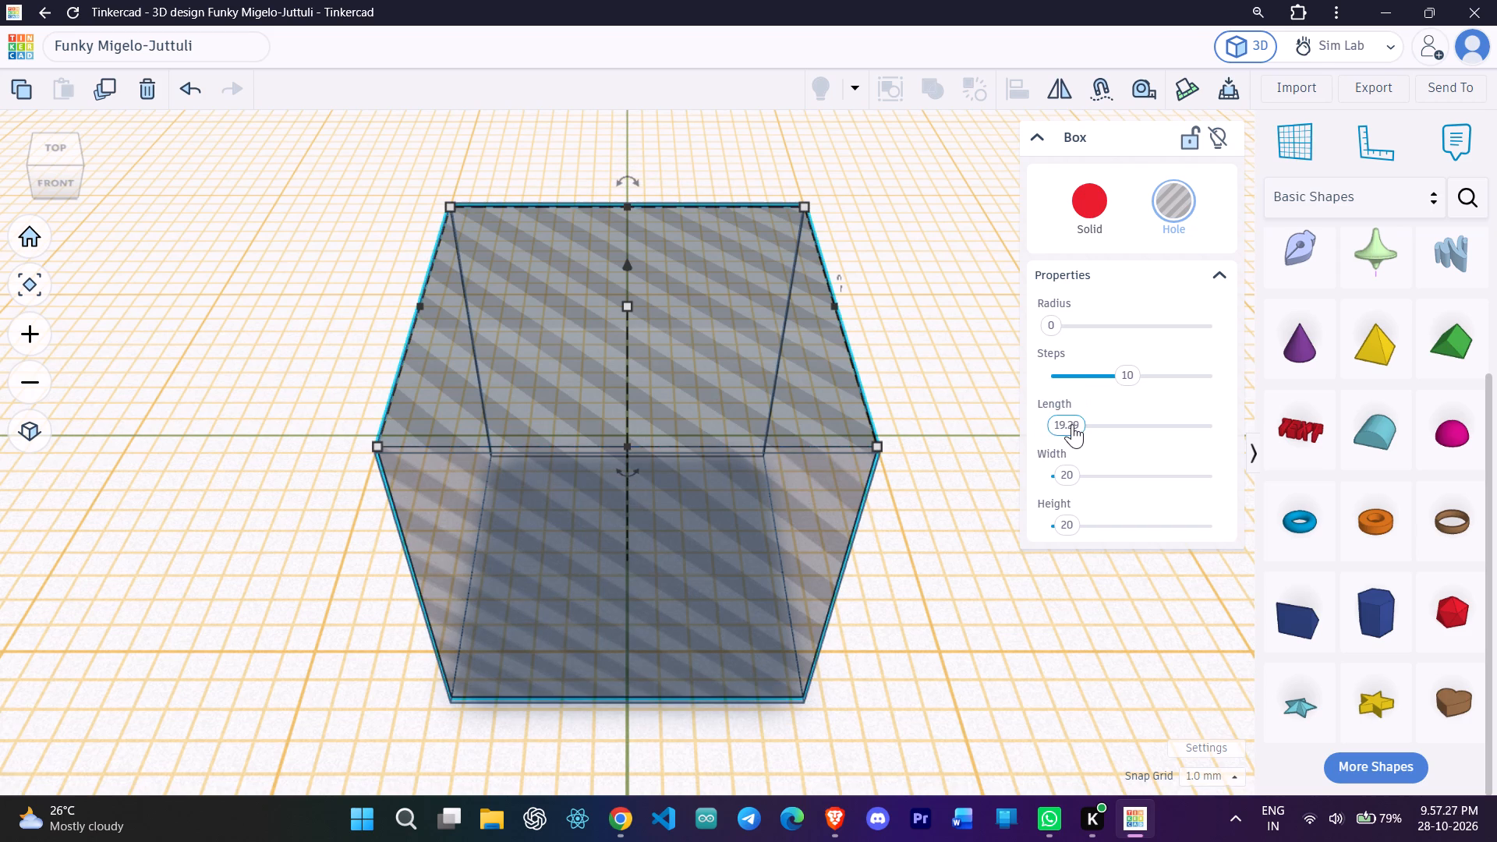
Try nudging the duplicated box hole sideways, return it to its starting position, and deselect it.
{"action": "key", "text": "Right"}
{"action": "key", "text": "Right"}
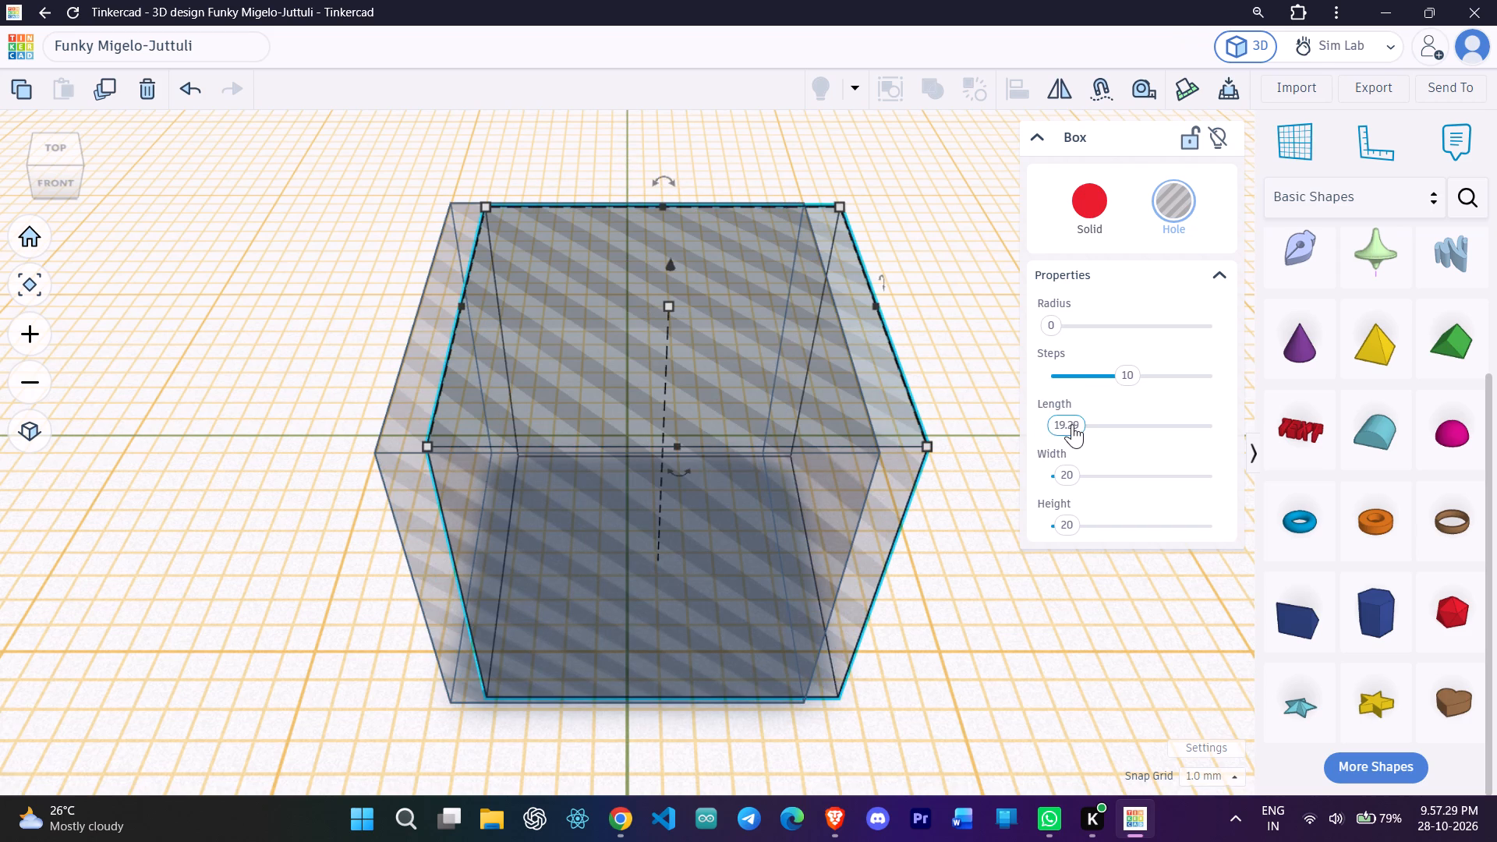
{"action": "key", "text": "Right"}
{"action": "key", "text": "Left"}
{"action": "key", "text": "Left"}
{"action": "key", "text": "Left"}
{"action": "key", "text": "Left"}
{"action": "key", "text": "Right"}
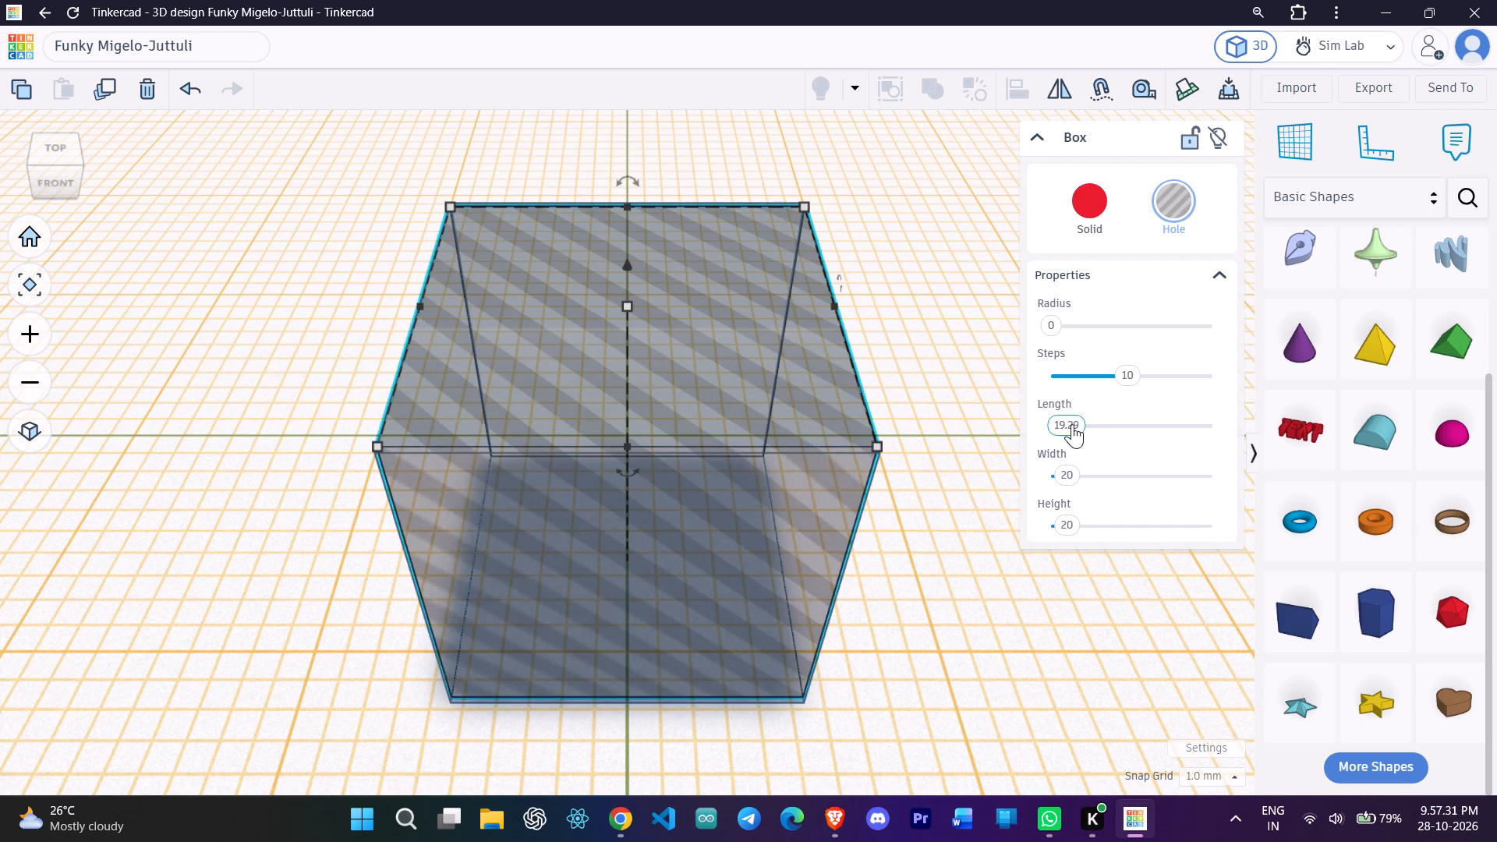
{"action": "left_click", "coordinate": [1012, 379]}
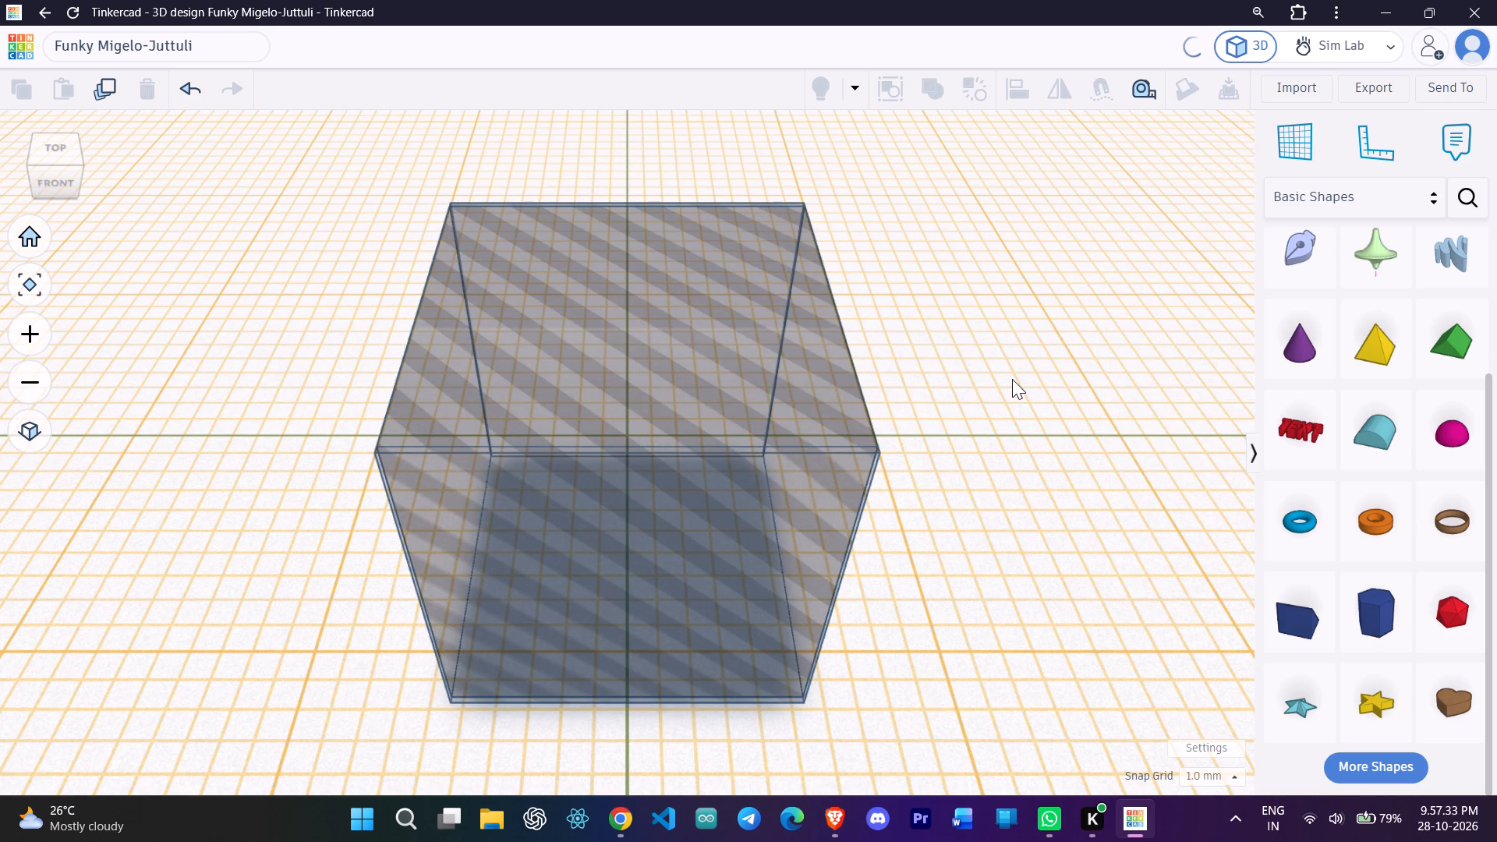
Examine the Basic Shapes collection again, including its additional shapes.
{"action": "scroll", "coordinate": [1406, 455], "scroll_direction": "down", "scroll_amount": 3}
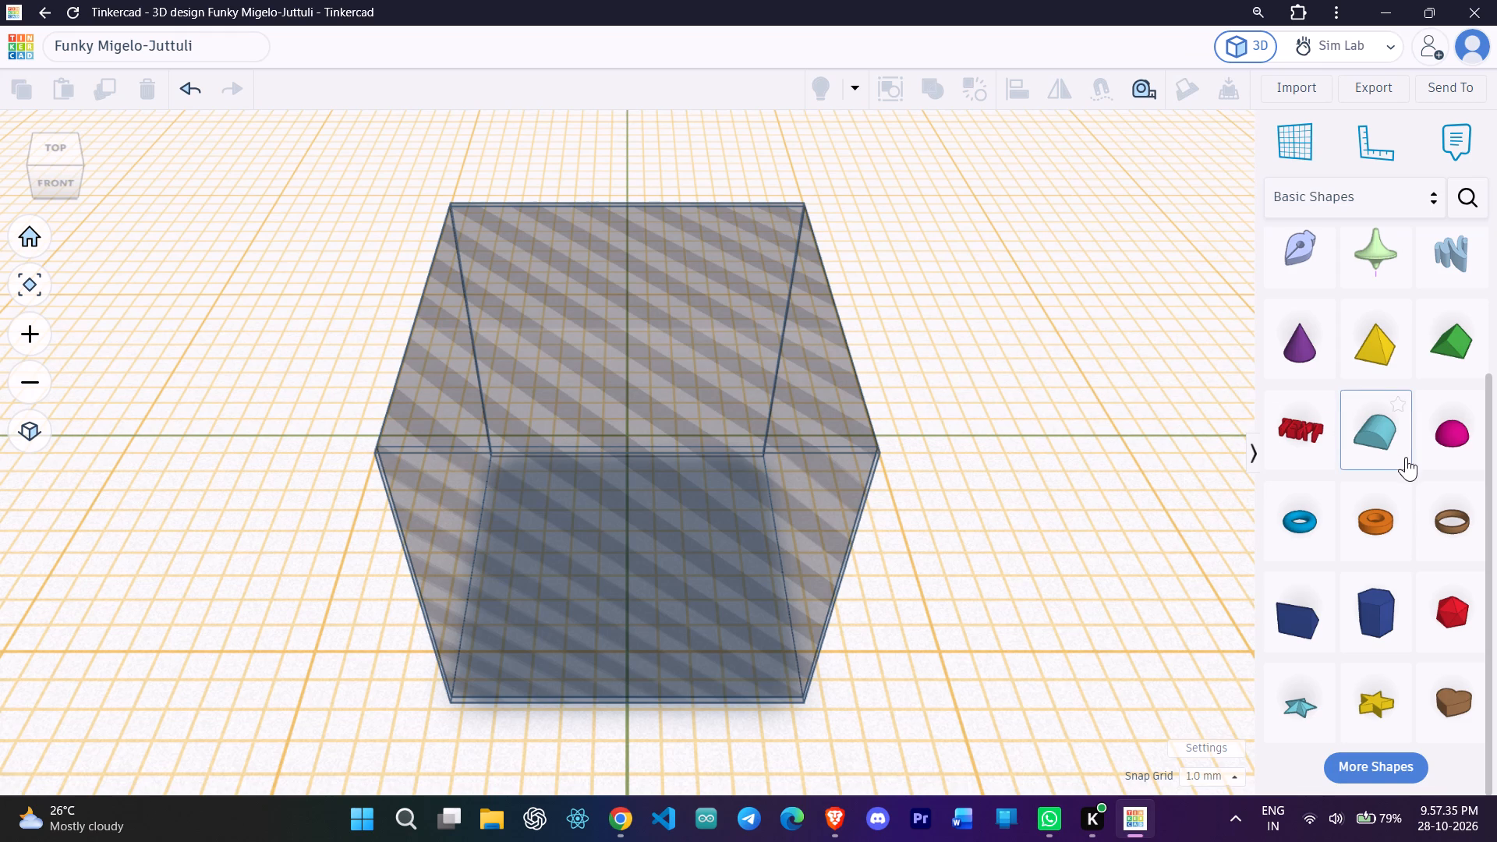
{"action": "scroll", "coordinate": [1406, 457], "scroll_direction": "down", "scroll_amount": 2}
{"action": "scroll", "coordinate": [1407, 465], "scroll_direction": "up", "scroll_amount": 1}
{"action": "scroll", "coordinate": [1408, 510], "scroll_direction": "down", "scroll_amount": 1}
{"action": "scroll", "coordinate": [1362, 607], "scroll_direction": "down", "scroll_amount": 4}
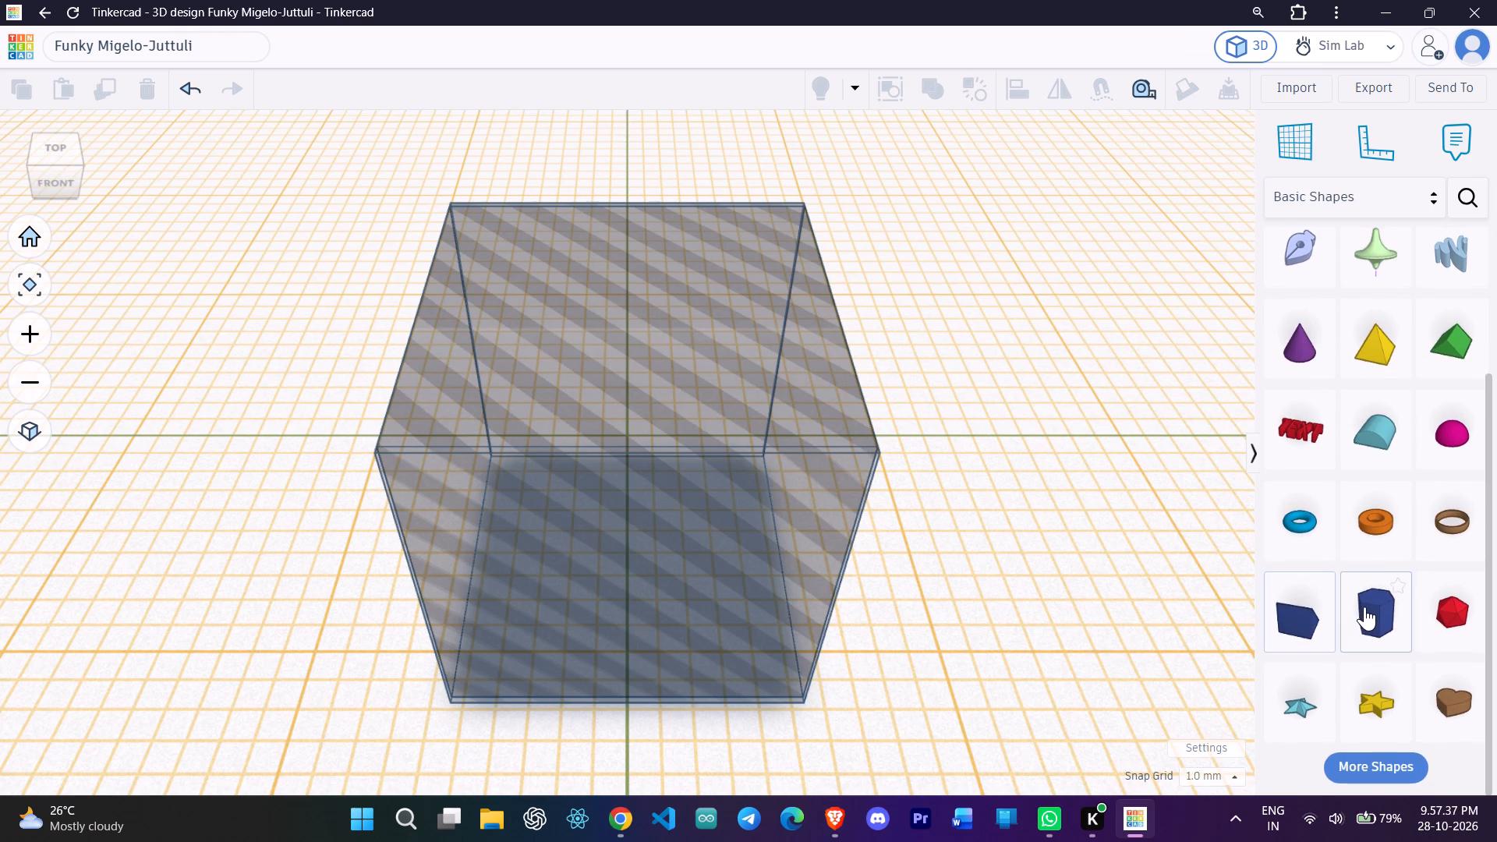
{"action": "left_click", "coordinate": [1389, 769]}
{"action": "scroll", "coordinate": [1389, 568], "scroll_direction": "down", "scroll_amount": 7}
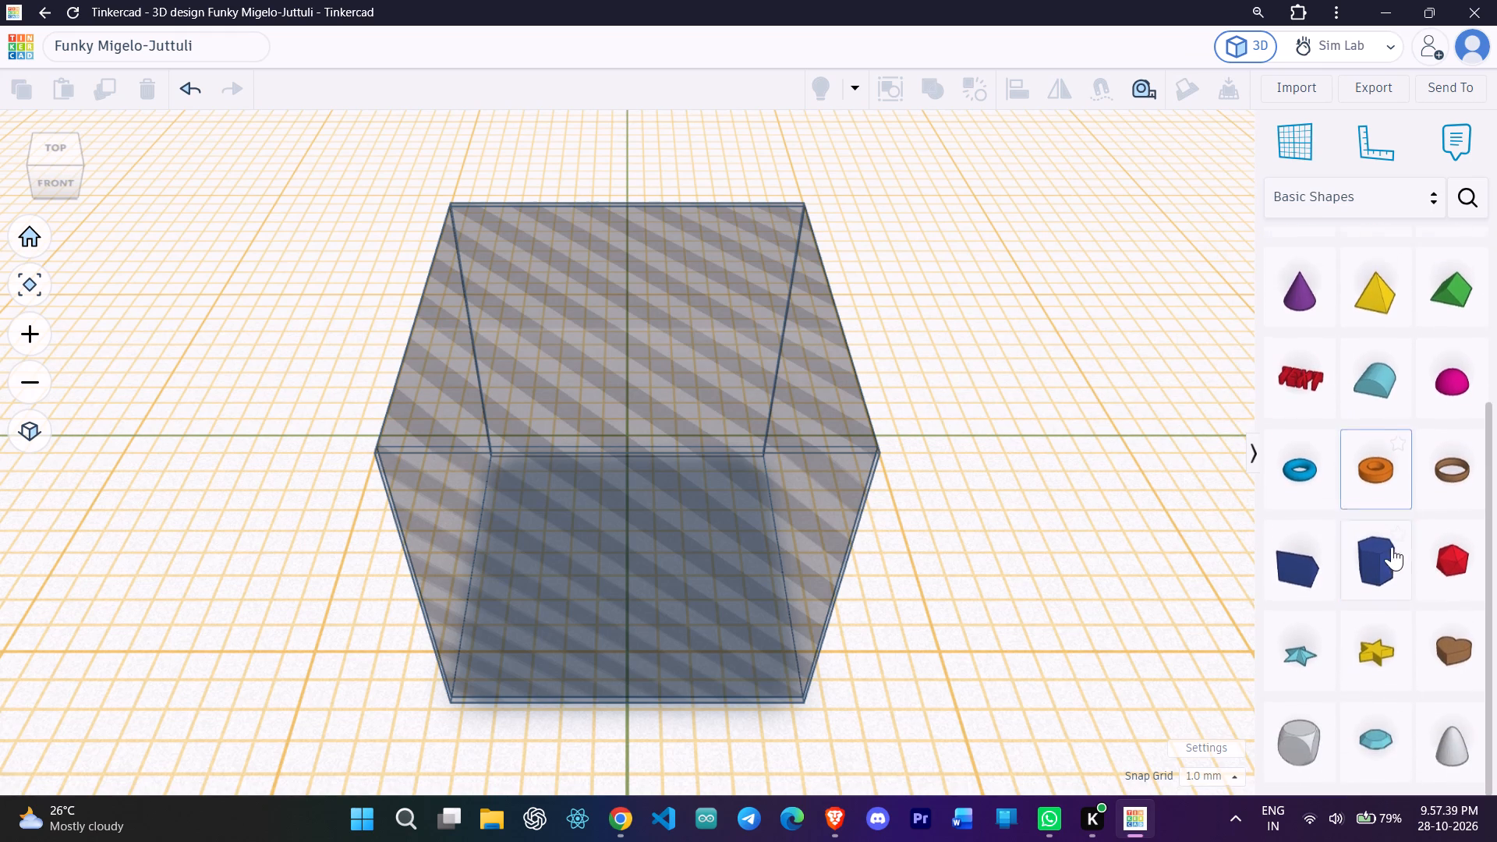
{"action": "scroll", "coordinate": [1394, 539], "scroll_direction": "down", "scroll_amount": 7}
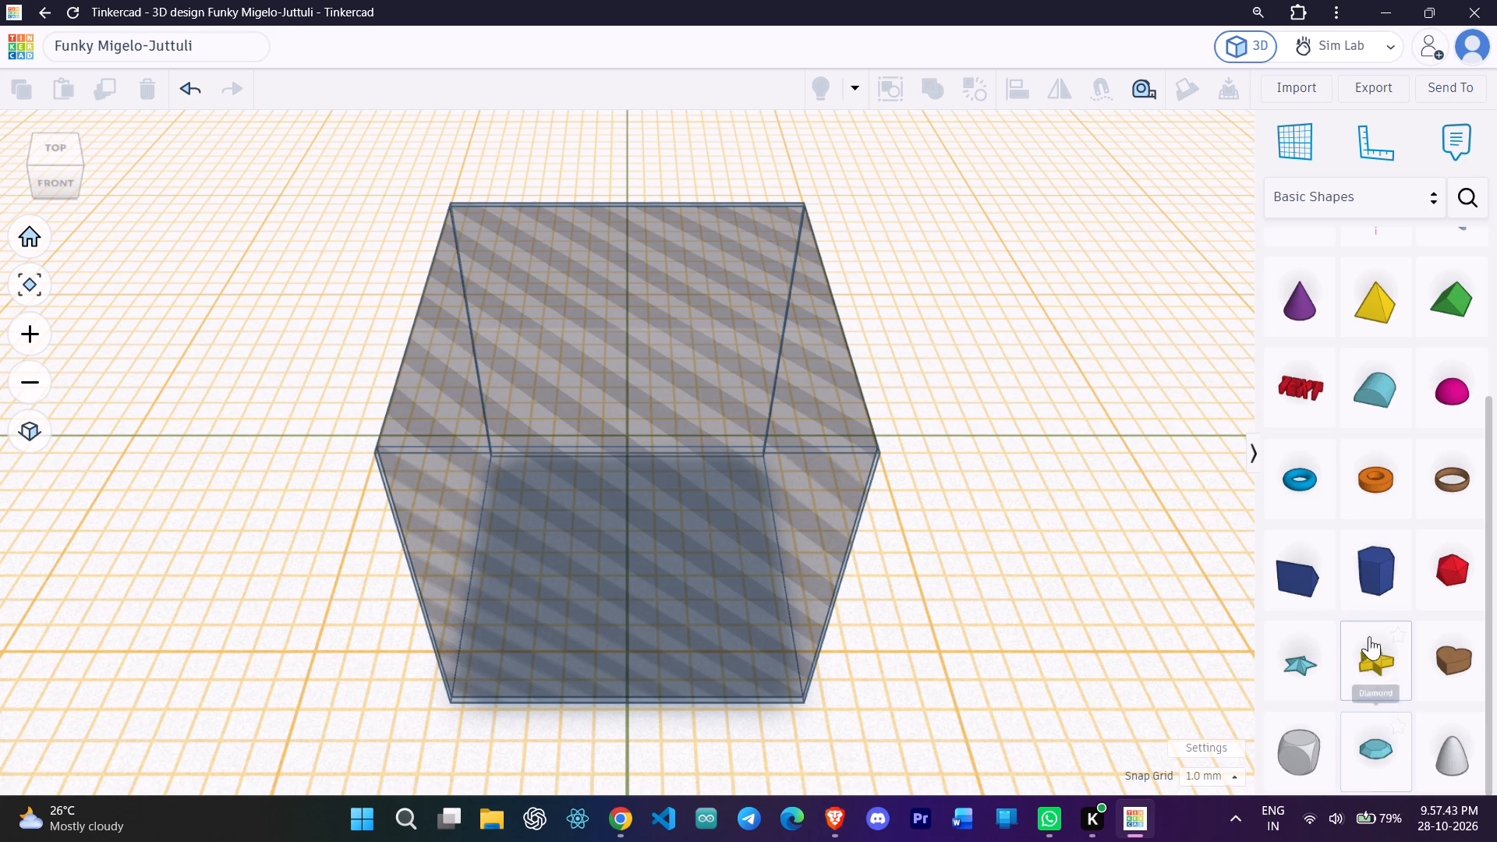
{"action": "scroll", "coordinate": [1381, 430], "scroll_direction": "up", "scroll_amount": 15}
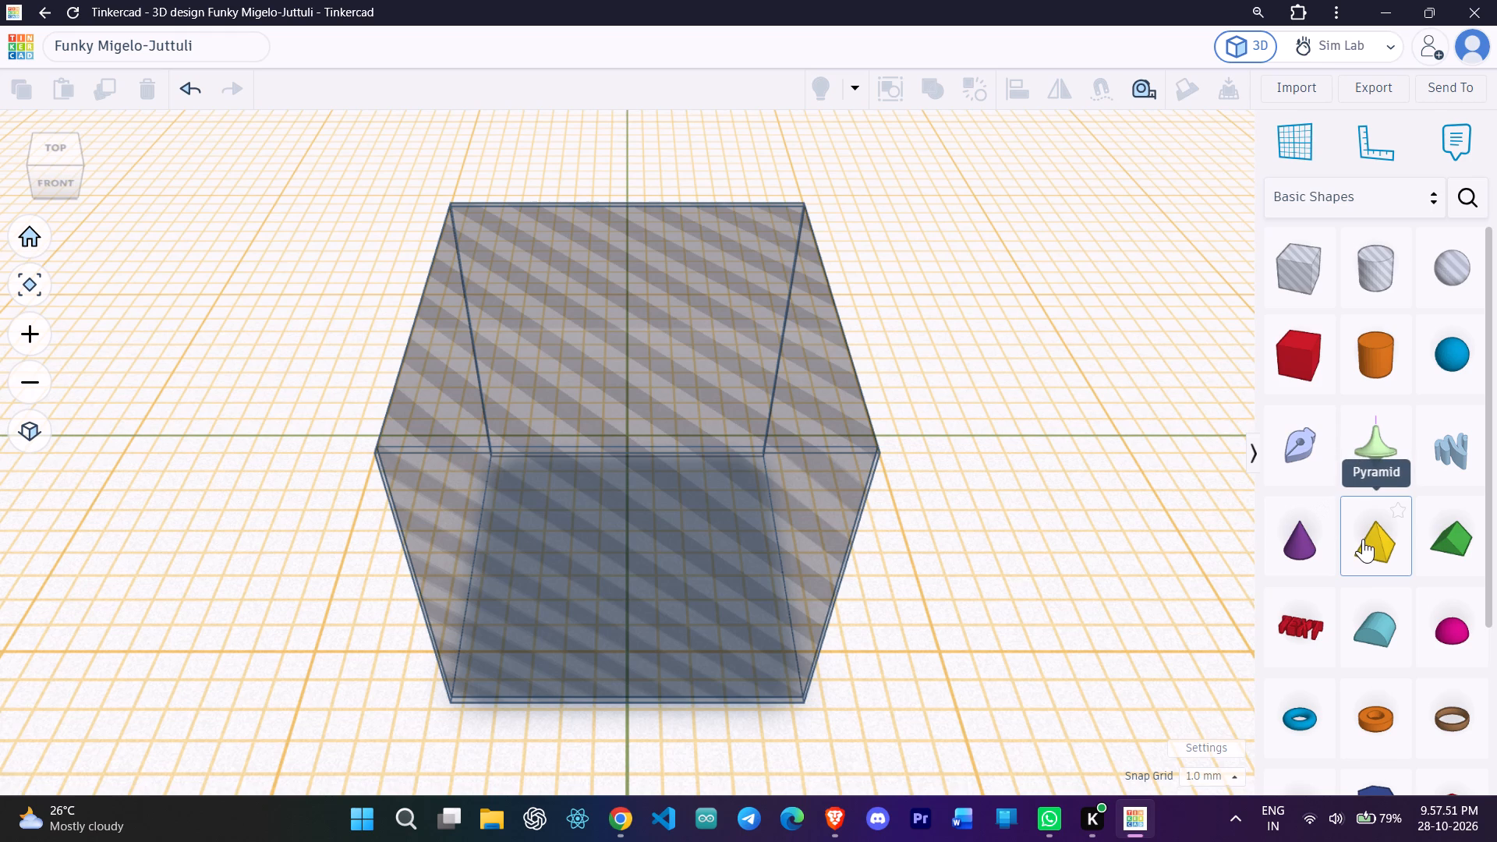
Place a solid roof shape on the workplane, partly overlapping the far side of the box hole.
{"action": "left_click", "coordinate": [1435, 539]}
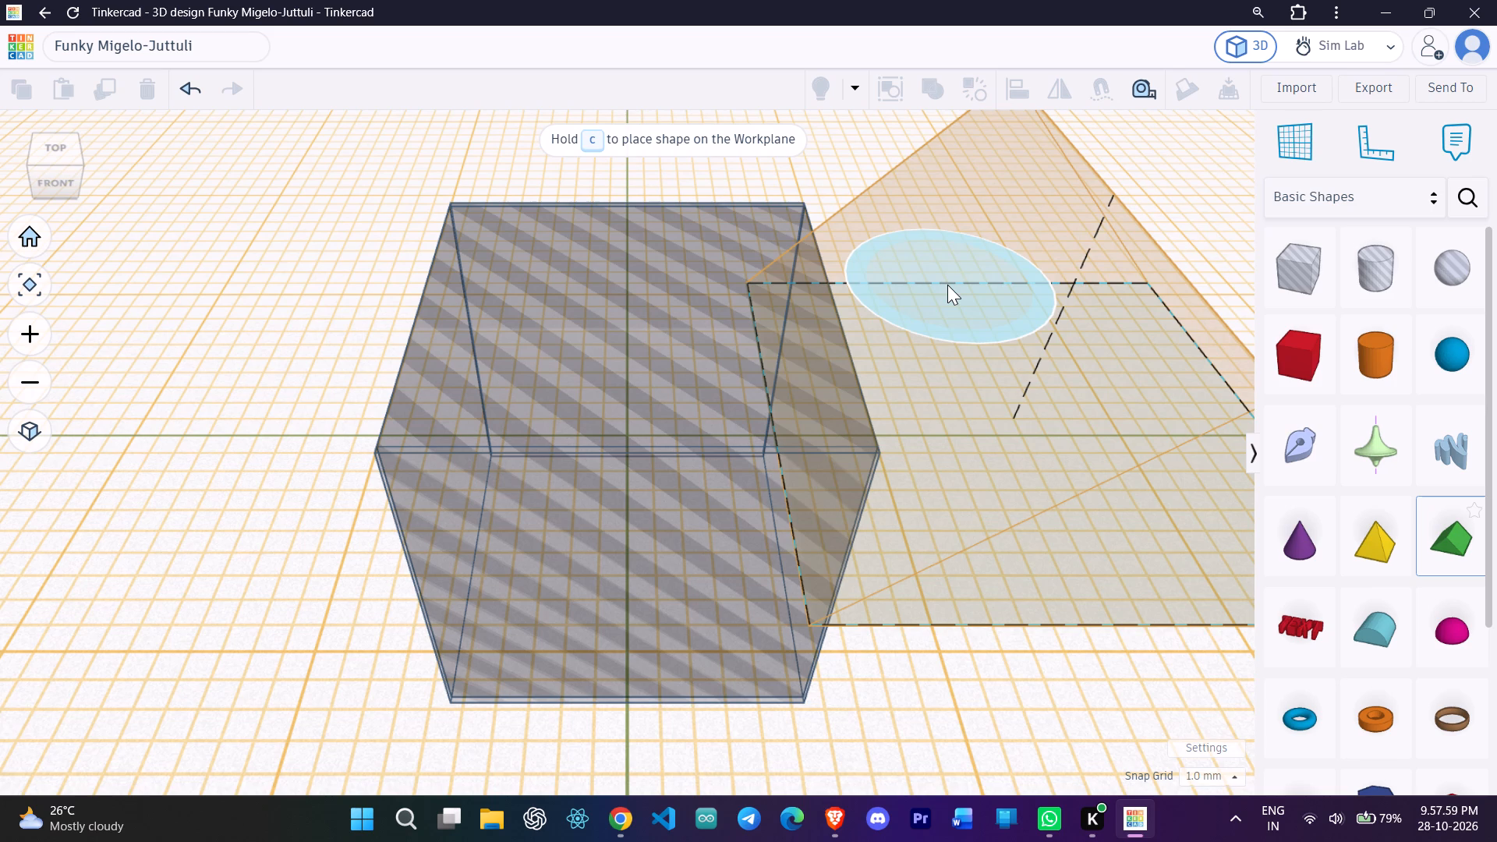
{"action": "left_click", "coordinate": [947, 285]}
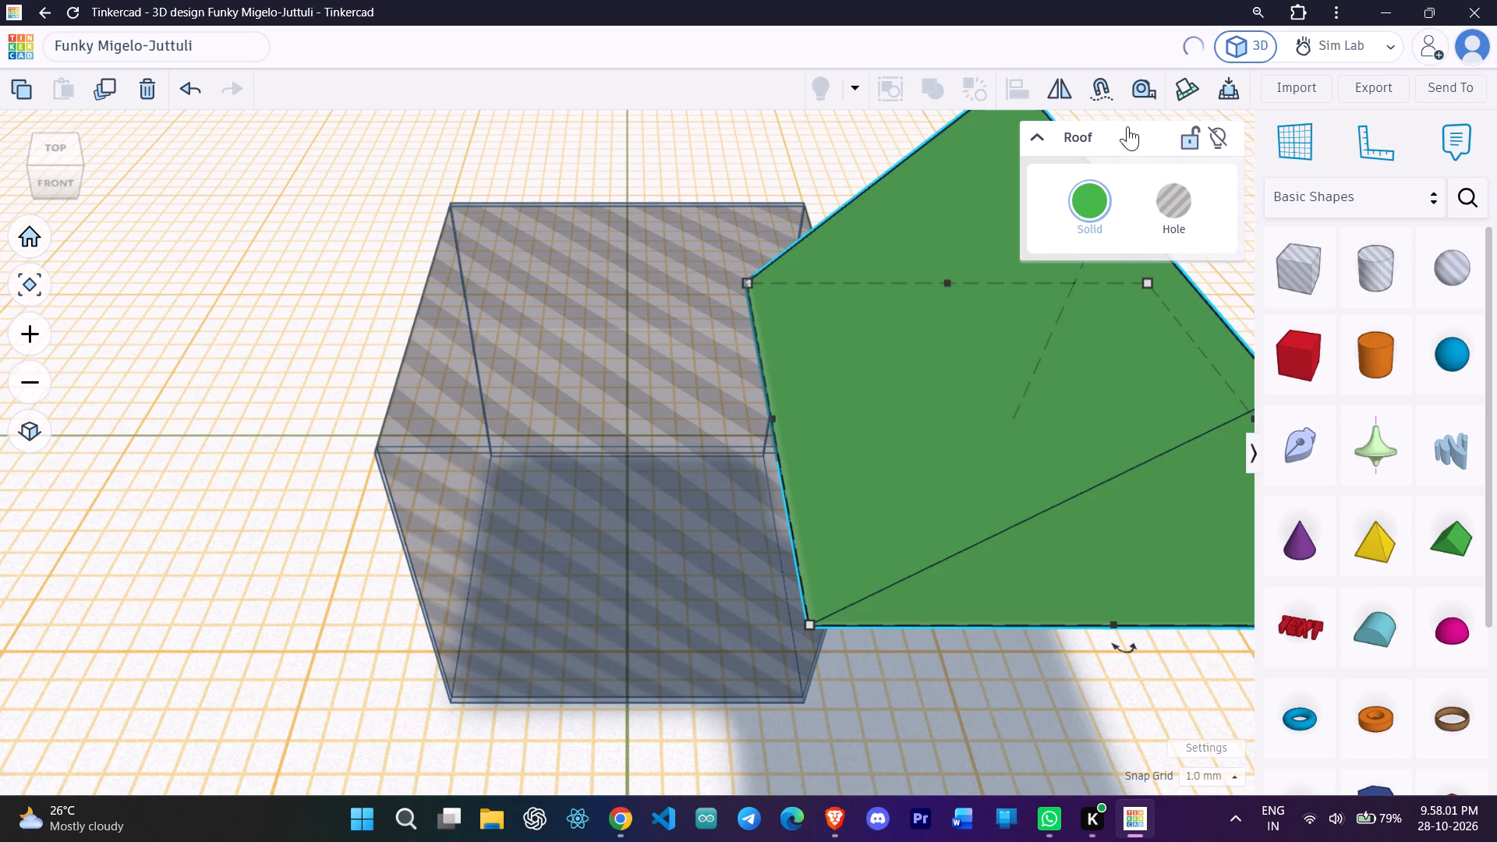
Move the roof shape 6 mm sideways toward the box hole and 5 mm toward the front.
{"action": "left_click", "coordinate": [1145, 94]}
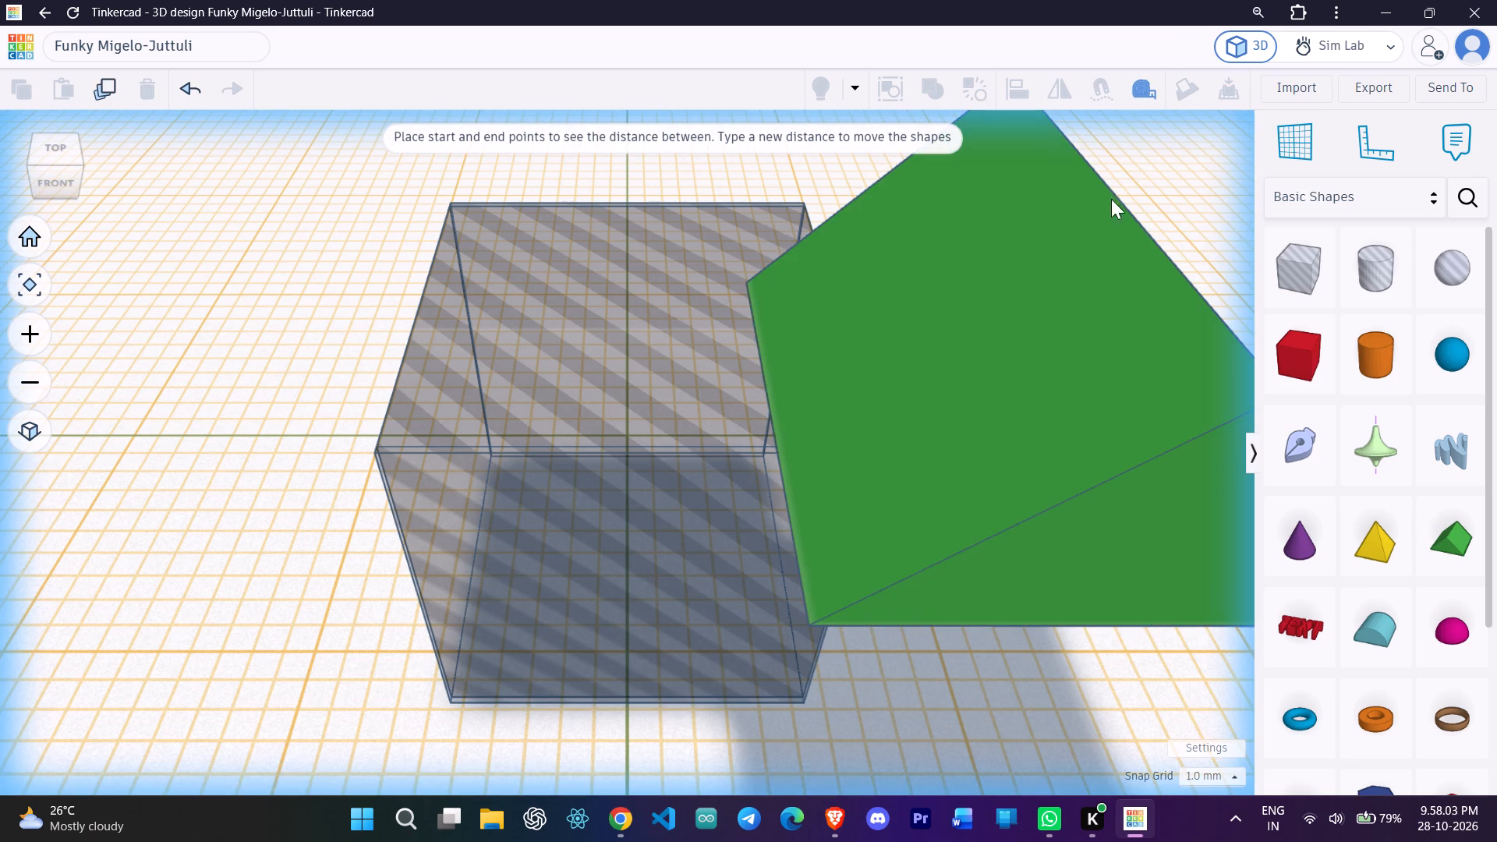
{"action": "left_click", "coordinate": [1145, 90]}
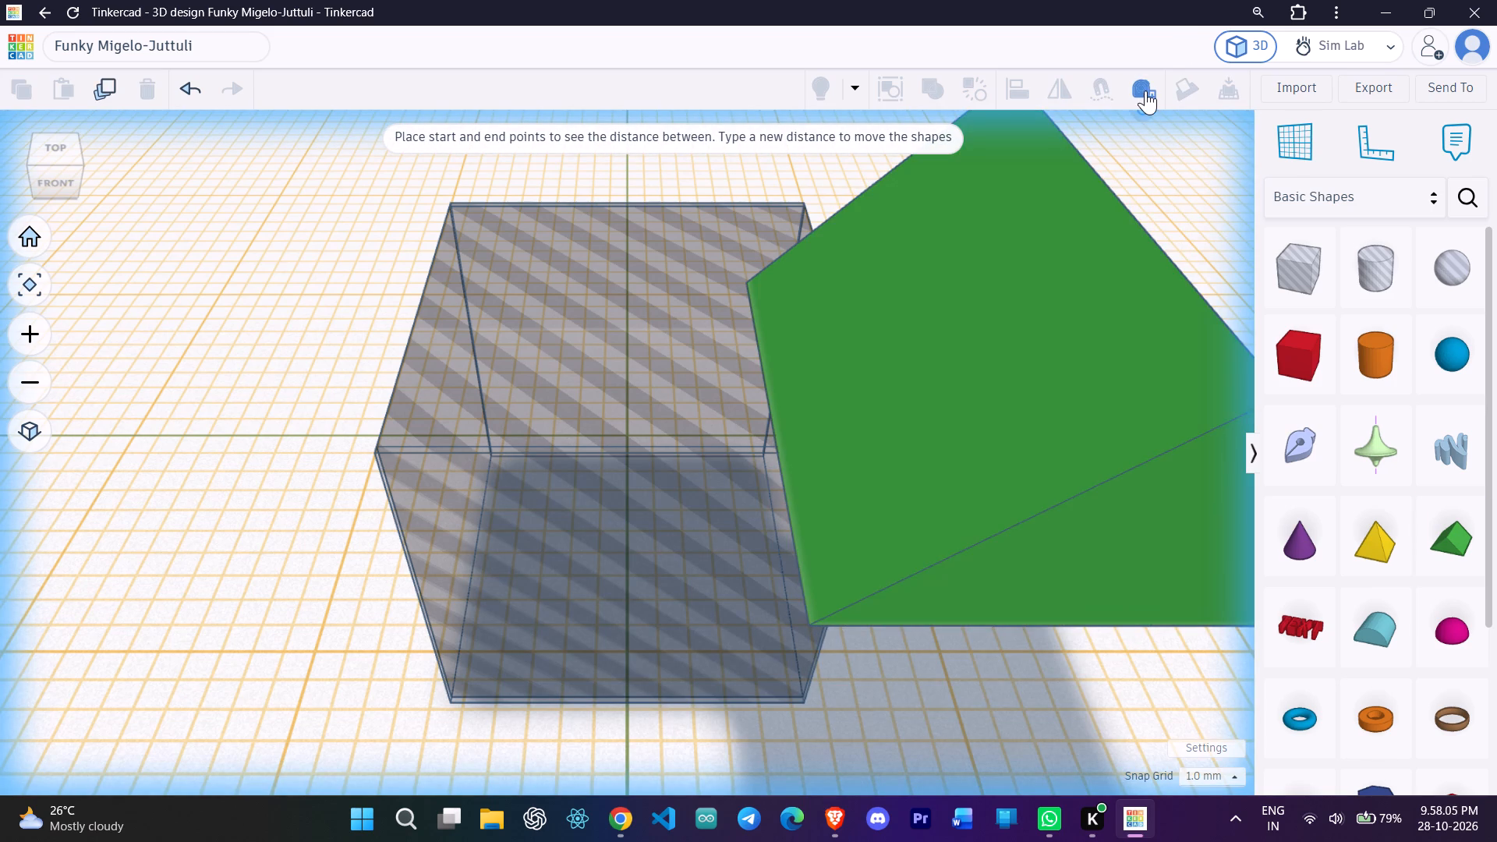
{"action": "left_click", "coordinate": [1072, 327]}
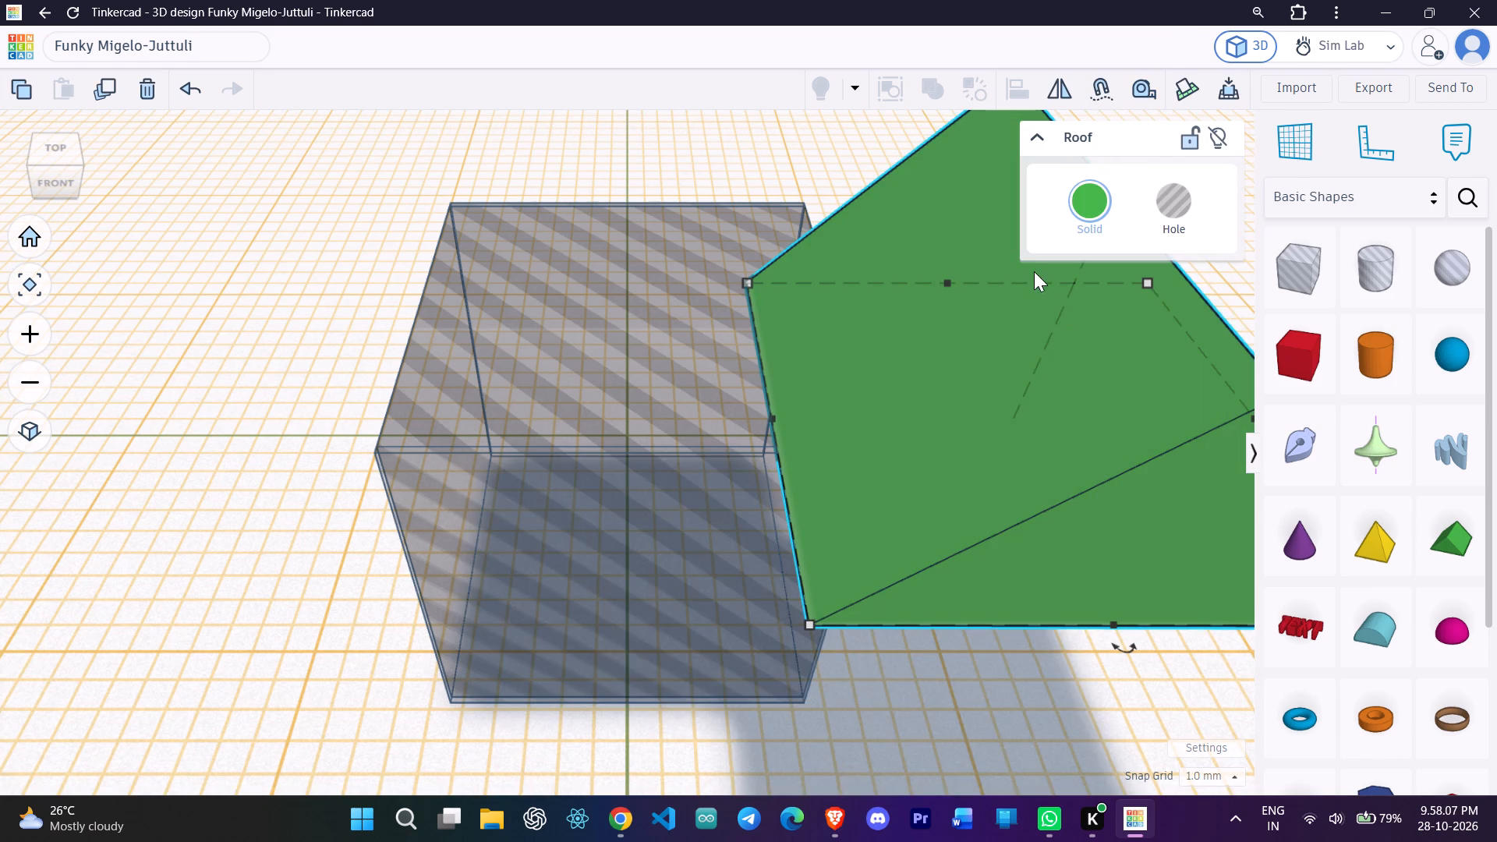
{"action": "left_click", "coordinate": [1033, 271]}
{"action": "left_click", "coordinate": [954, 250]}
{"action": "left_click_drag", "start_coordinate": [953, 249], "coordinate": [805, 320]}
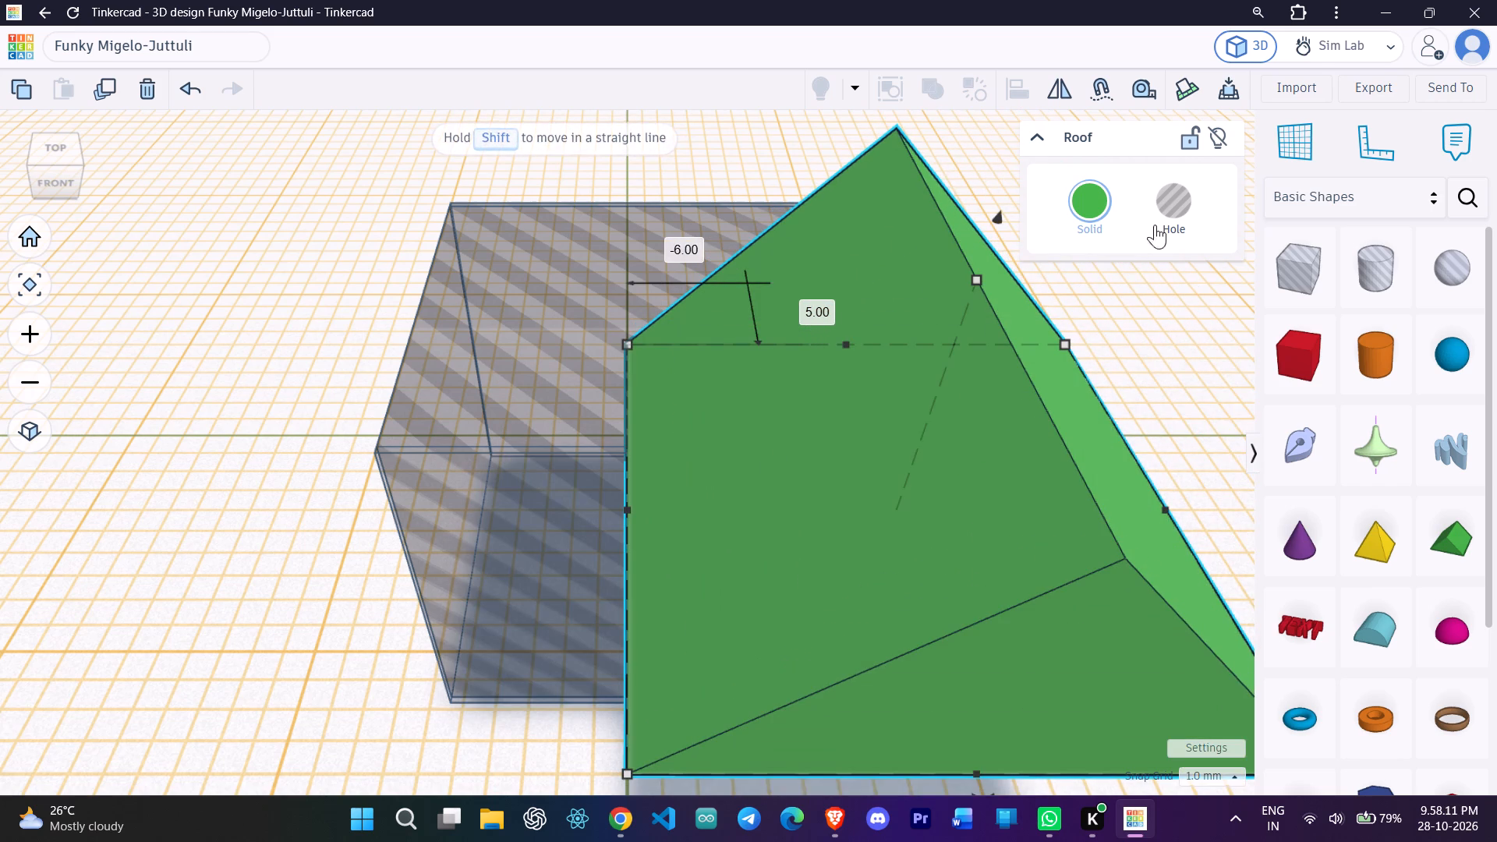
Turn the roof shape into a hole.
{"action": "left_click", "coordinate": [1177, 208]}
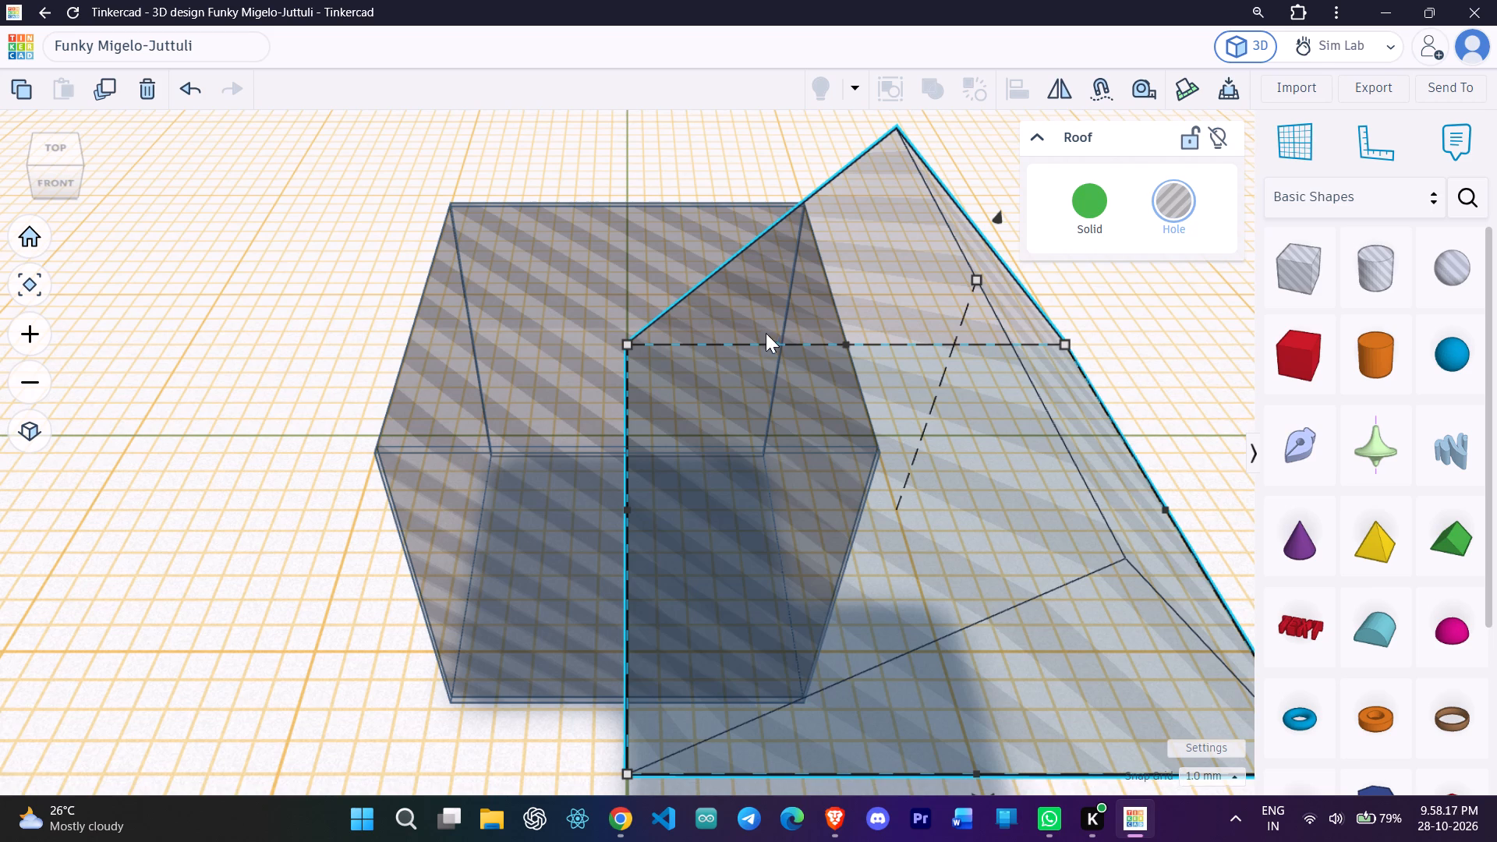
Move the roof hole 1 mm toward the back.
{"action": "left_click_drag", "start_coordinate": [865, 364], "coordinate": [851, 336]}
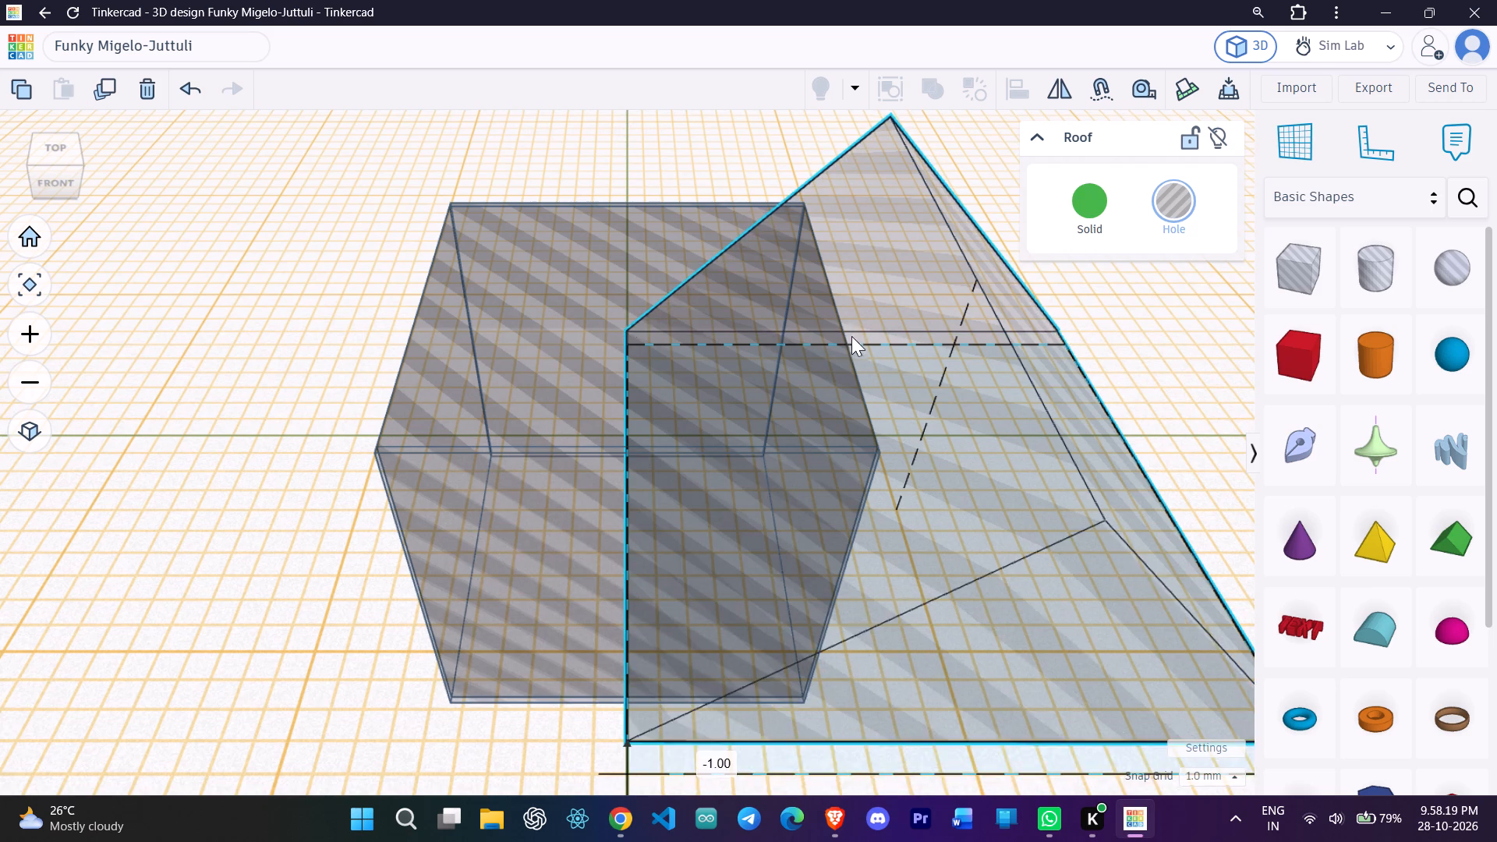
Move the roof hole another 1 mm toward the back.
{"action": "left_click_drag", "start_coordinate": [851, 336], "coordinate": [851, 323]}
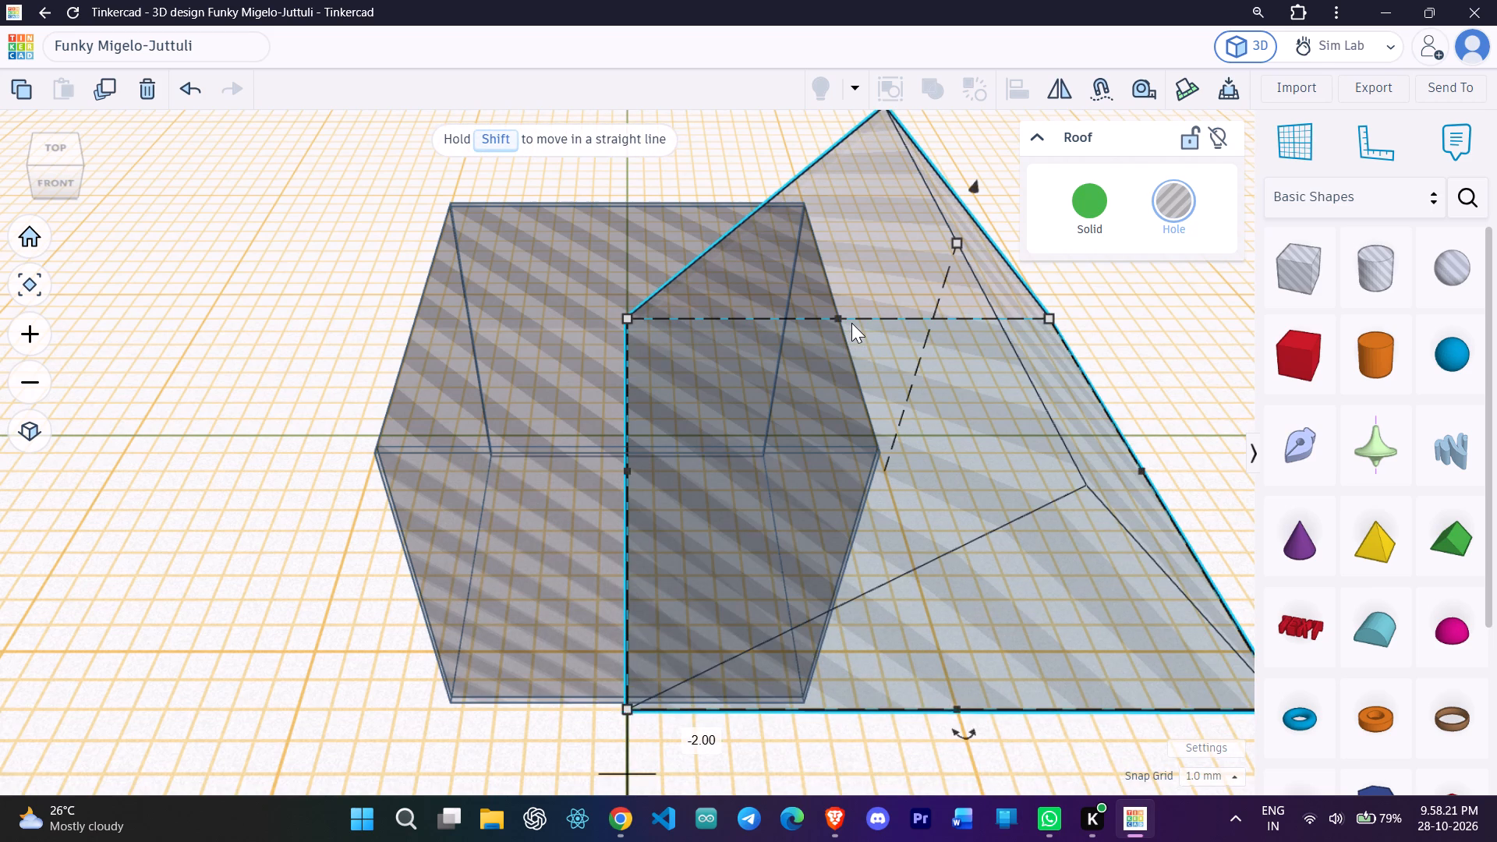
Delete the roof hole and both overlapping box holes, clearing the workplane.
{"action": "key", "text": "BackSpace"}
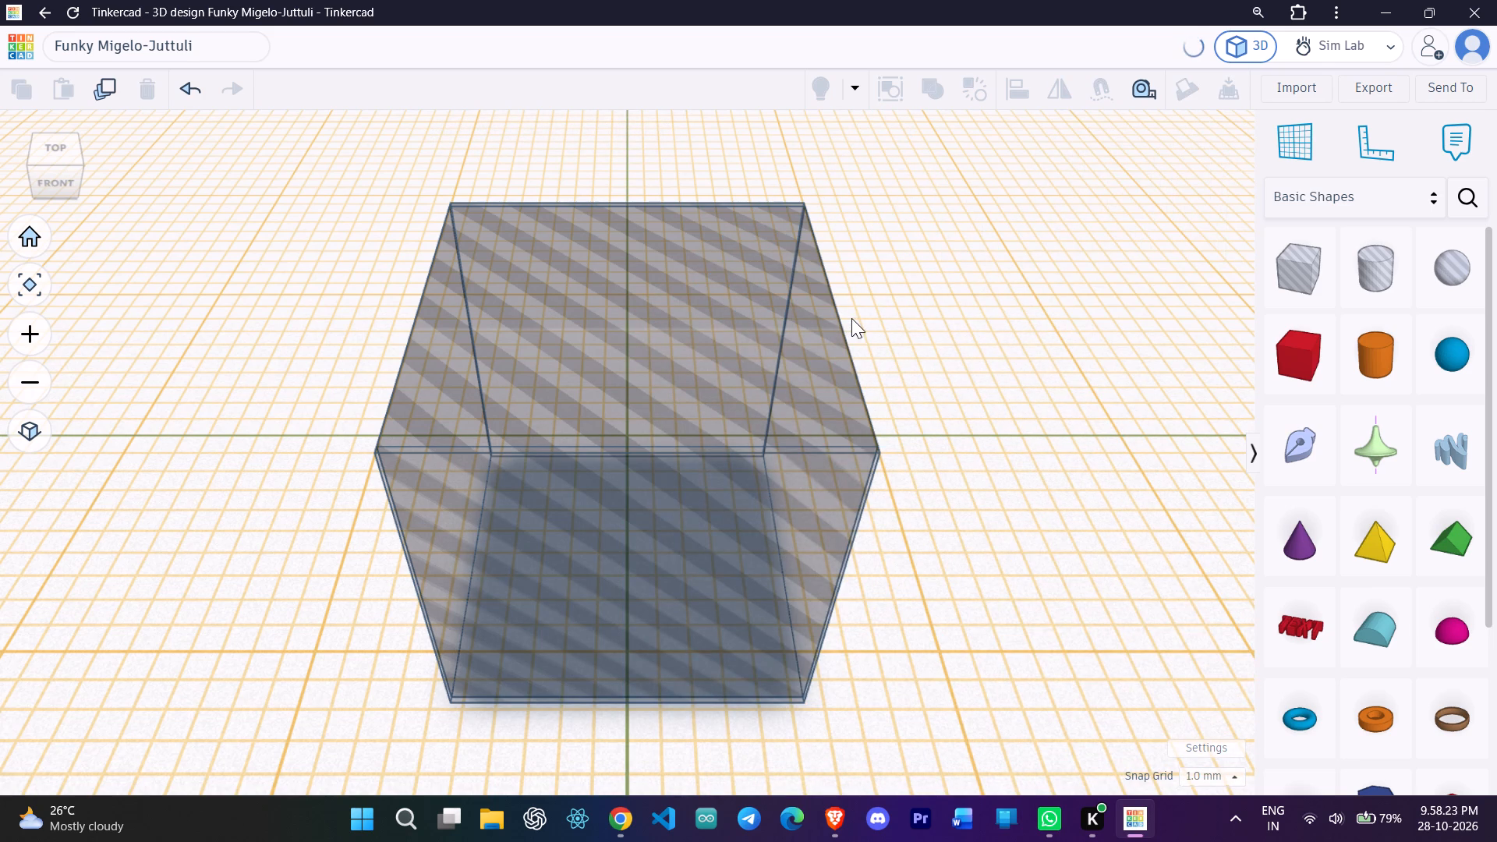
{"action": "left_click", "coordinate": [543, 320]}
{"action": "key", "text": "BackSpace"}
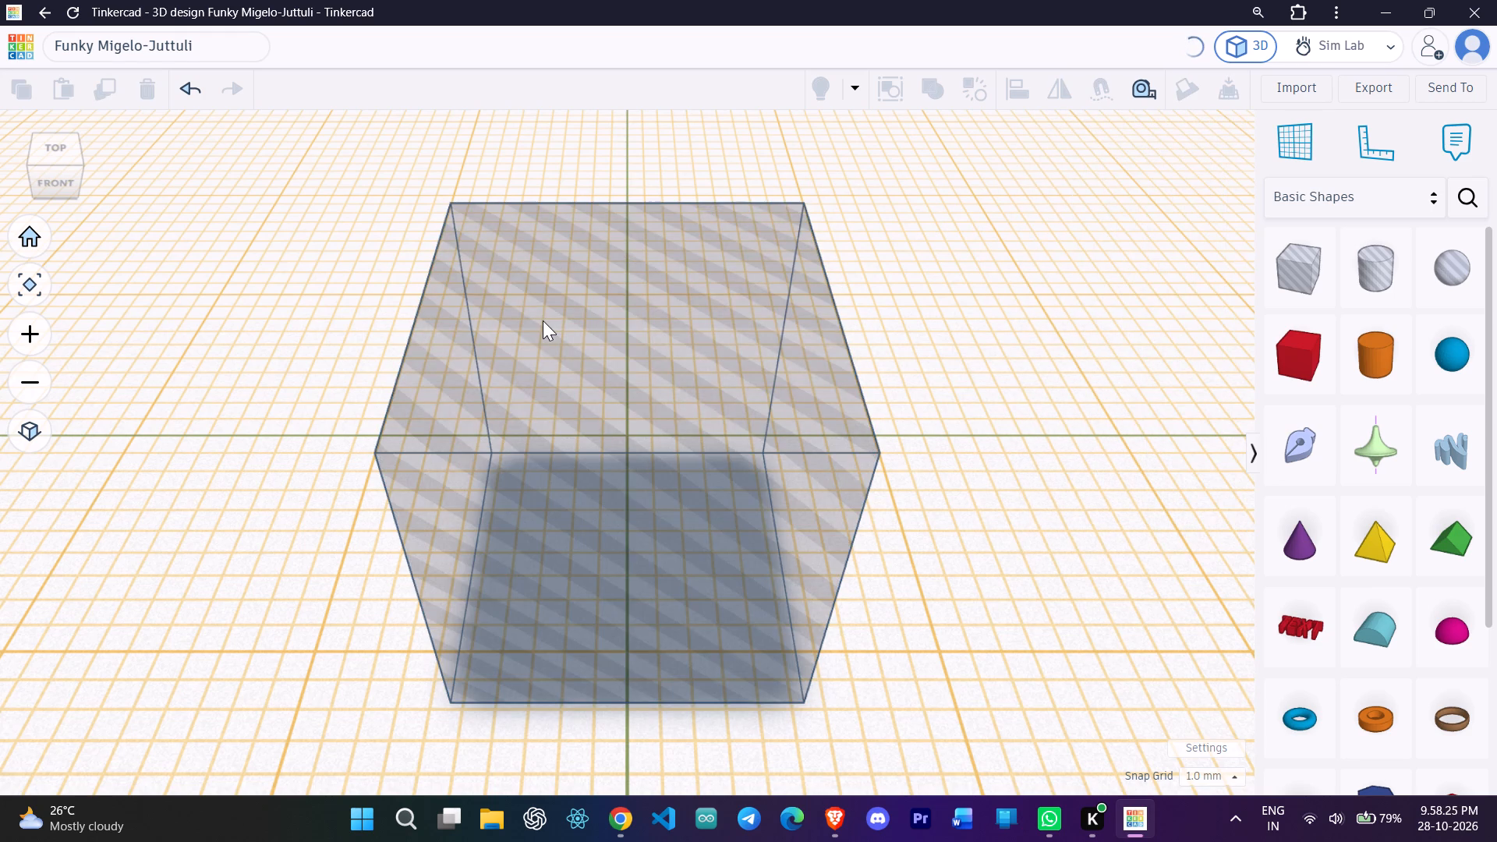
{"action": "left_click", "coordinate": [543, 321]}
{"action": "key", "text": "BackSpace"}
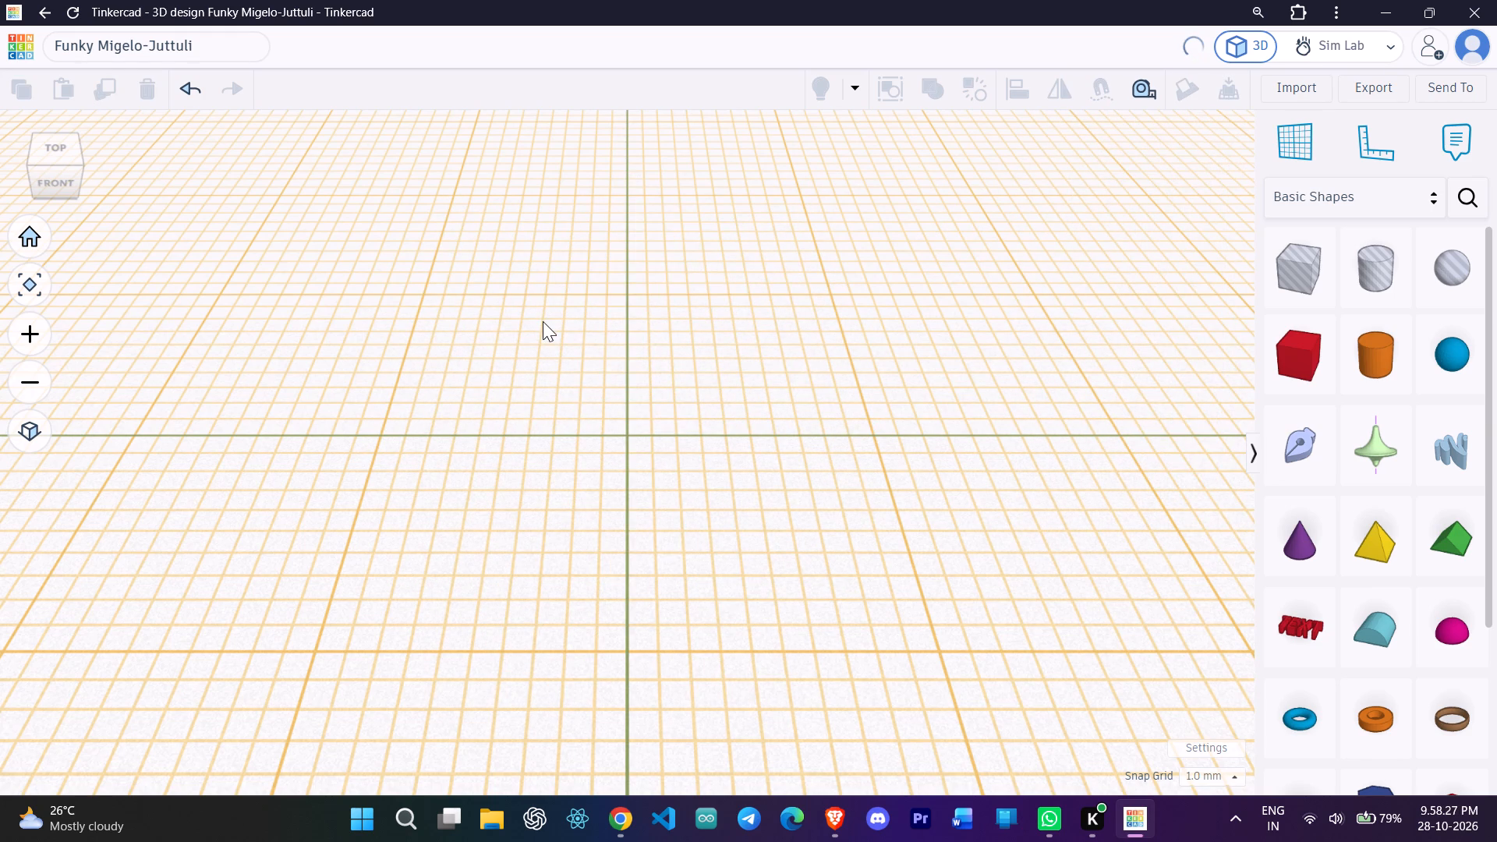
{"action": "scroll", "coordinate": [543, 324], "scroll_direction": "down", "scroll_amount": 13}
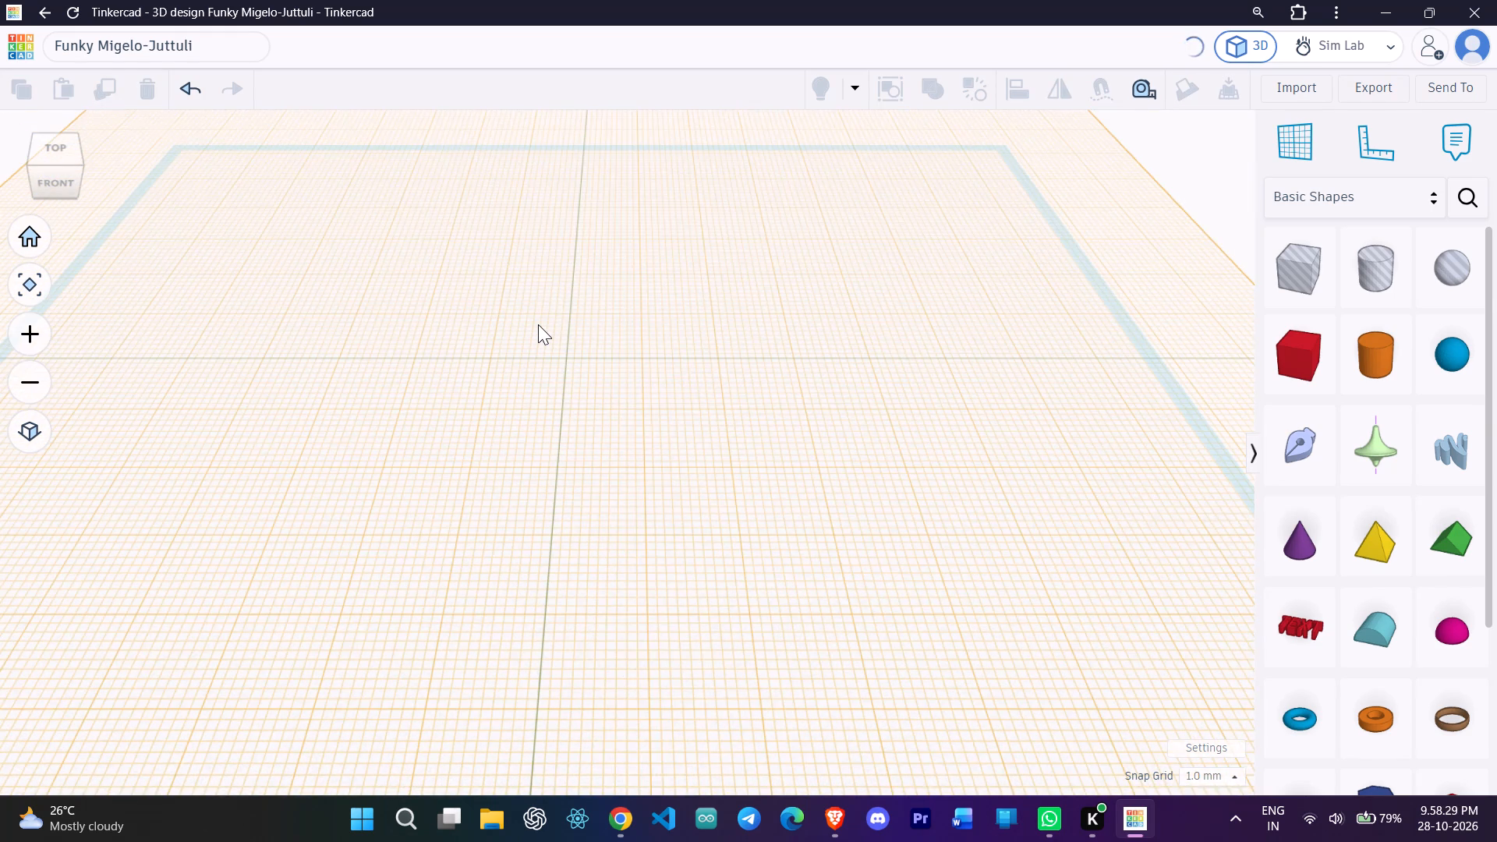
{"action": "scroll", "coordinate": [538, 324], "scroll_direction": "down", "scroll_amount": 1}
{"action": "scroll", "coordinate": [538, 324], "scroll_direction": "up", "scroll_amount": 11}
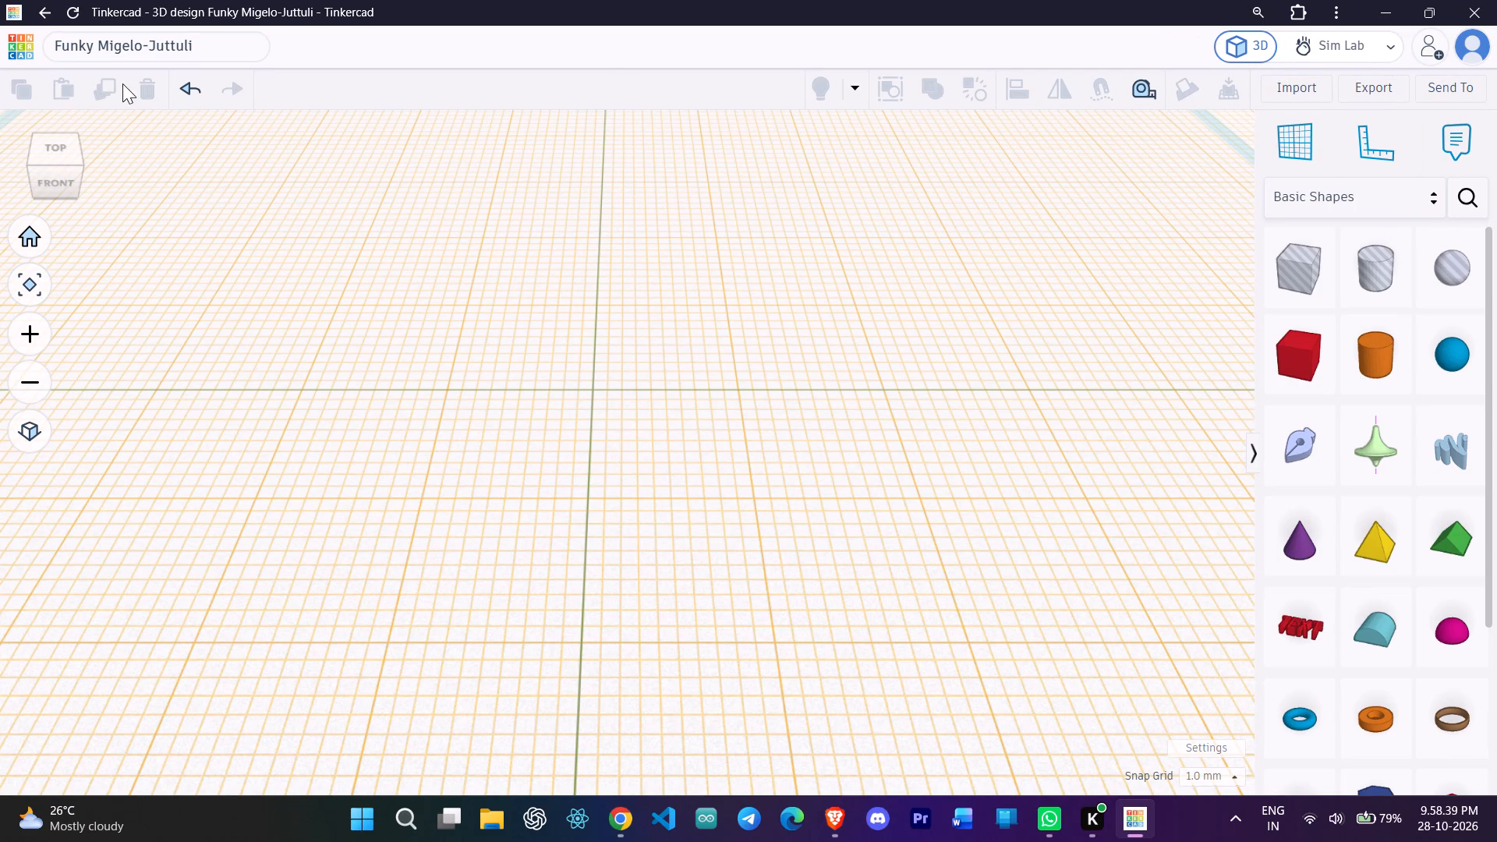
Leave the 3D design editor and go back to the previous page.
{"action": "left_click", "coordinate": [44, 13]}
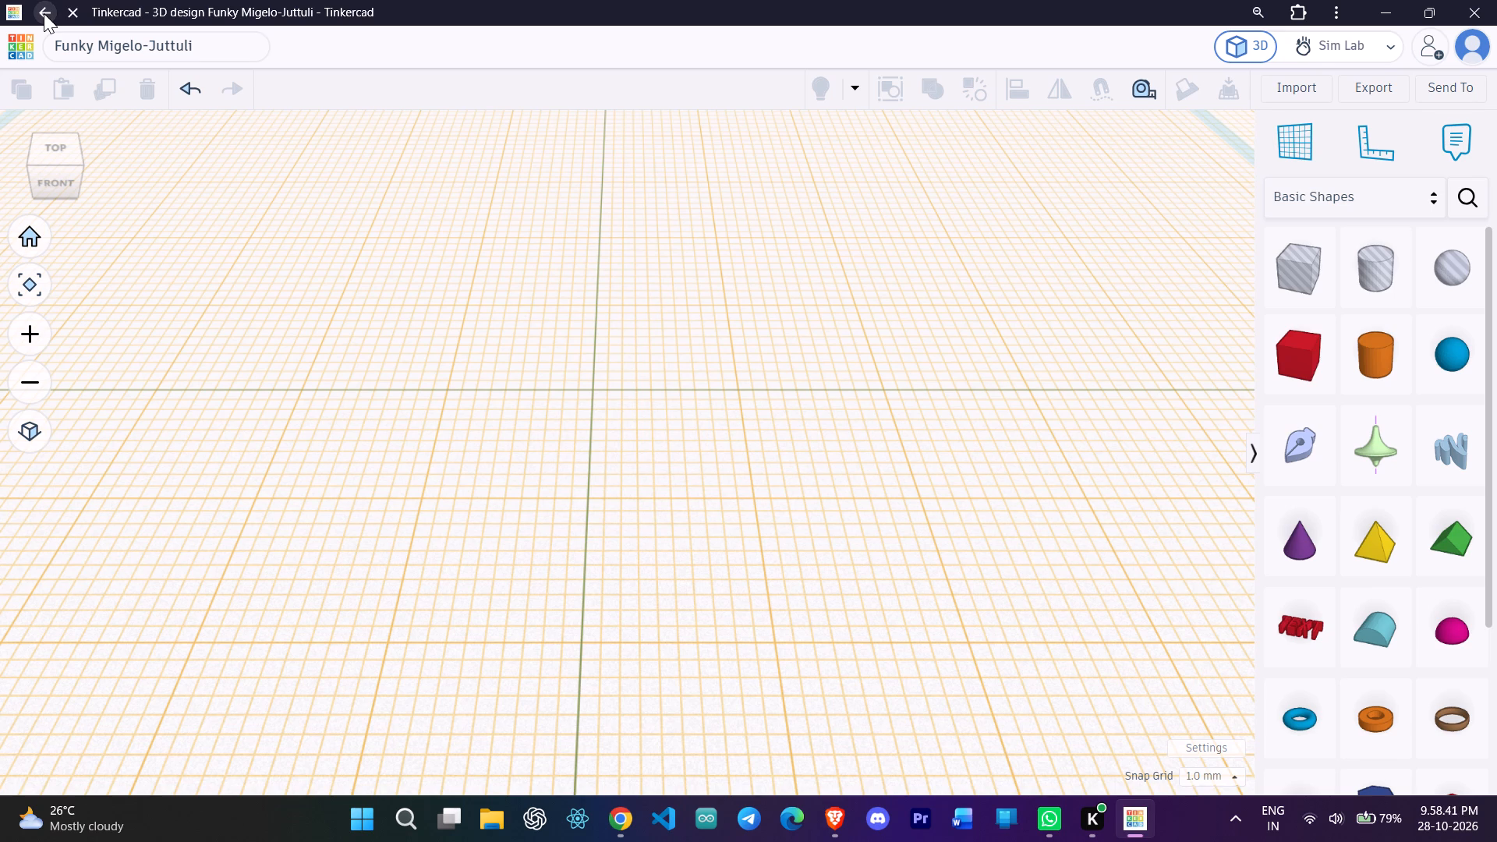
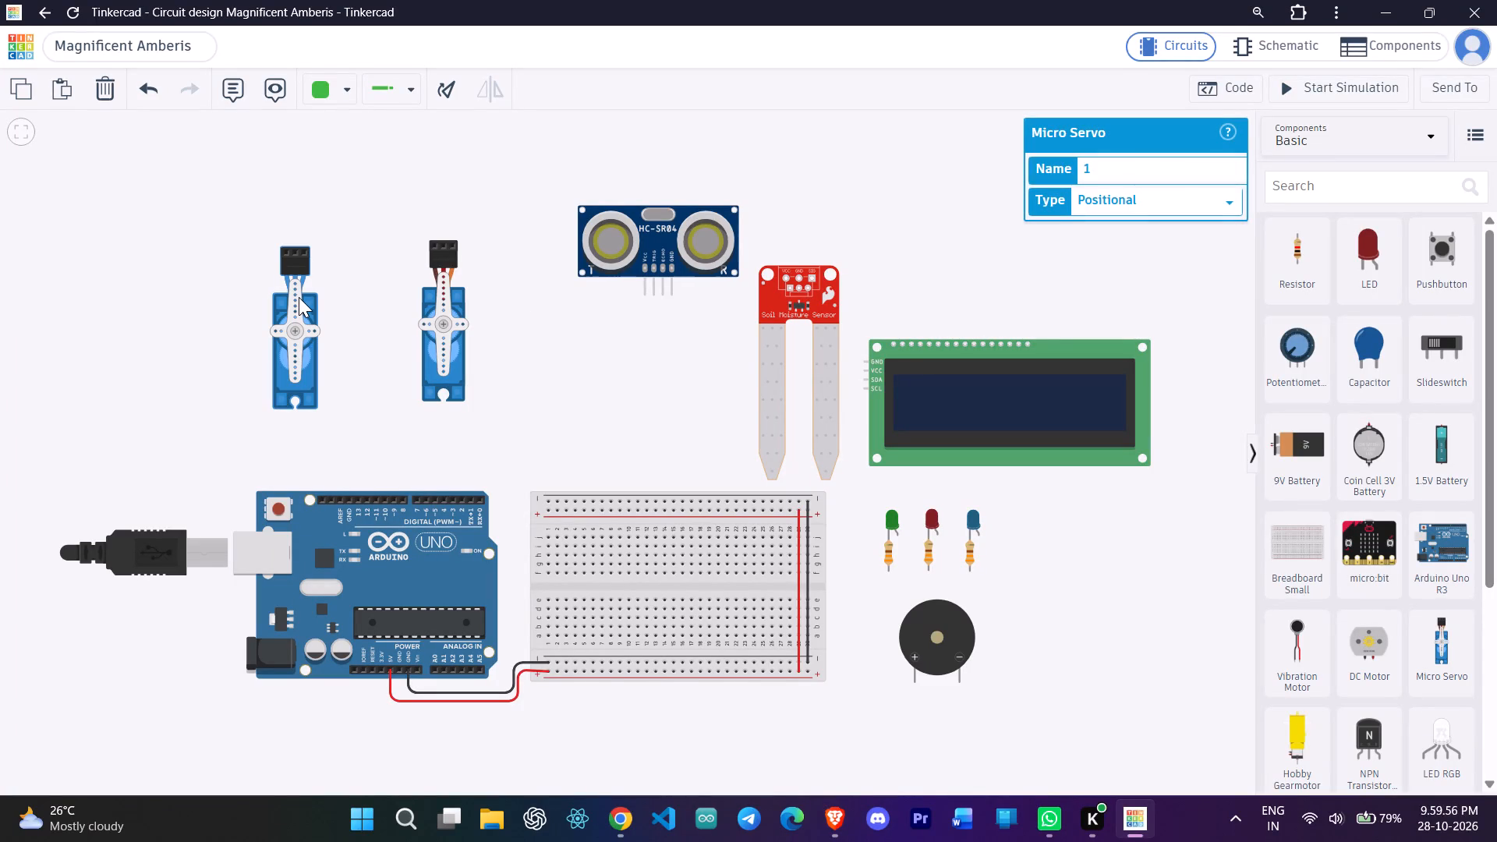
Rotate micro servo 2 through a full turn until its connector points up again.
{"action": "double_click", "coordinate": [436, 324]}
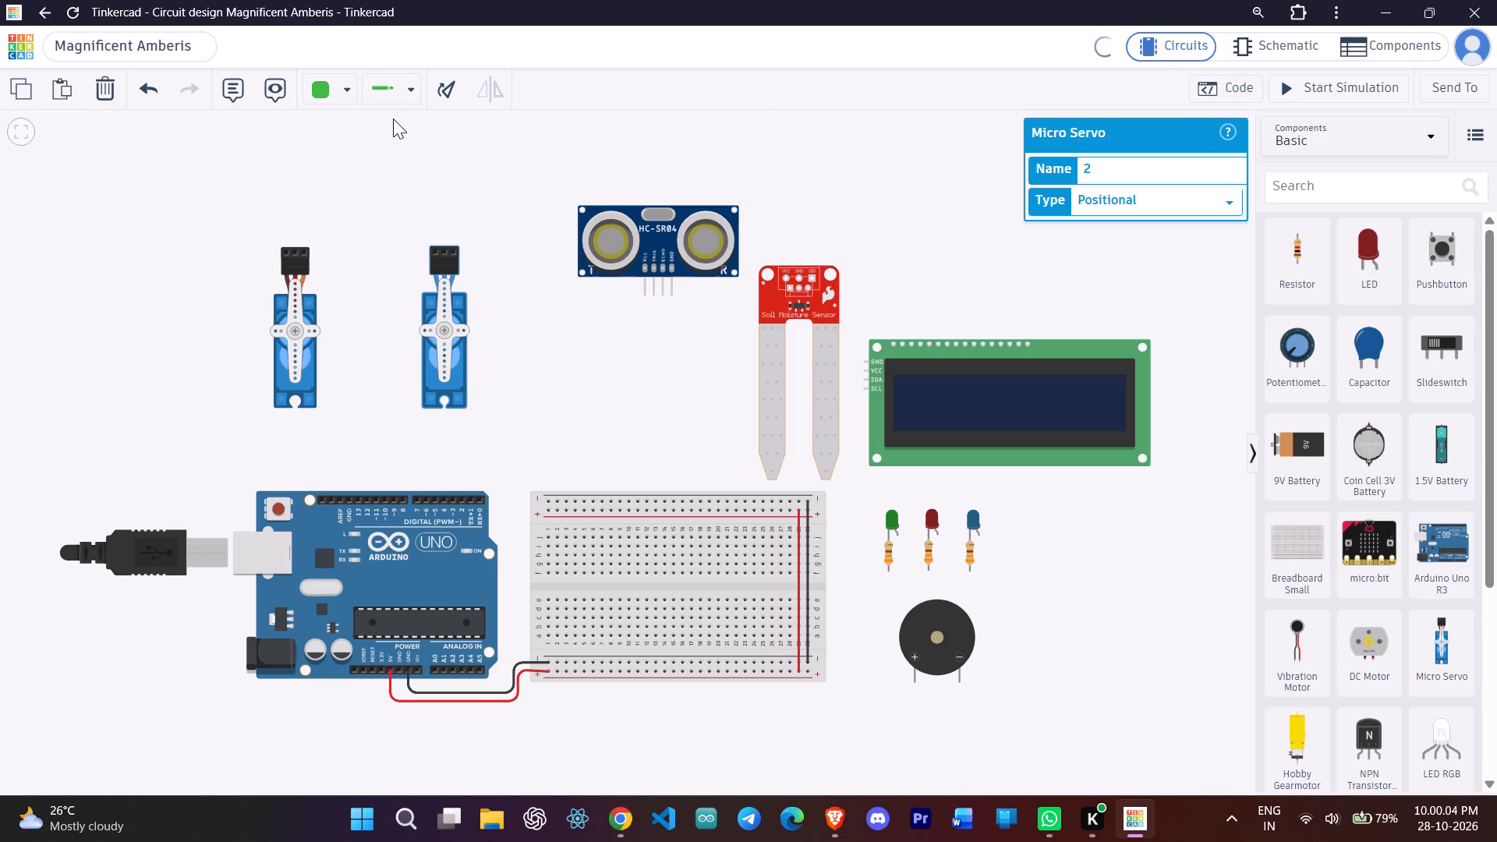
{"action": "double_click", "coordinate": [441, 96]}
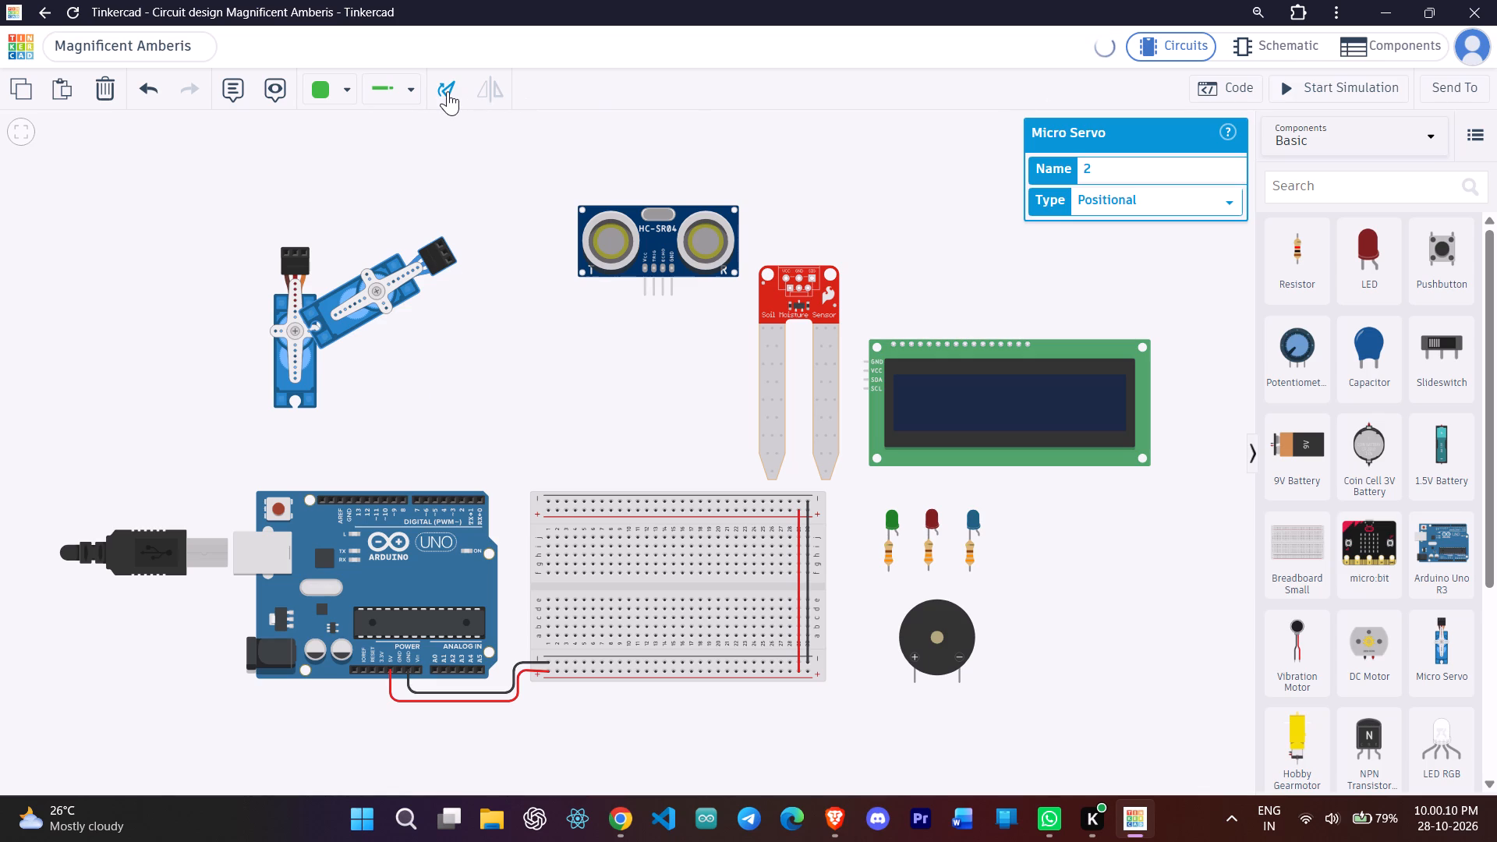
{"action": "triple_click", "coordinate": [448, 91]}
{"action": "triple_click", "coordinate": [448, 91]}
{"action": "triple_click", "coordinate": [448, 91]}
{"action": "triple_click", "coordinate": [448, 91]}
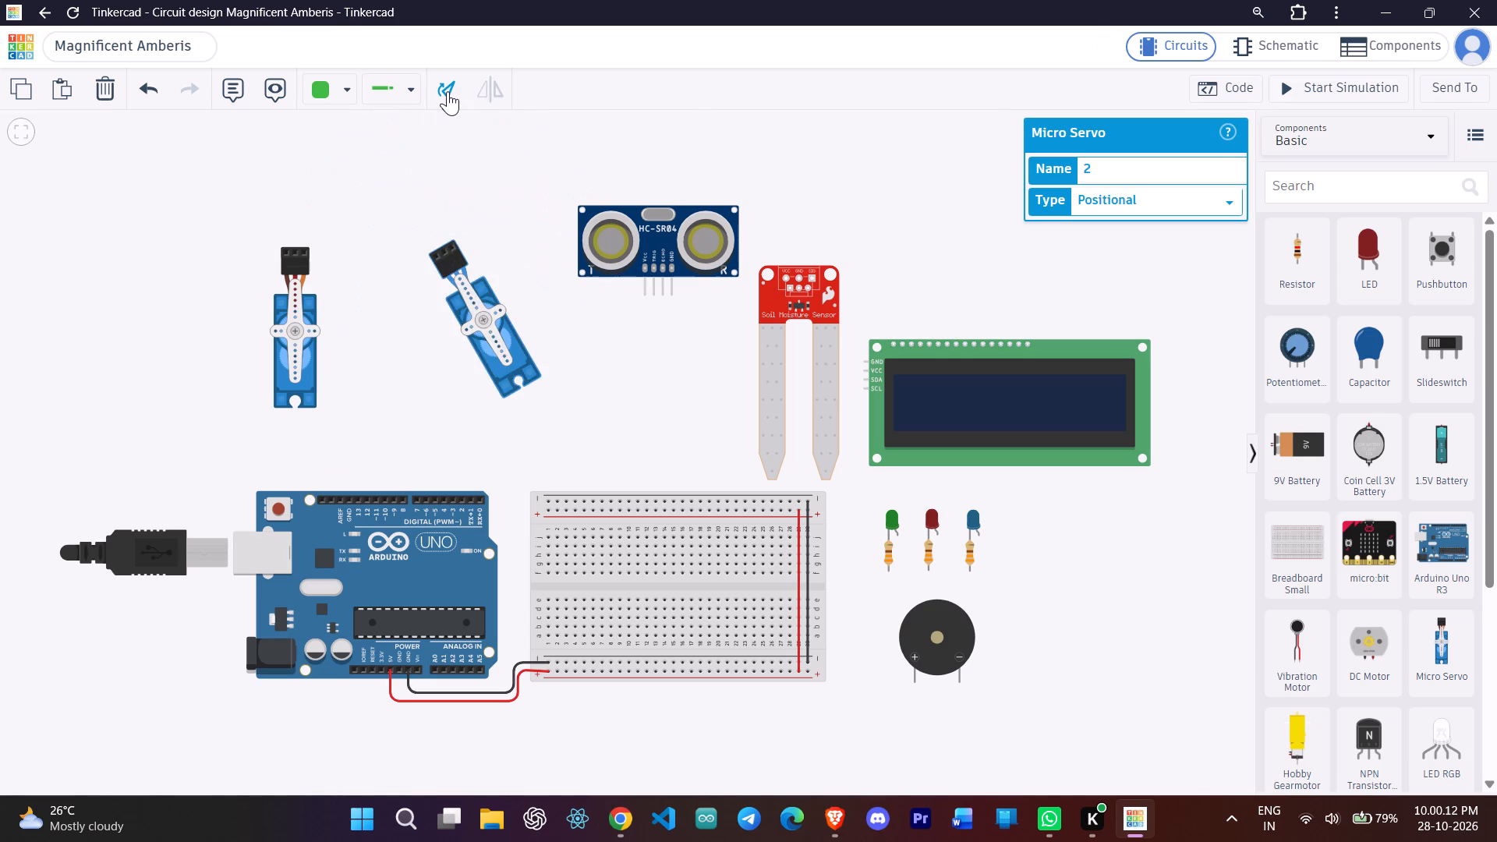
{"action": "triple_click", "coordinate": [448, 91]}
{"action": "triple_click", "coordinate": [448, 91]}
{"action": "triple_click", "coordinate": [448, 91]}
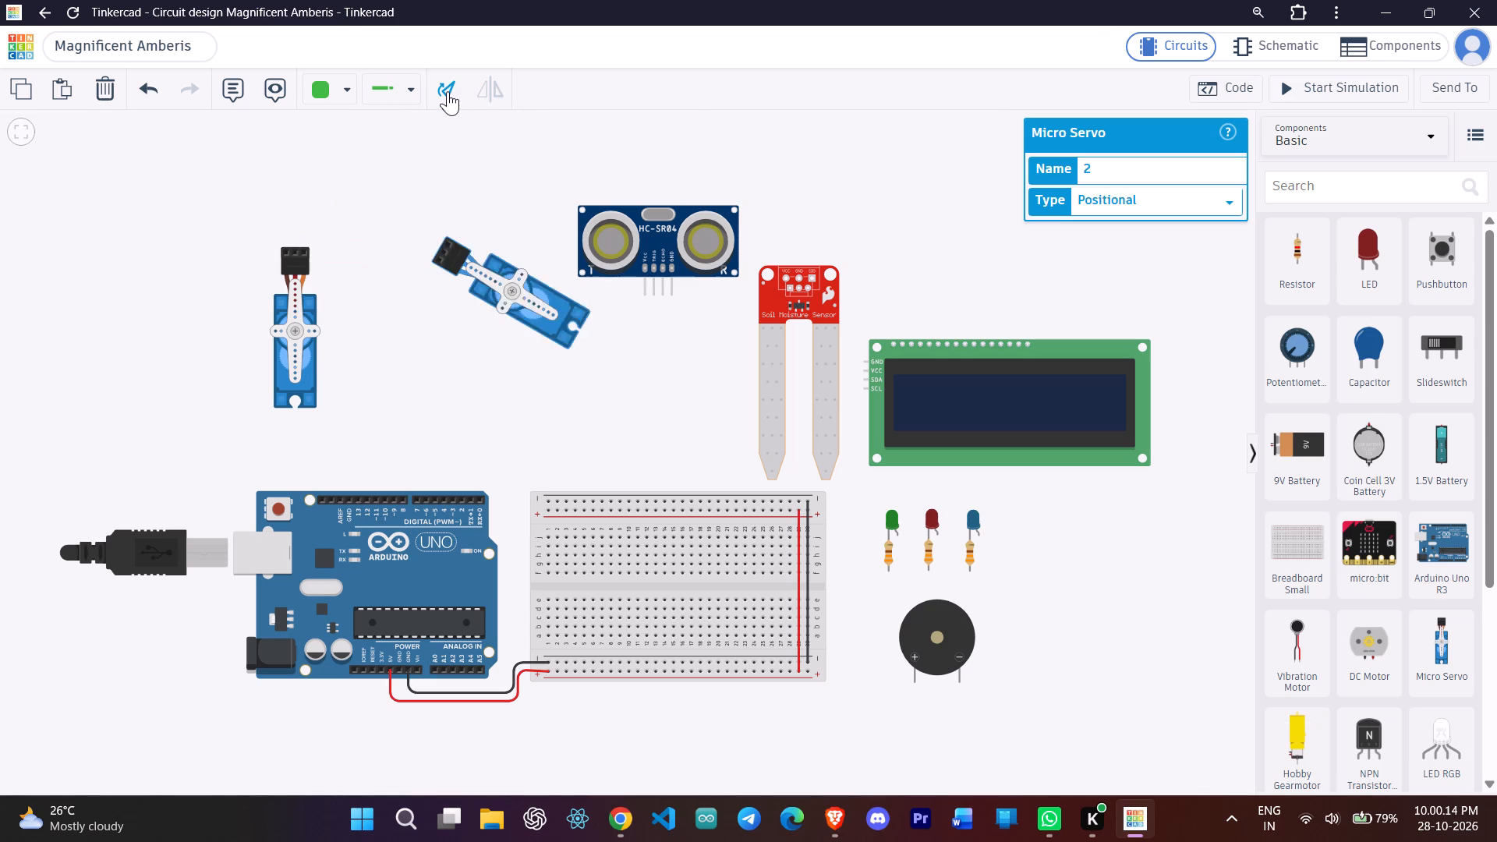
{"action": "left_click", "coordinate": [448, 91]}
Rotate micro servo 1 by 90° clockwise and reposition it level with the middle of micro servo 2.
{"action": "left_click", "coordinate": [311, 299]}
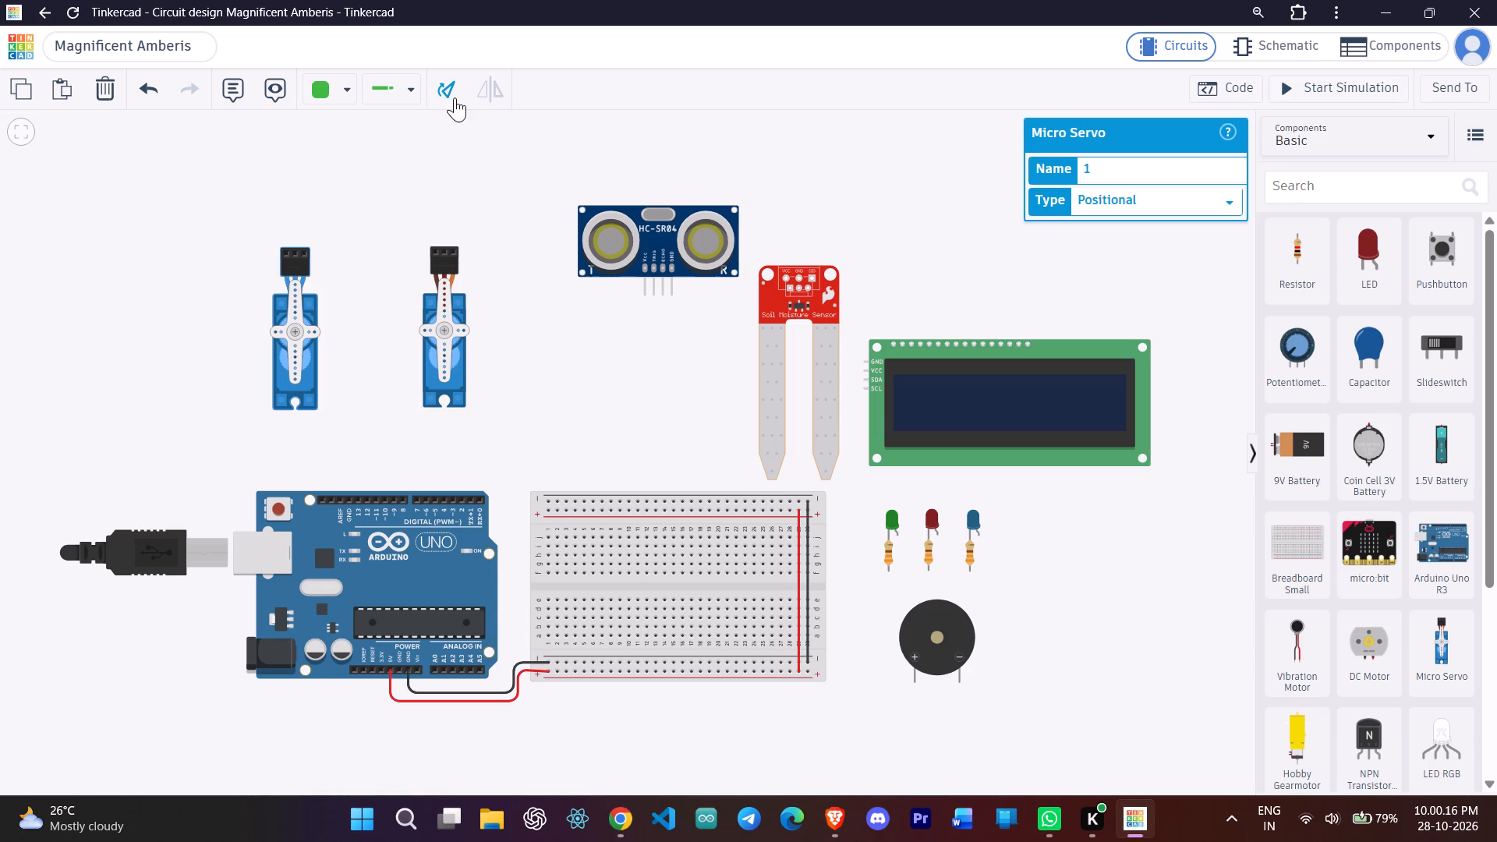
{"action": "left_click", "coordinate": [455, 97]}
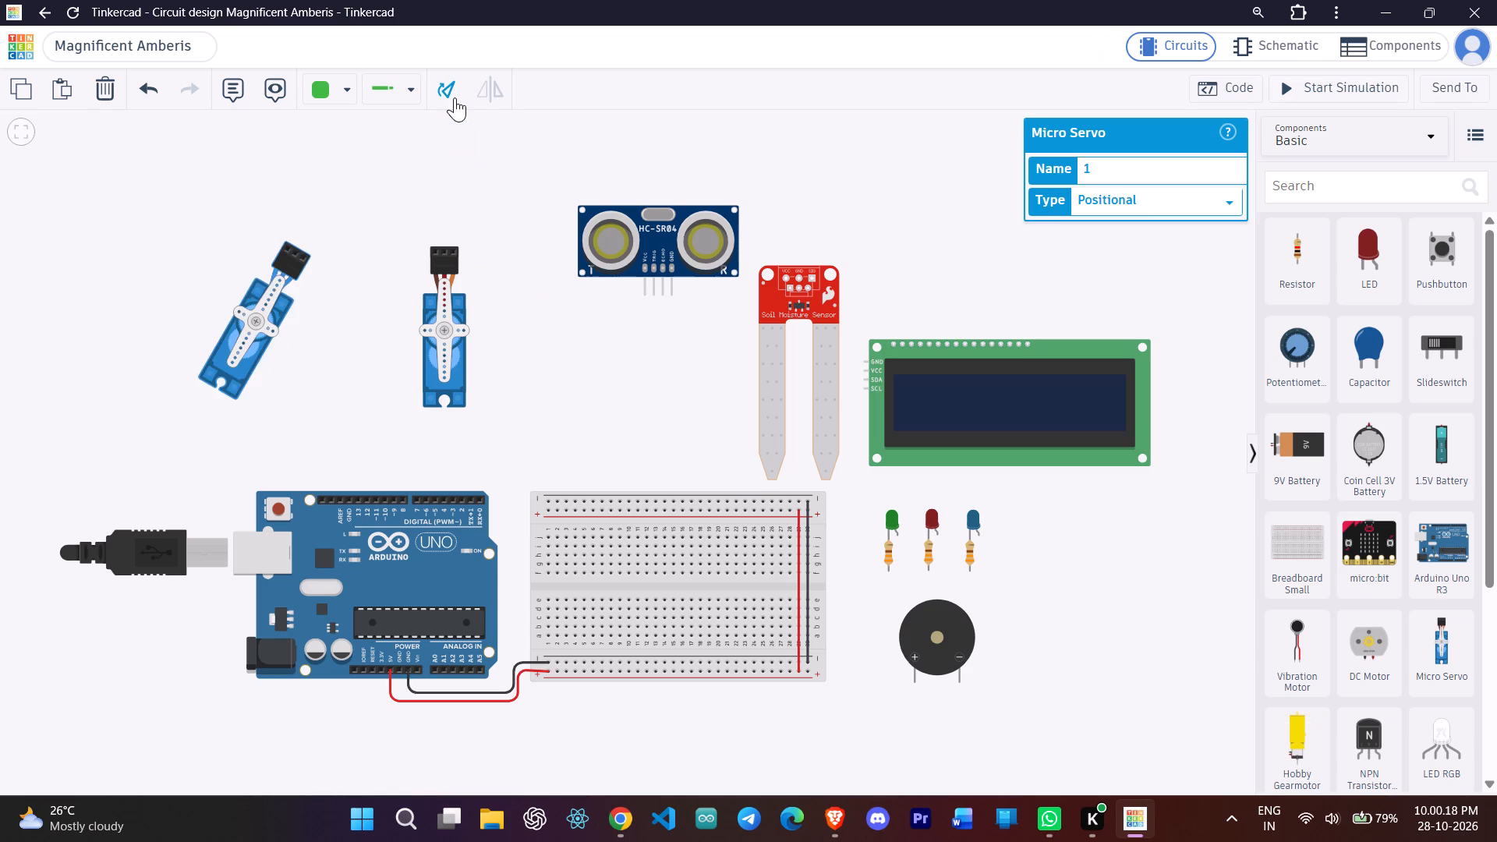
{"action": "double_click", "coordinate": [455, 97]}
{"action": "left_click_drag", "start_coordinate": [193, 263], "coordinate": [202, 332]}
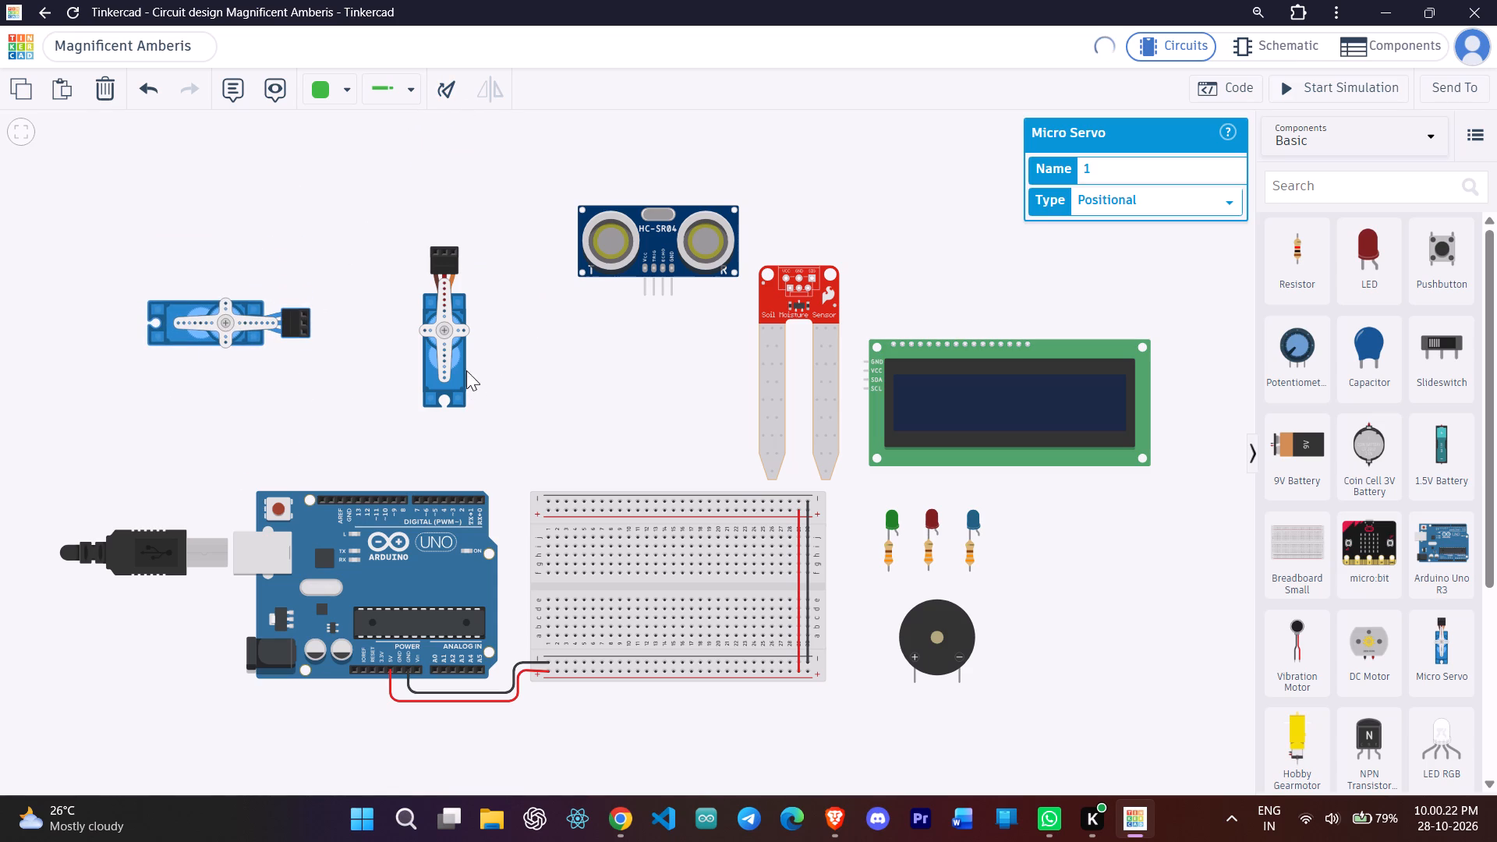
Shift micro servo 2 slightly closer to micro servo 1.
{"action": "left_click_drag", "start_coordinate": [453, 362], "coordinate": [435, 366]}
{"action": "left_click", "coordinate": [435, 366]}
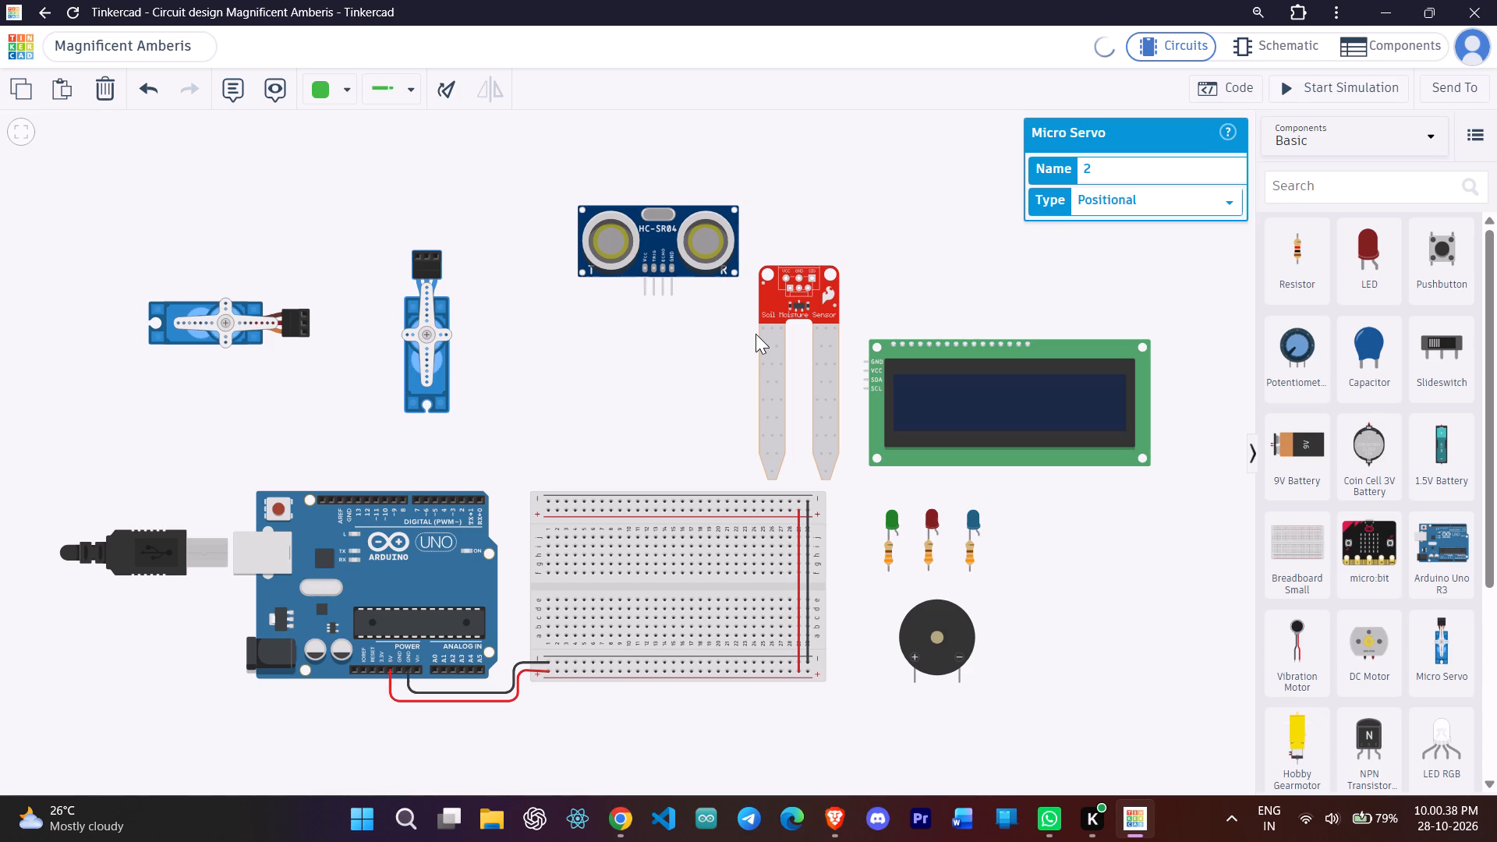
Wire micro servo 1's signal pin to Arduino digital pin 11, routing the green wire with right-angle bends between the two servos.
{"action": "scroll", "coordinate": [484, 218], "scroll_direction": "up", "scroll_amount": 3}
{"action": "scroll", "coordinate": [313, 245], "scroll_direction": "up", "scroll_amount": 2}
{"action": "left_click_drag", "start_coordinate": [281, 296], "coordinate": [382, 221]}
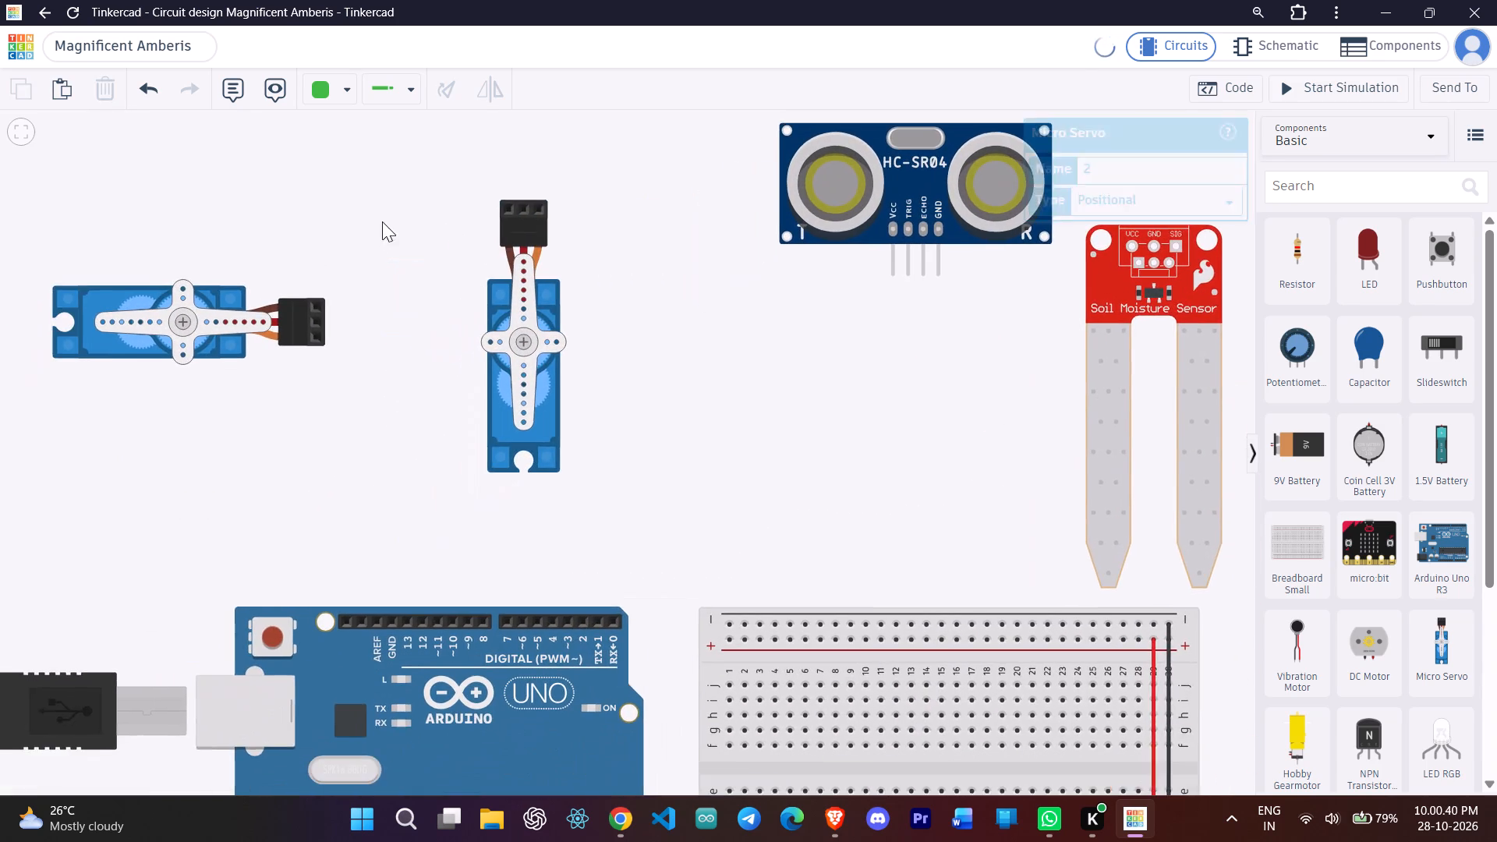
{"action": "left_click_drag", "start_coordinate": [382, 221], "coordinate": [373, 204]}
{"action": "left_click", "coordinate": [373, 204]}
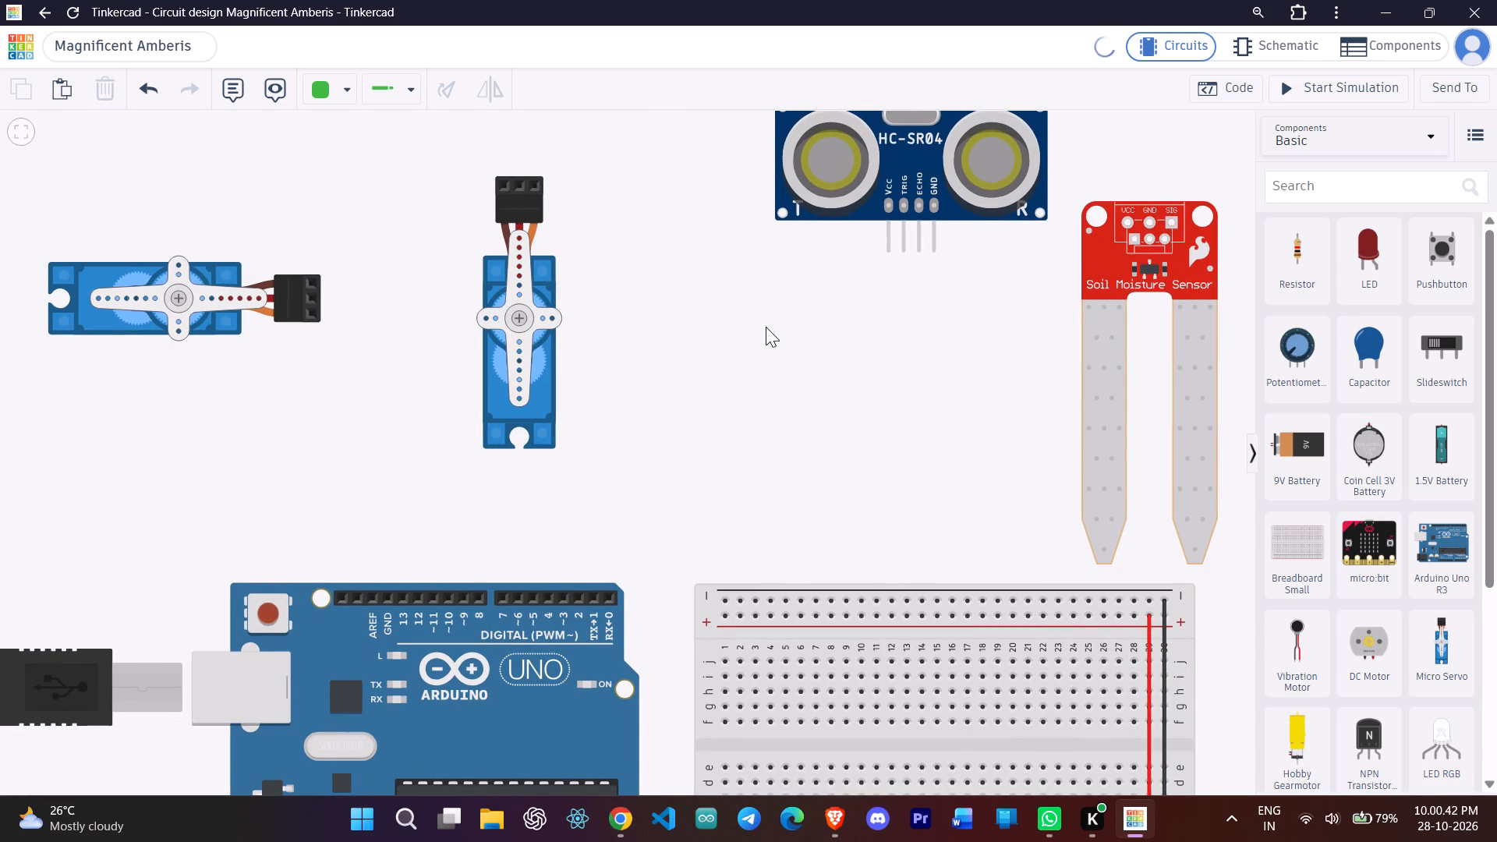
{"action": "left_click_drag", "start_coordinate": [766, 327], "coordinate": [575, 304]}
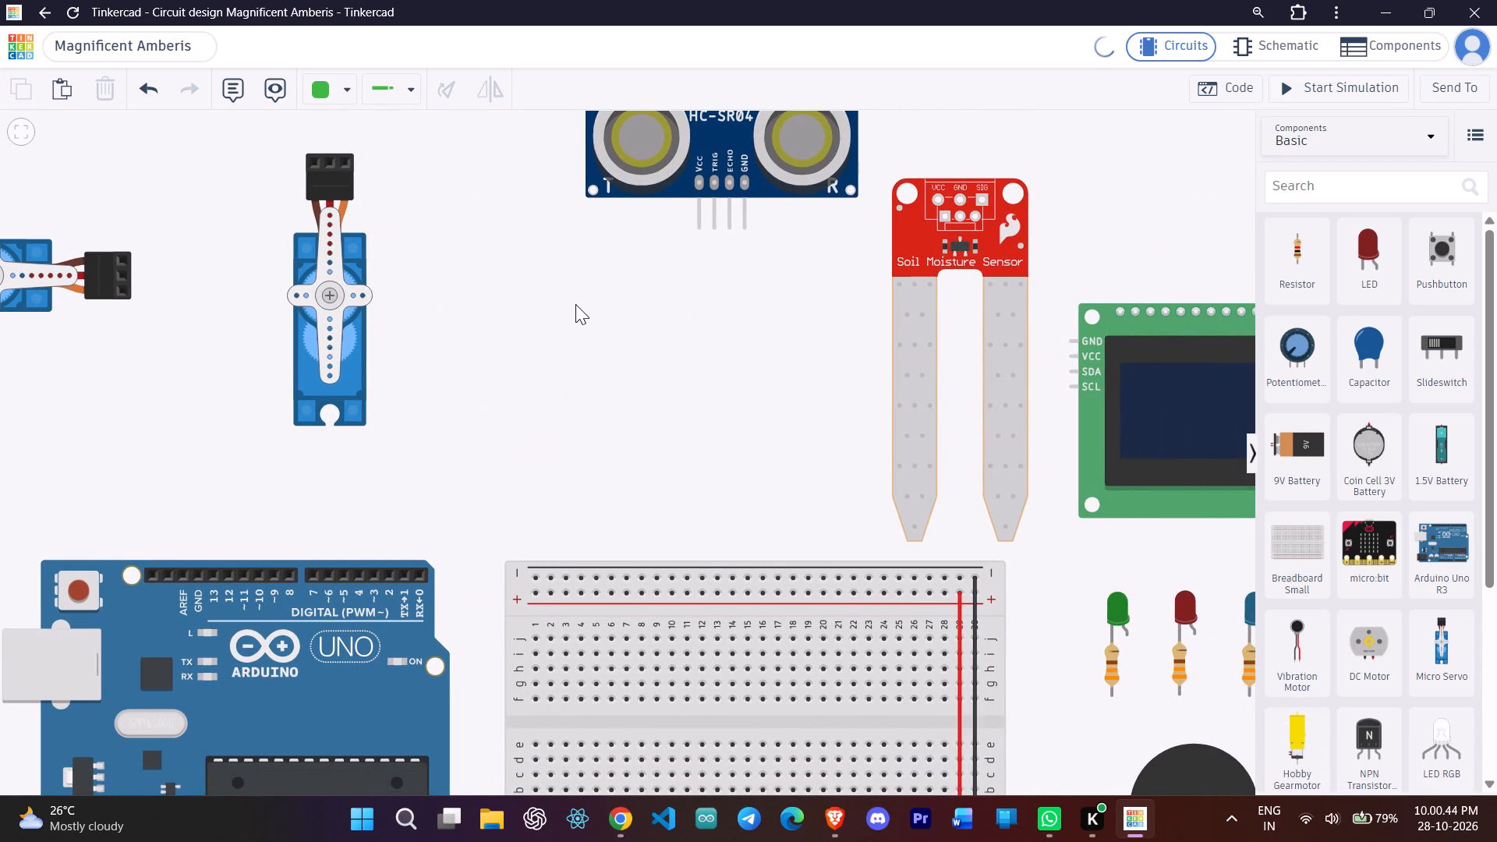
{"action": "left_click_drag", "start_coordinate": [575, 304], "coordinate": [633, 324]}
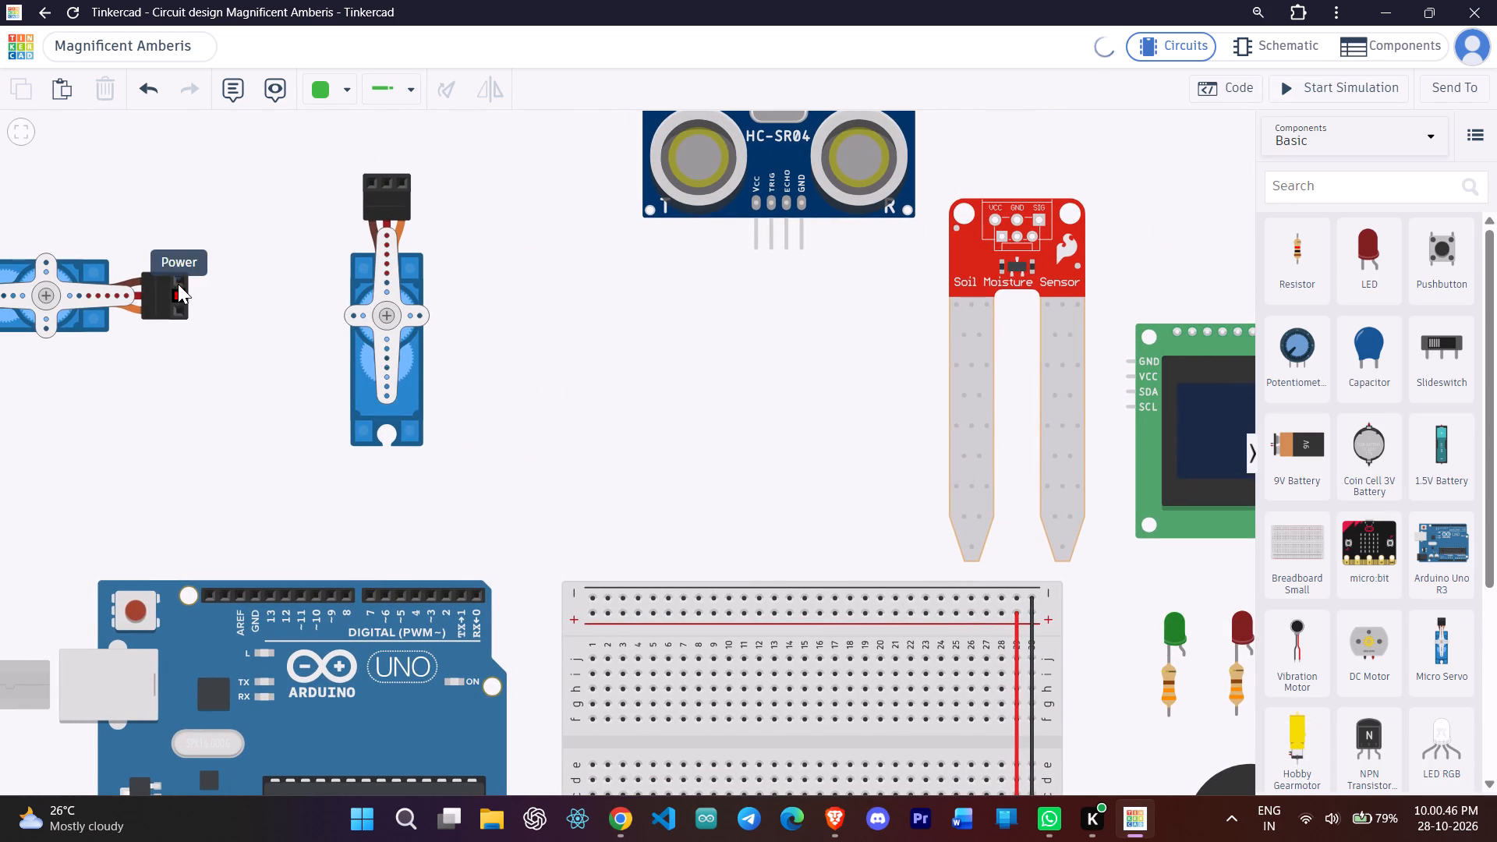
{"action": "left_click", "coordinate": [179, 313]}
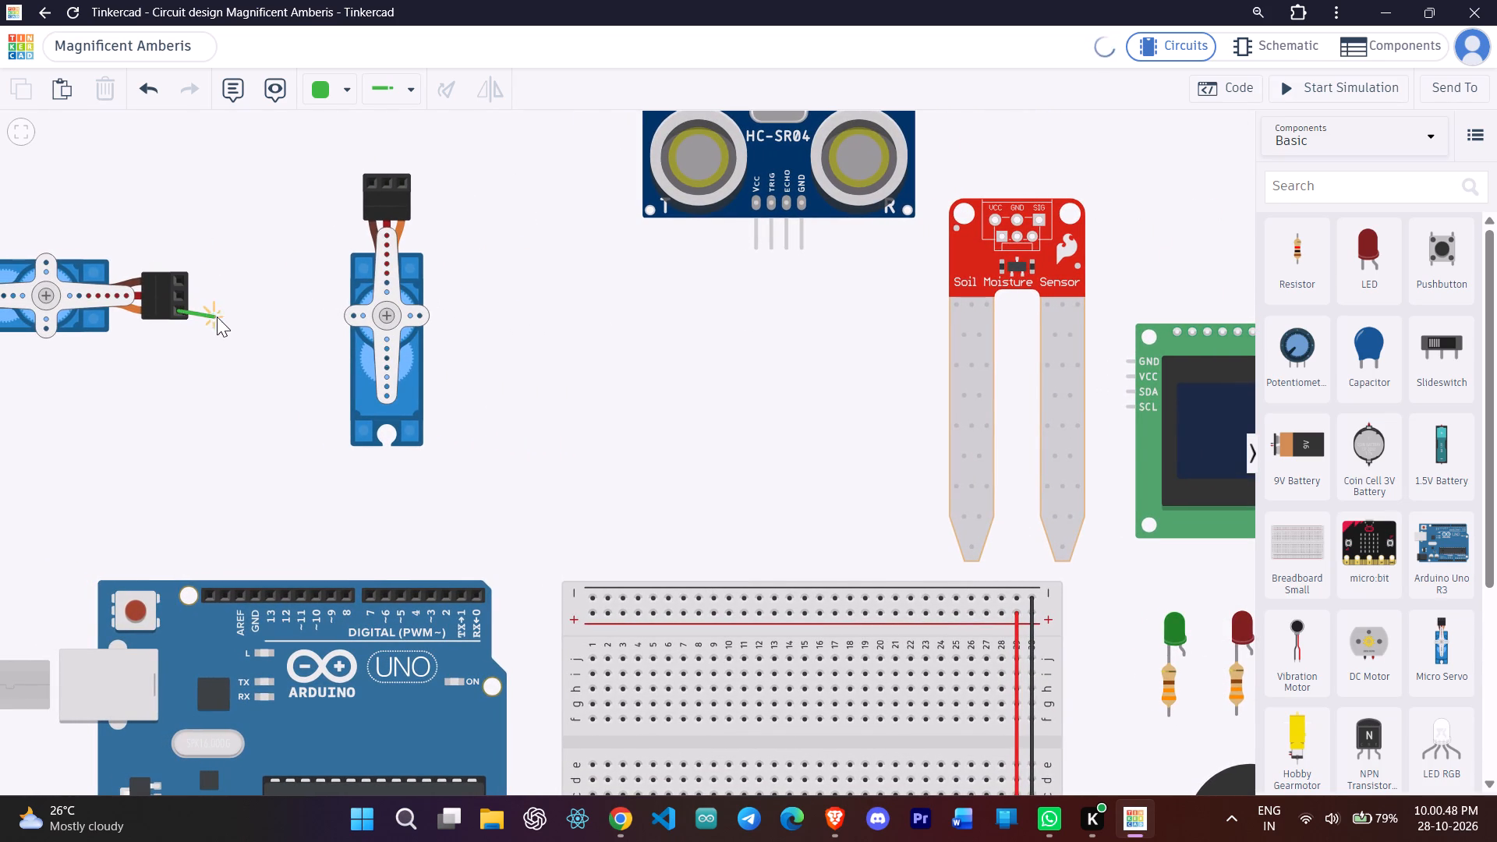
{"action": "left_click", "coordinate": [229, 310]}
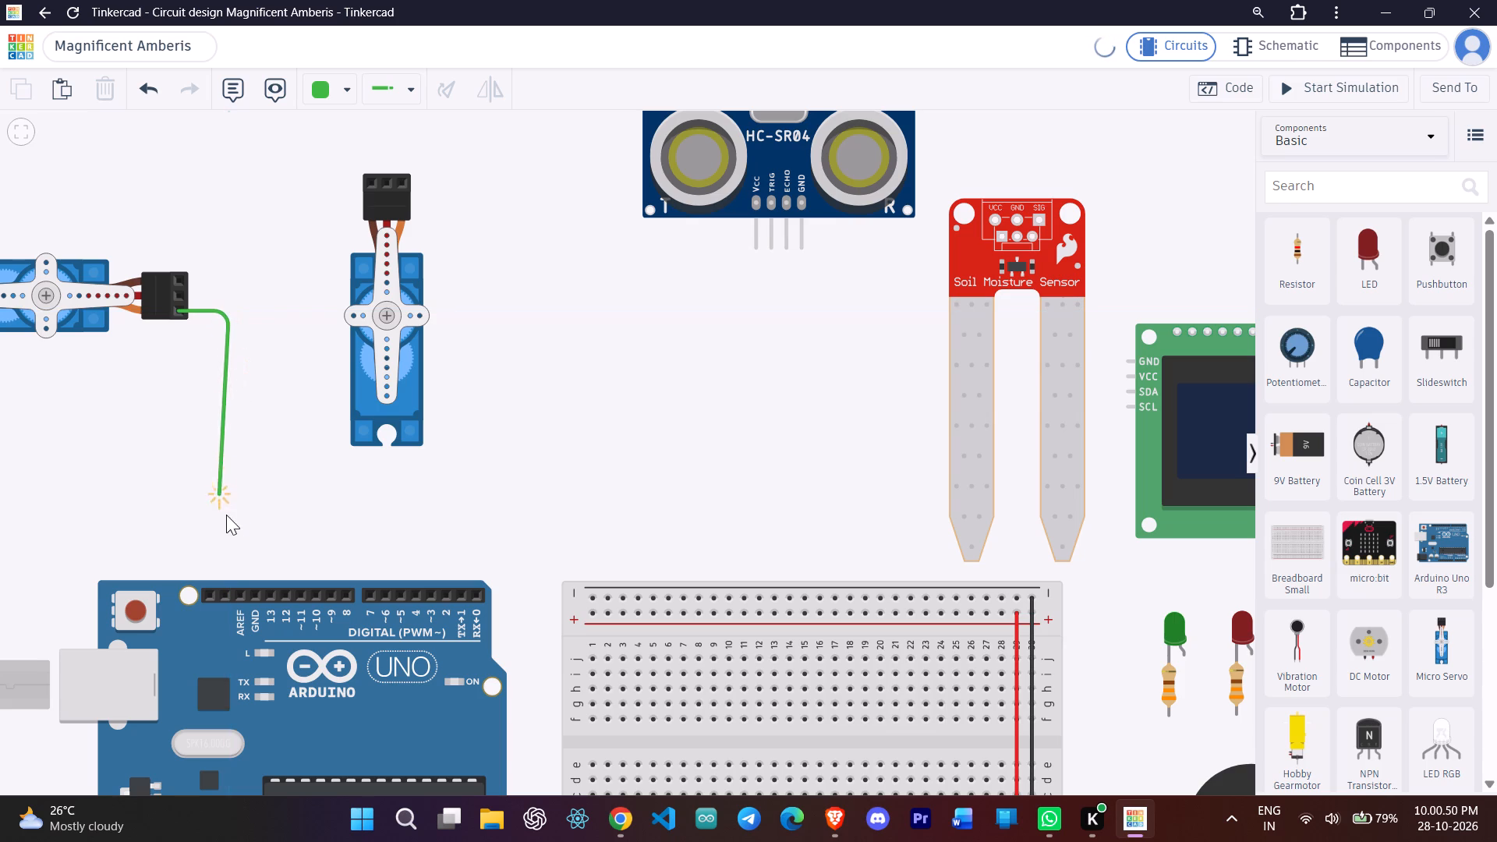
{"action": "left_click", "coordinate": [231, 542]}
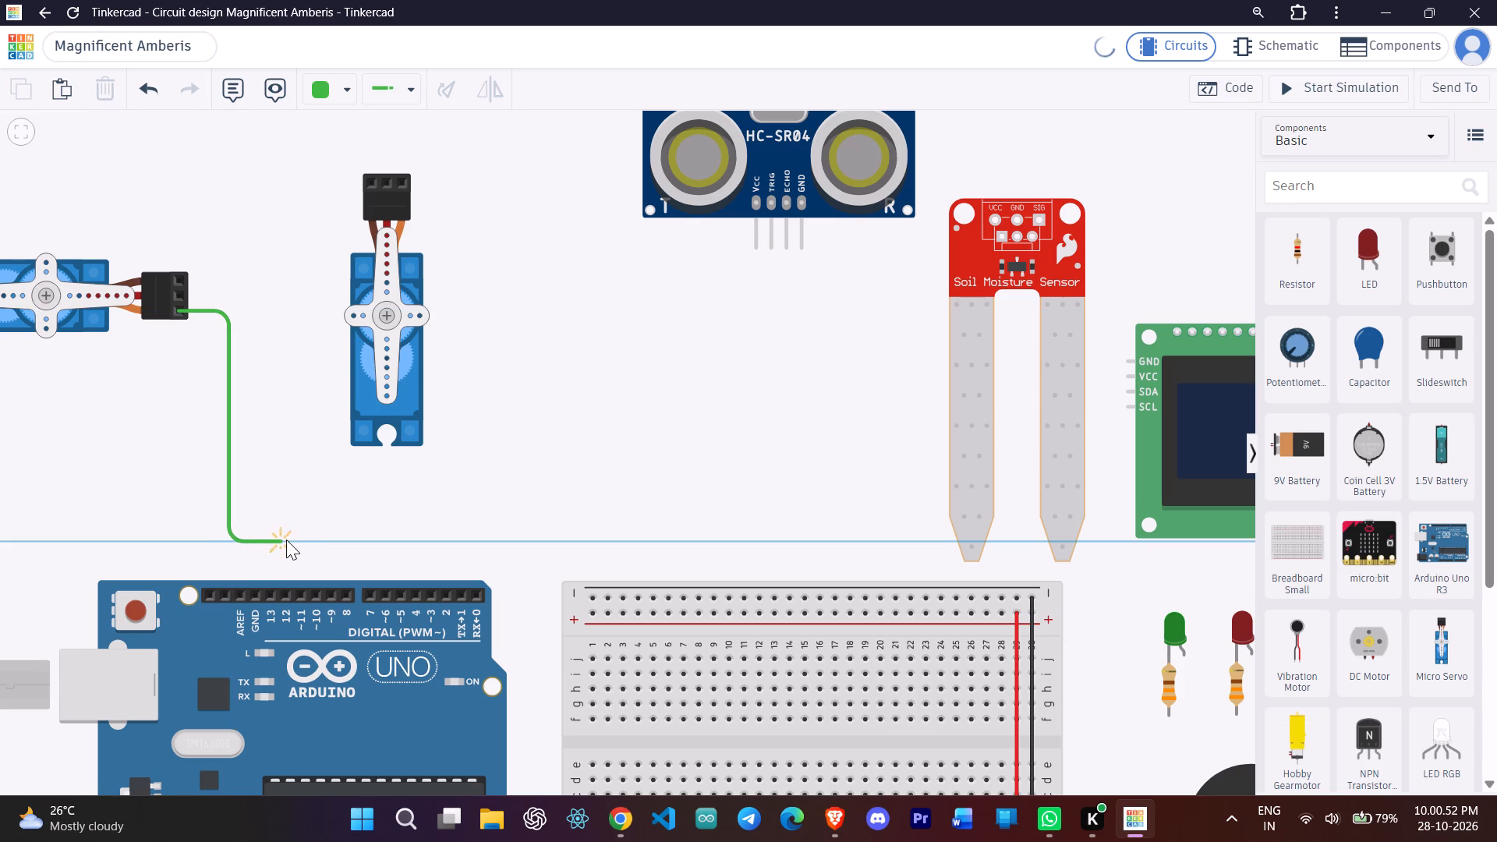
{"action": "left_click", "coordinate": [301, 539]}
{"action": "left_click", "coordinate": [299, 596]}
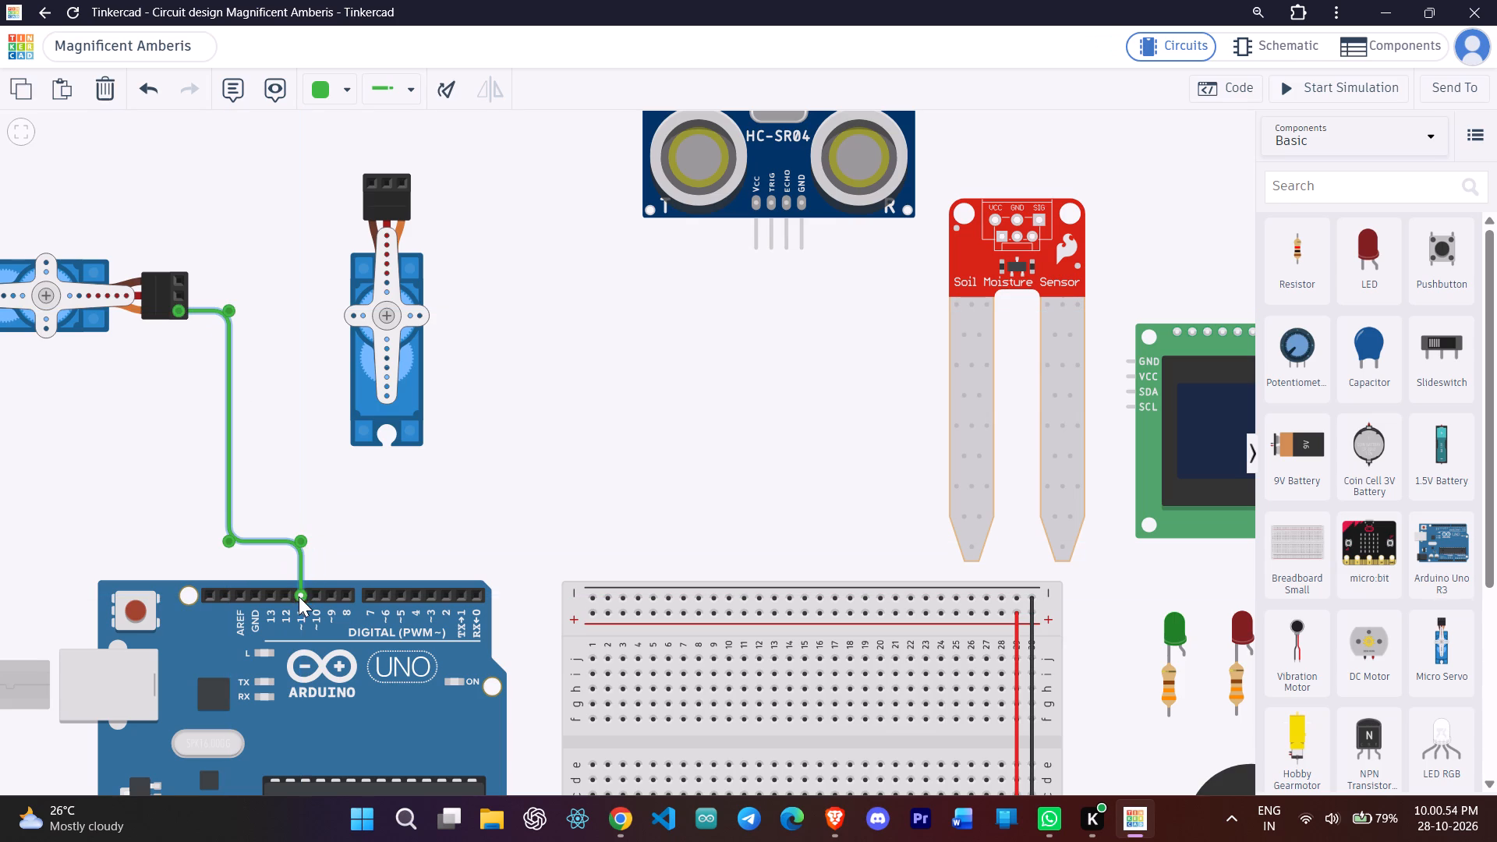
{"action": "left_click", "coordinate": [271, 373]}
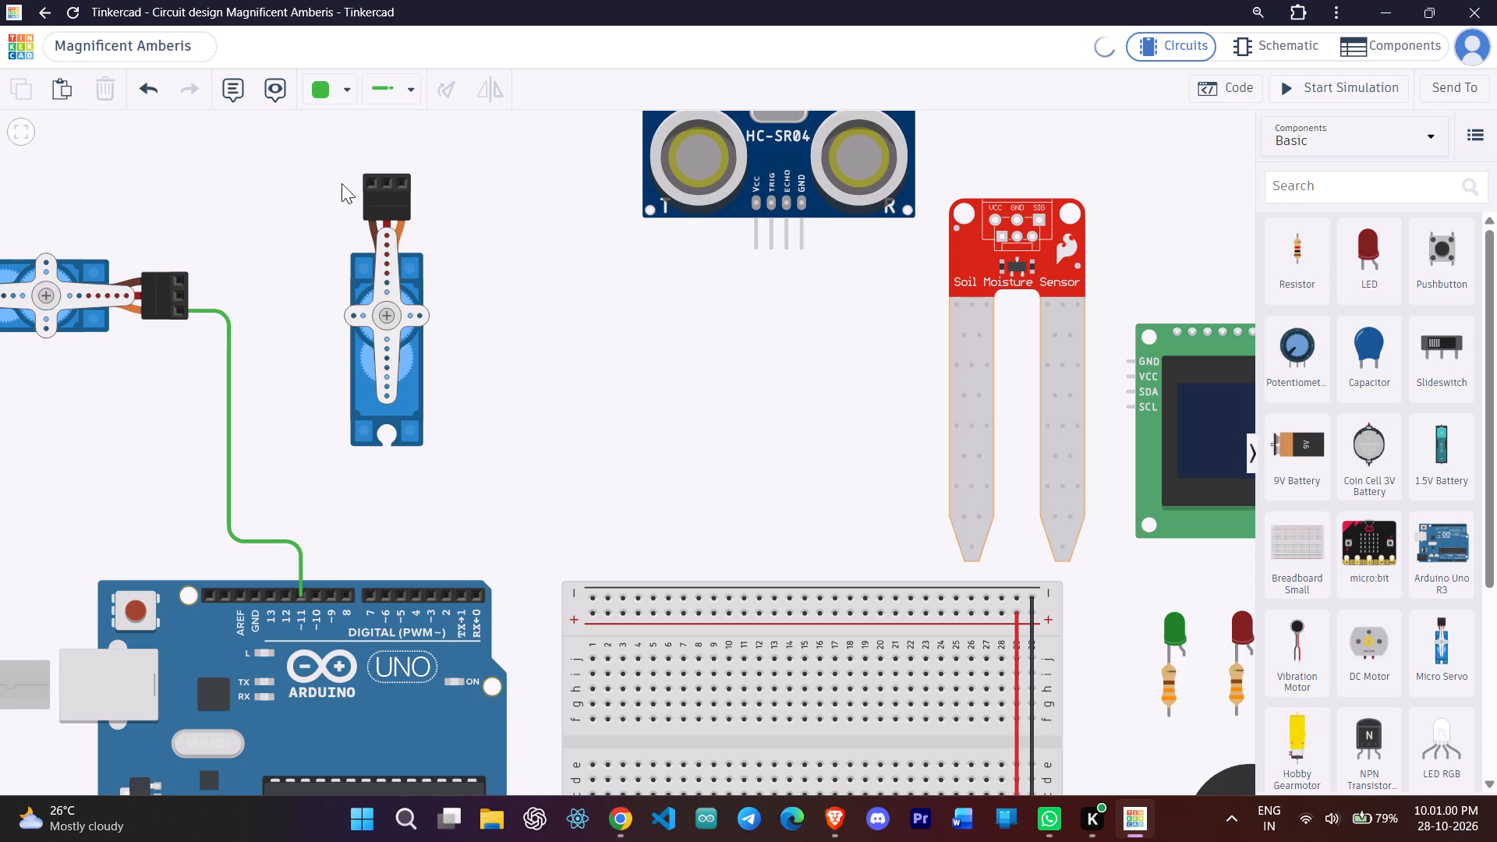
Wire micro servo 2's signal pin to Arduino pin D10, routing it over the connector and down beside the servo.
{"action": "left_click", "coordinate": [400, 181]}
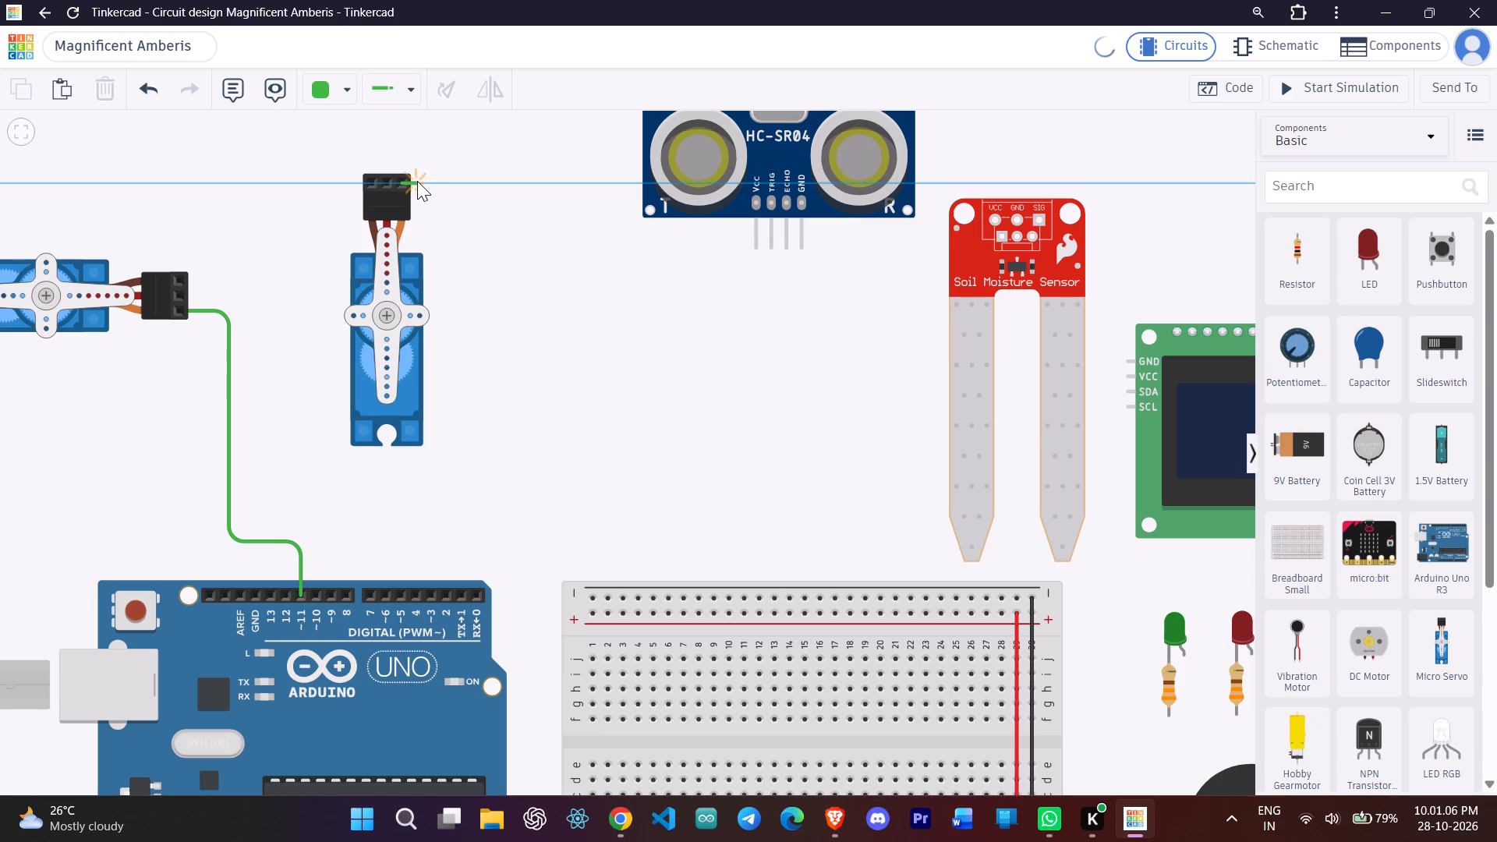
{"action": "left_click", "coordinate": [404, 159]}
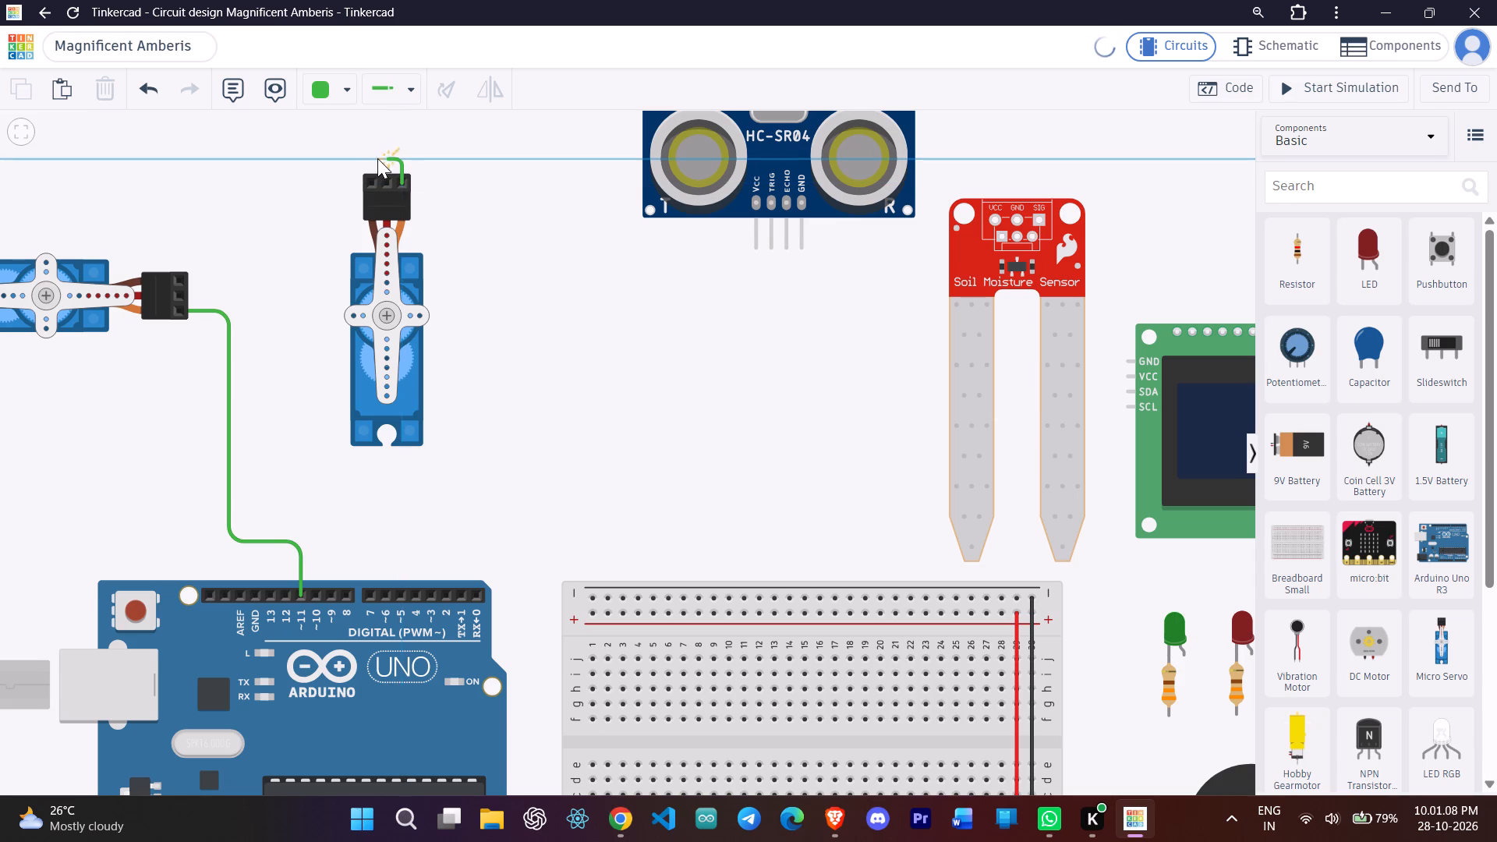
{"action": "left_click", "coordinate": [321, 158]}
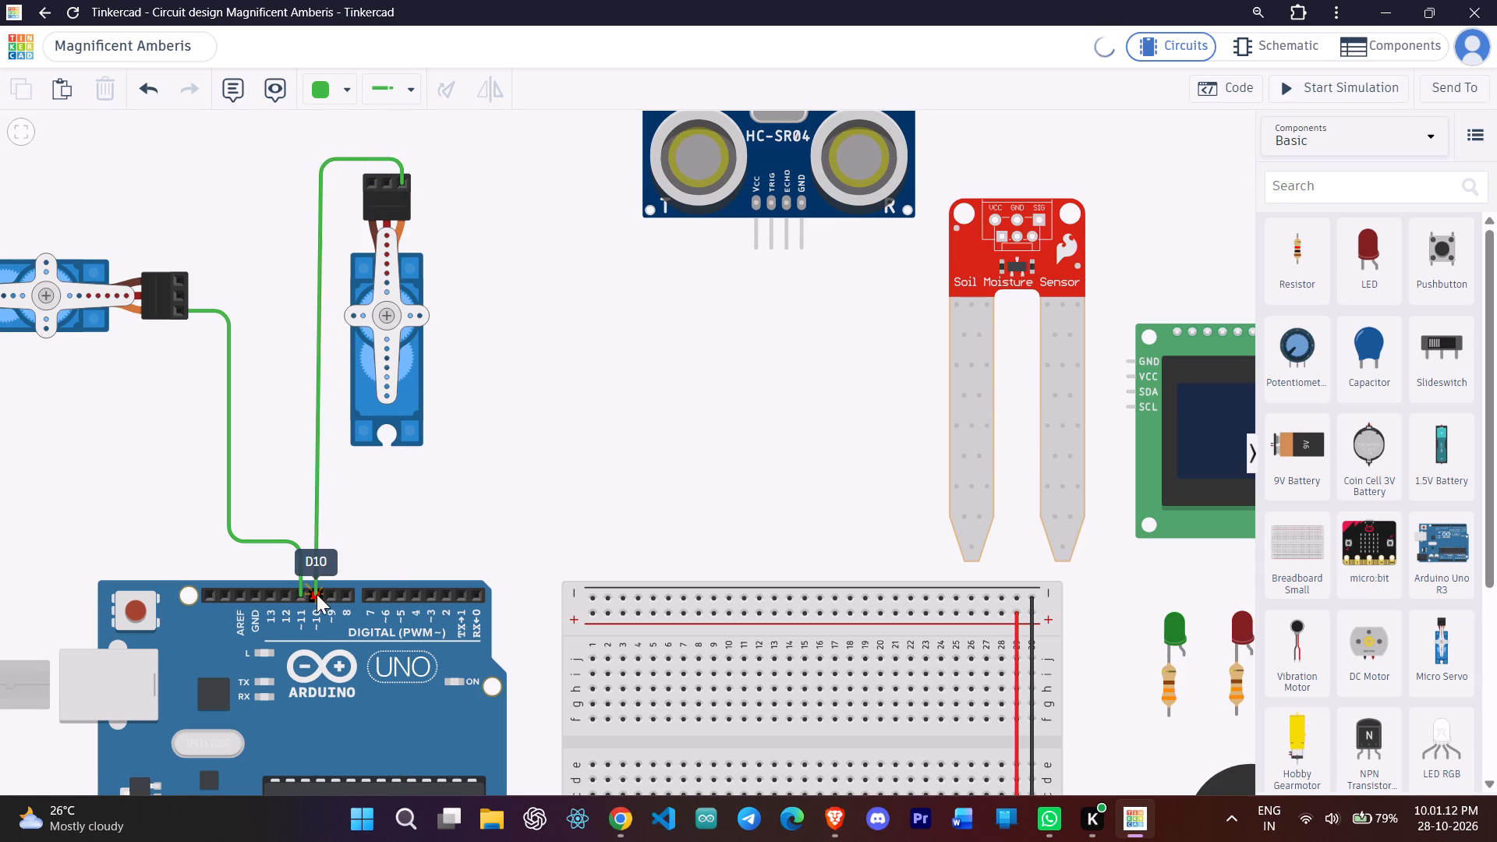
{"action": "left_click", "coordinate": [317, 594]}
Straighten the vertical run of the servo wire on pin D10 and change its color to blue.
{"action": "left_click", "coordinate": [320, 153]}
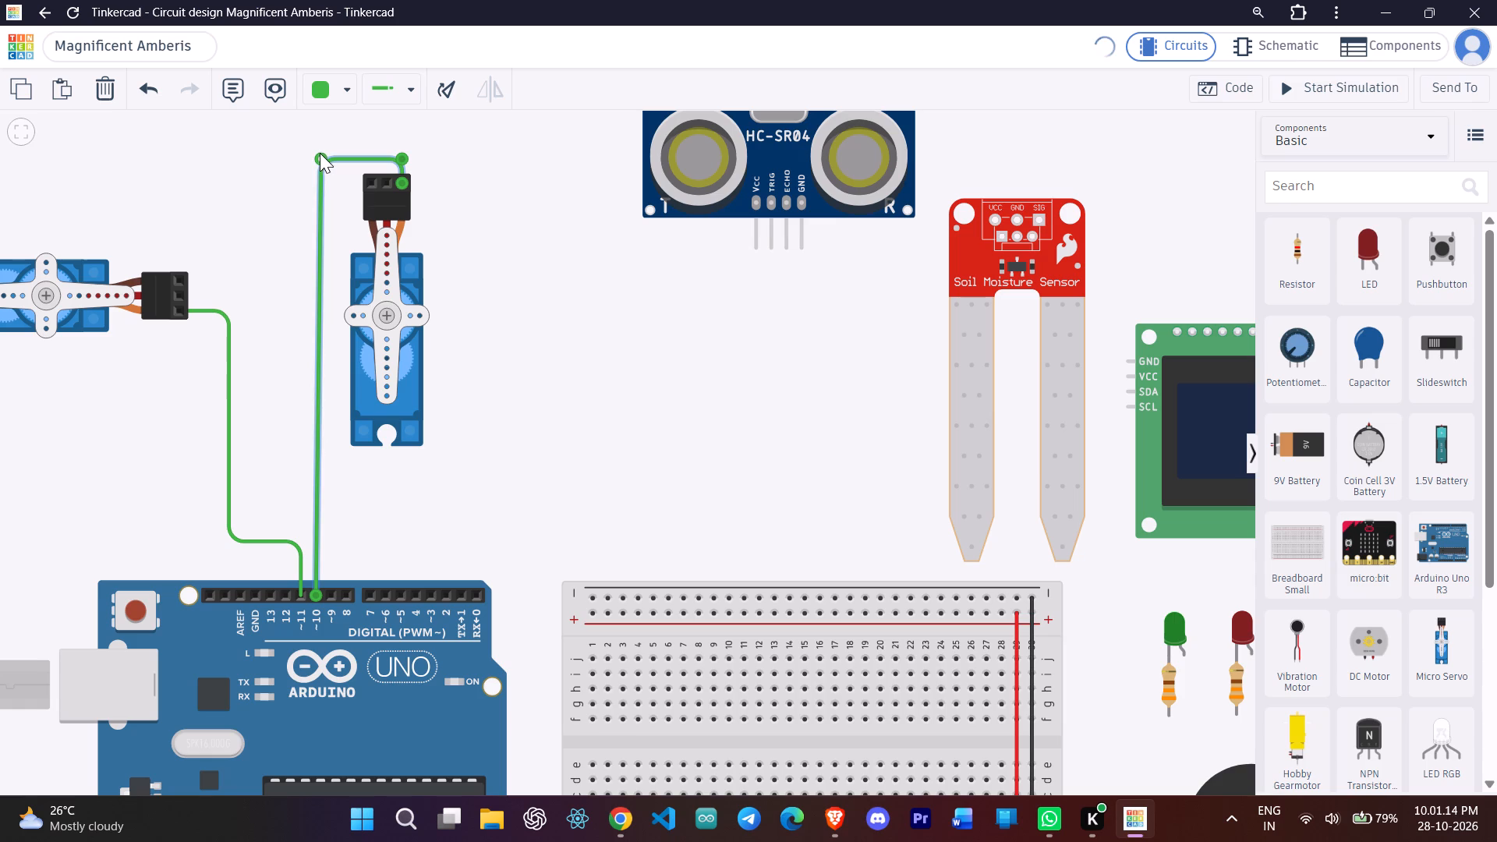
{"action": "left_click", "coordinate": [346, 94]}
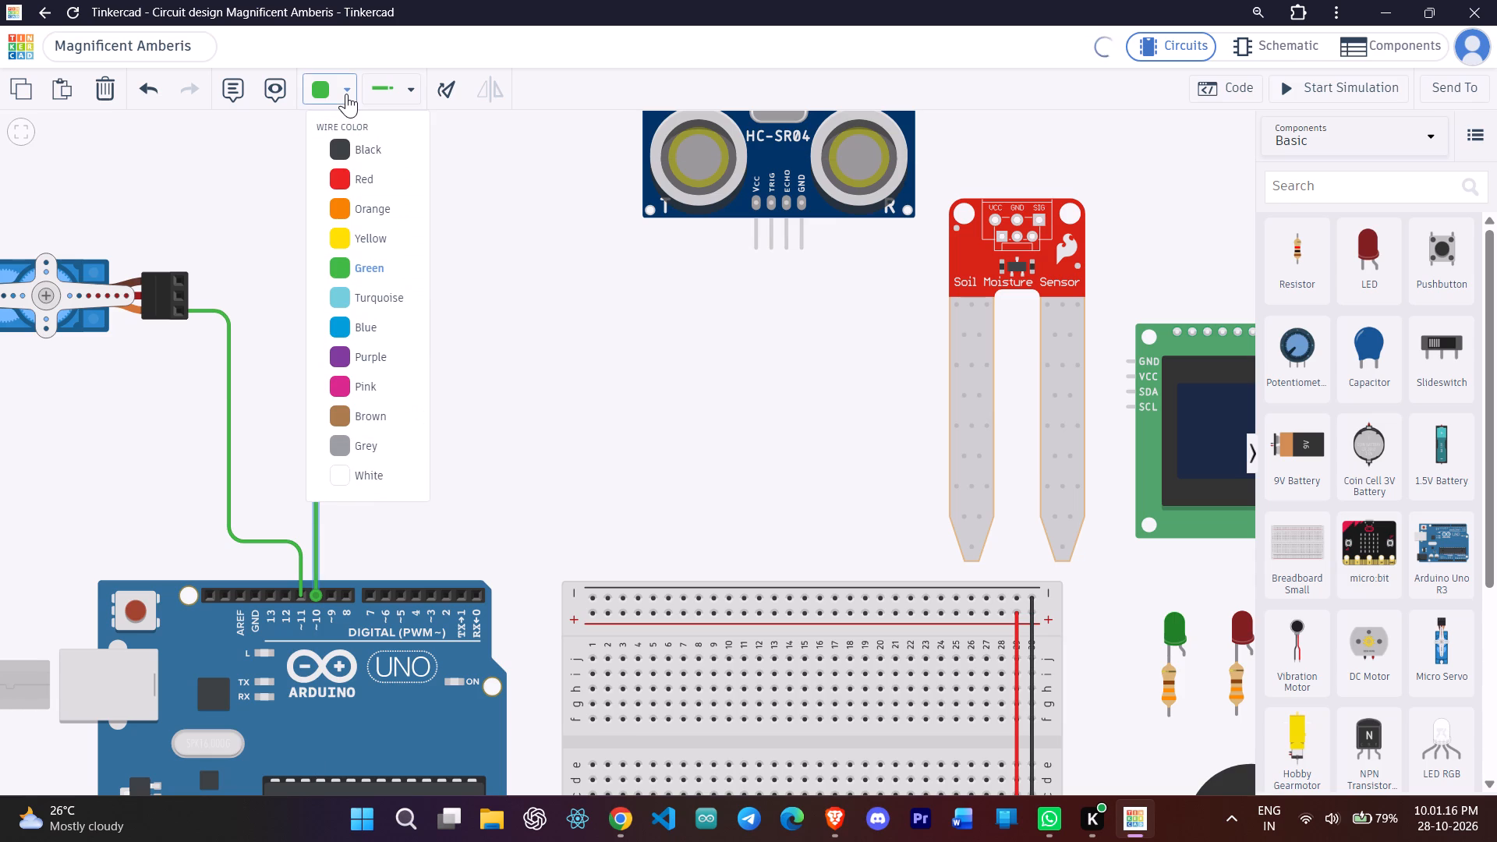
{"action": "left_click", "coordinate": [369, 323]}
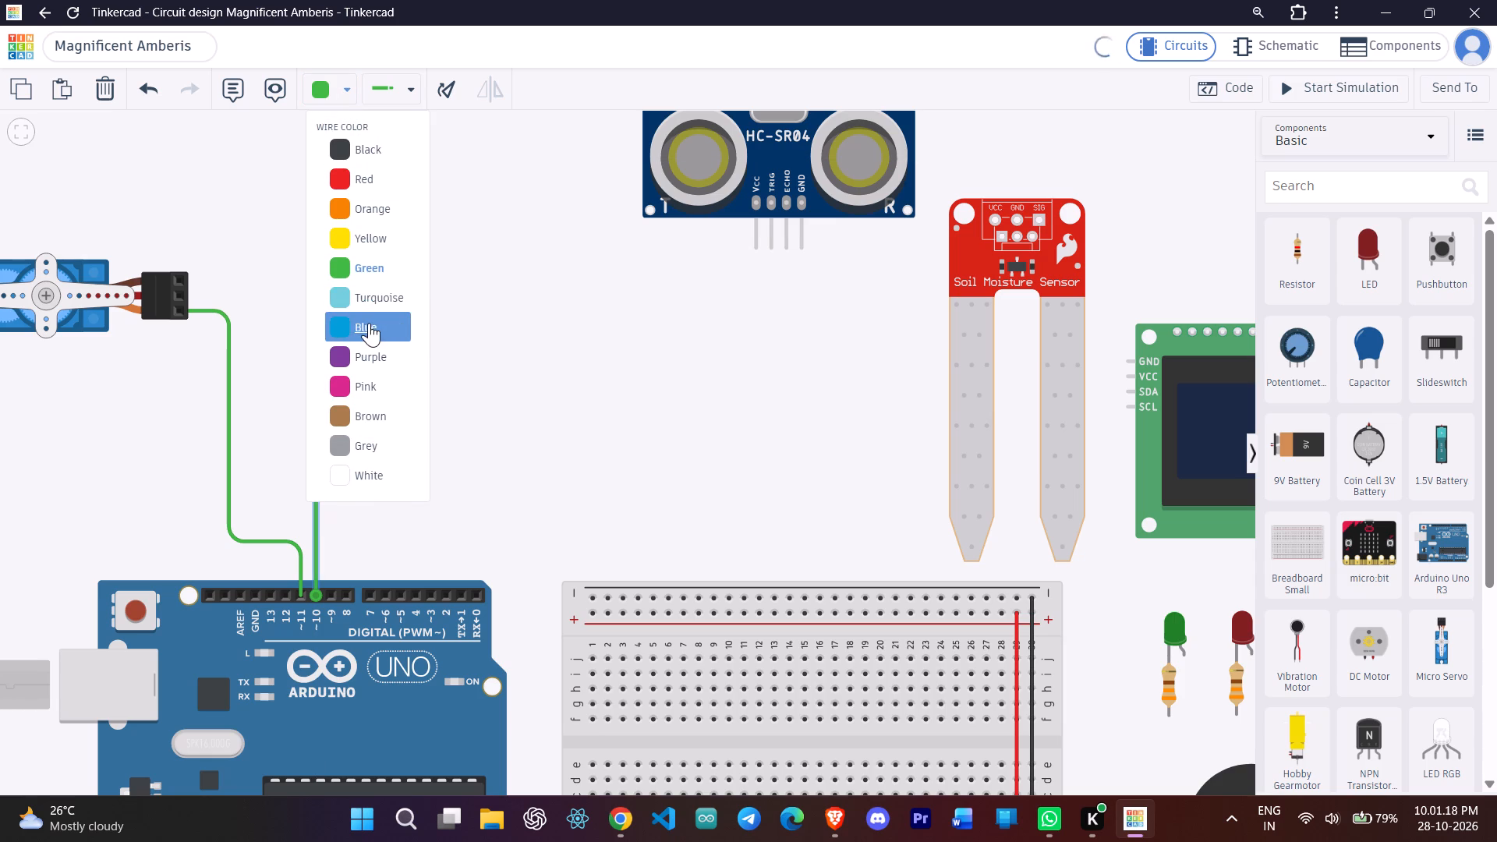
{"action": "left_click", "coordinate": [516, 277]}
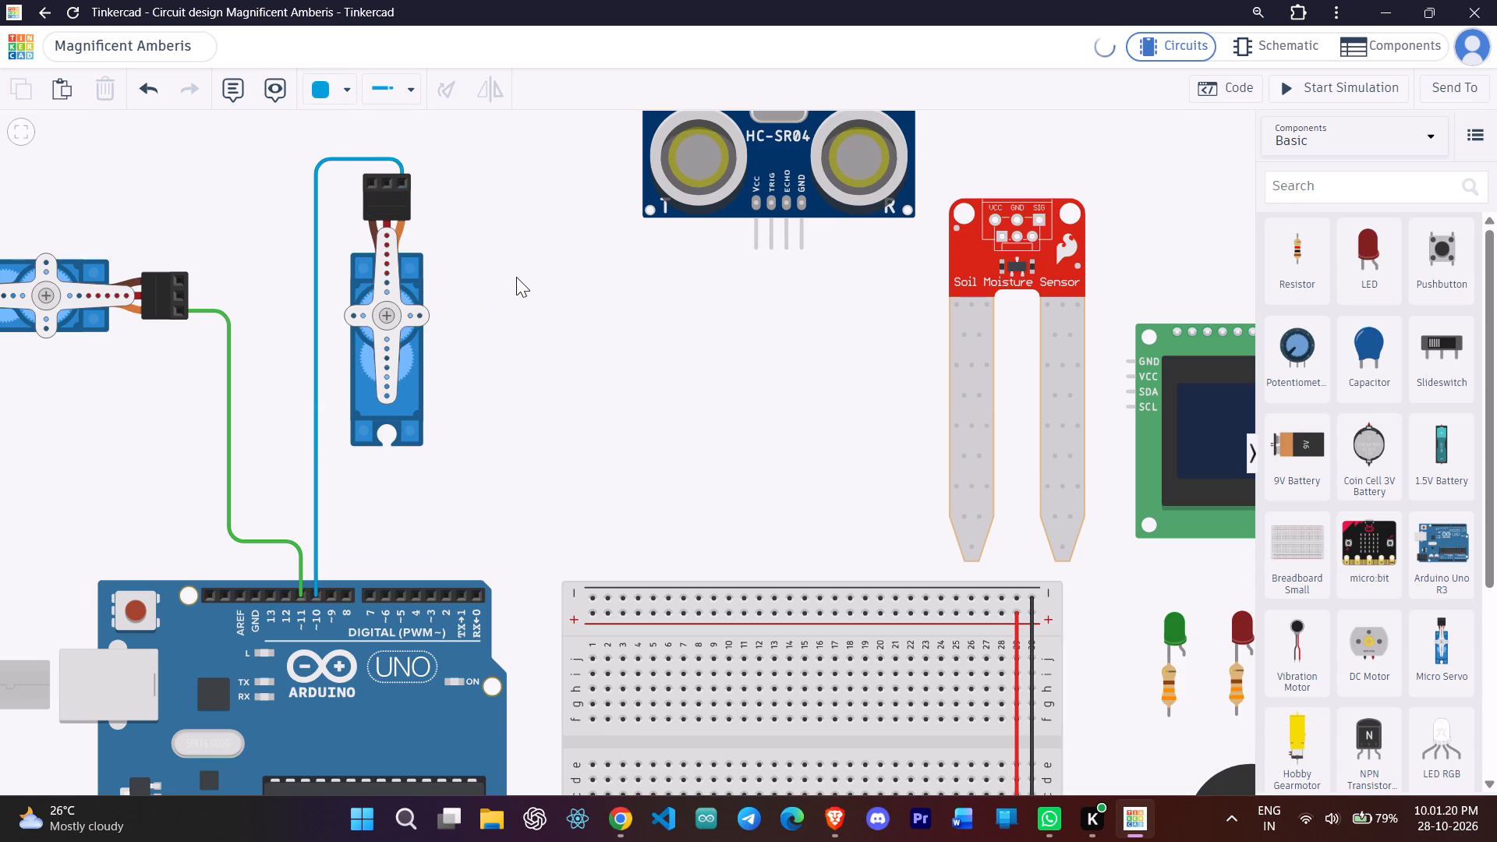
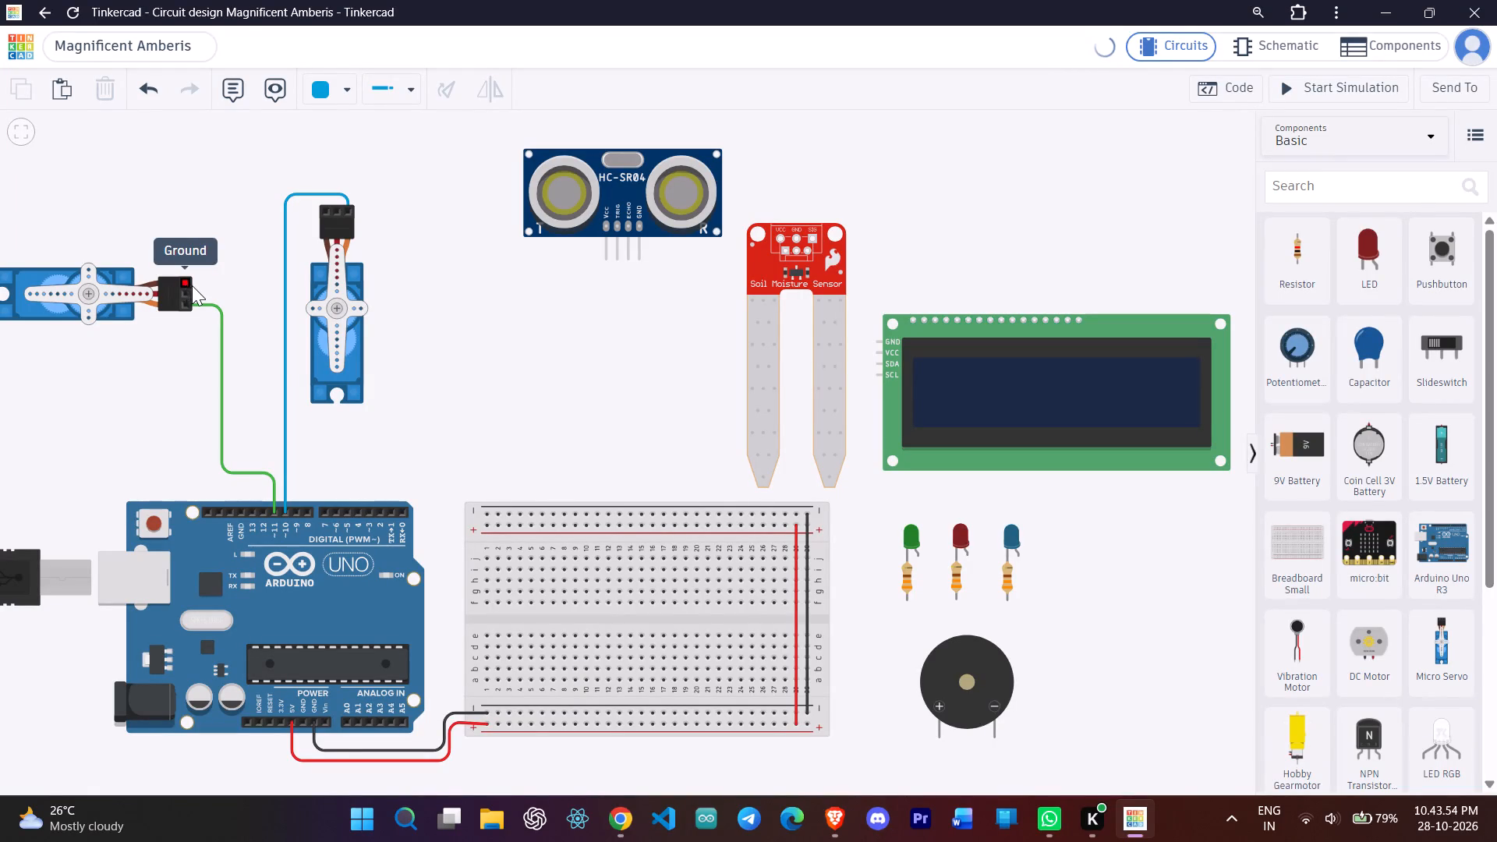
Wire micro servo 1's ground pin to the start of the breadboard's upper negative rail, routing beneath servo 2 and straightening the final drop.
{"action": "left_click", "coordinate": [186, 281]}
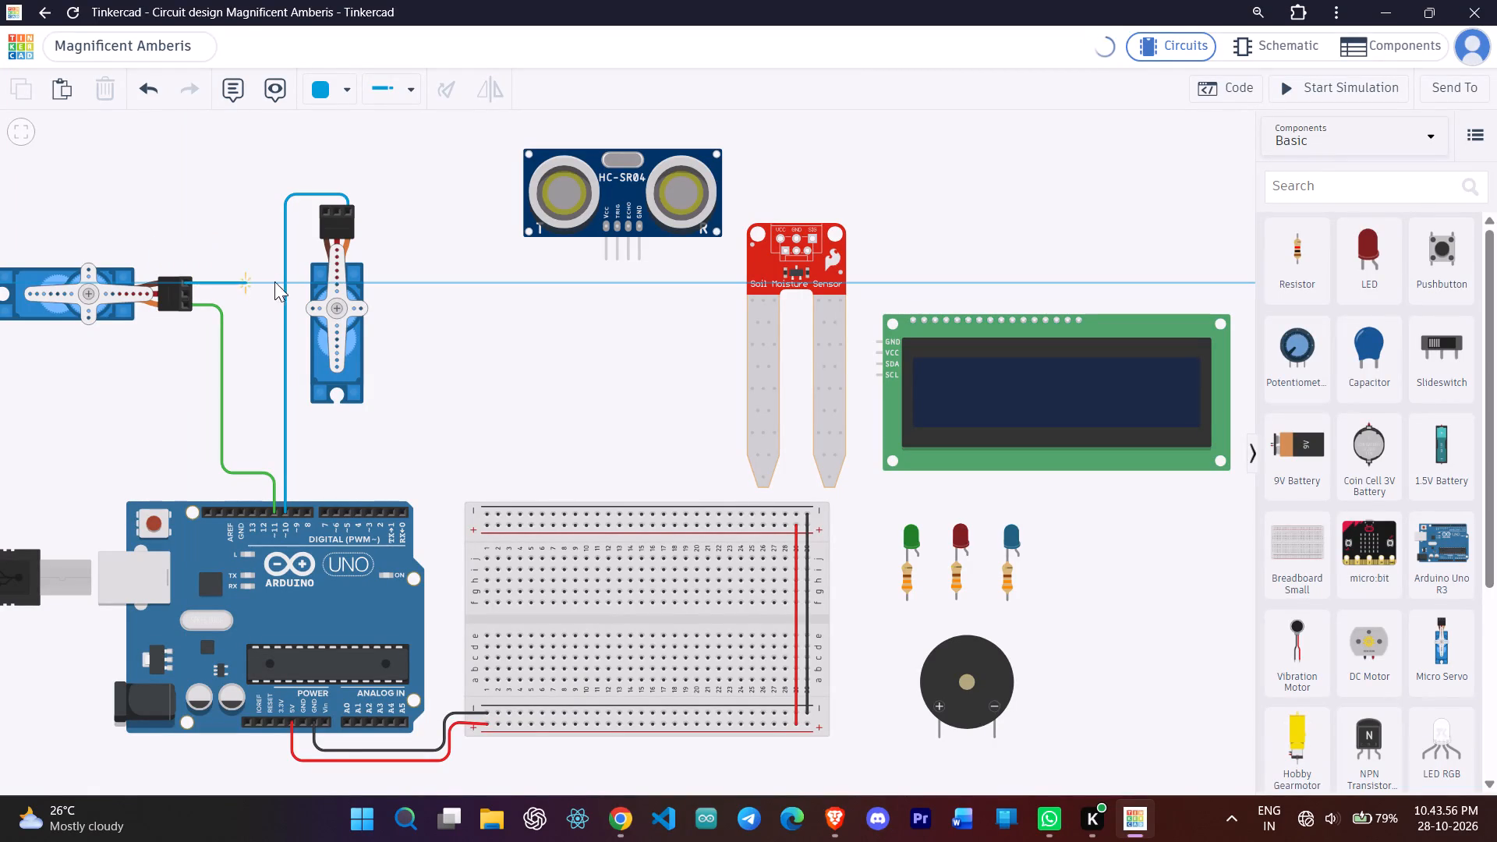
{"action": "left_click", "coordinate": [301, 281]}
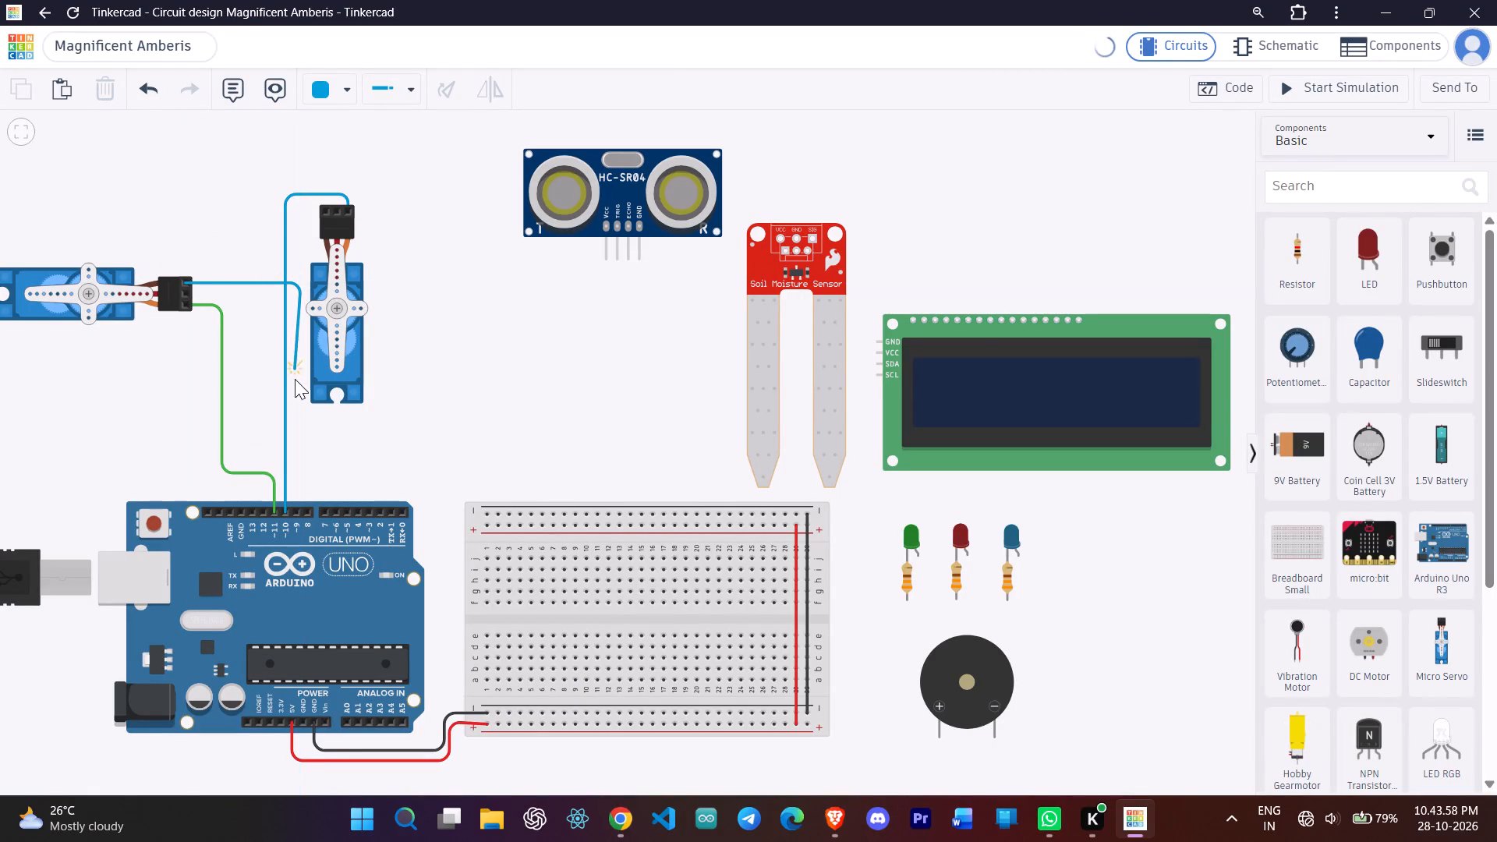
{"action": "left_click", "coordinate": [302, 411]}
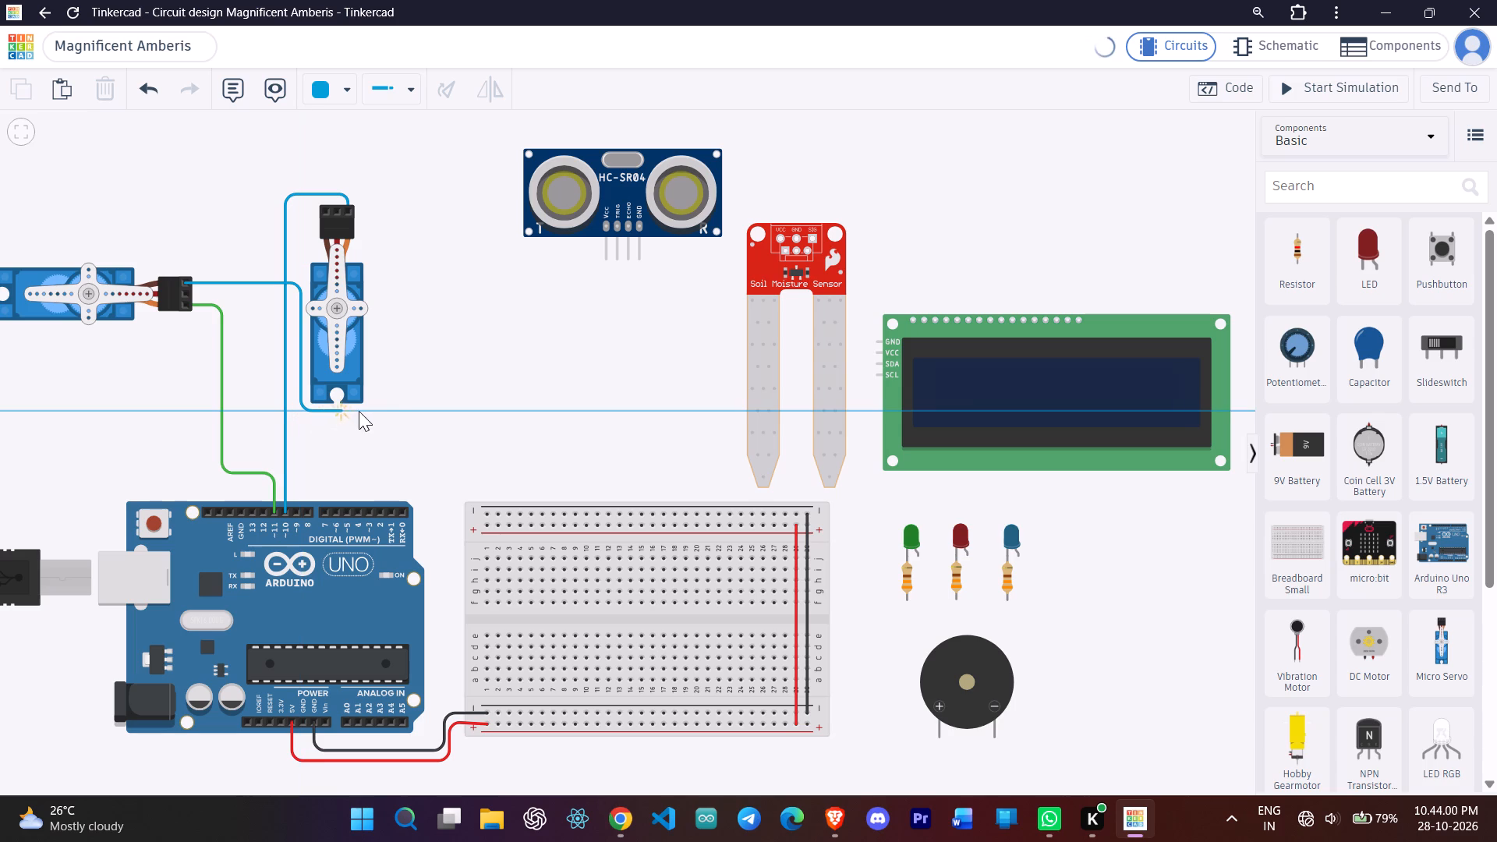
{"action": "left_click", "coordinate": [480, 409]}
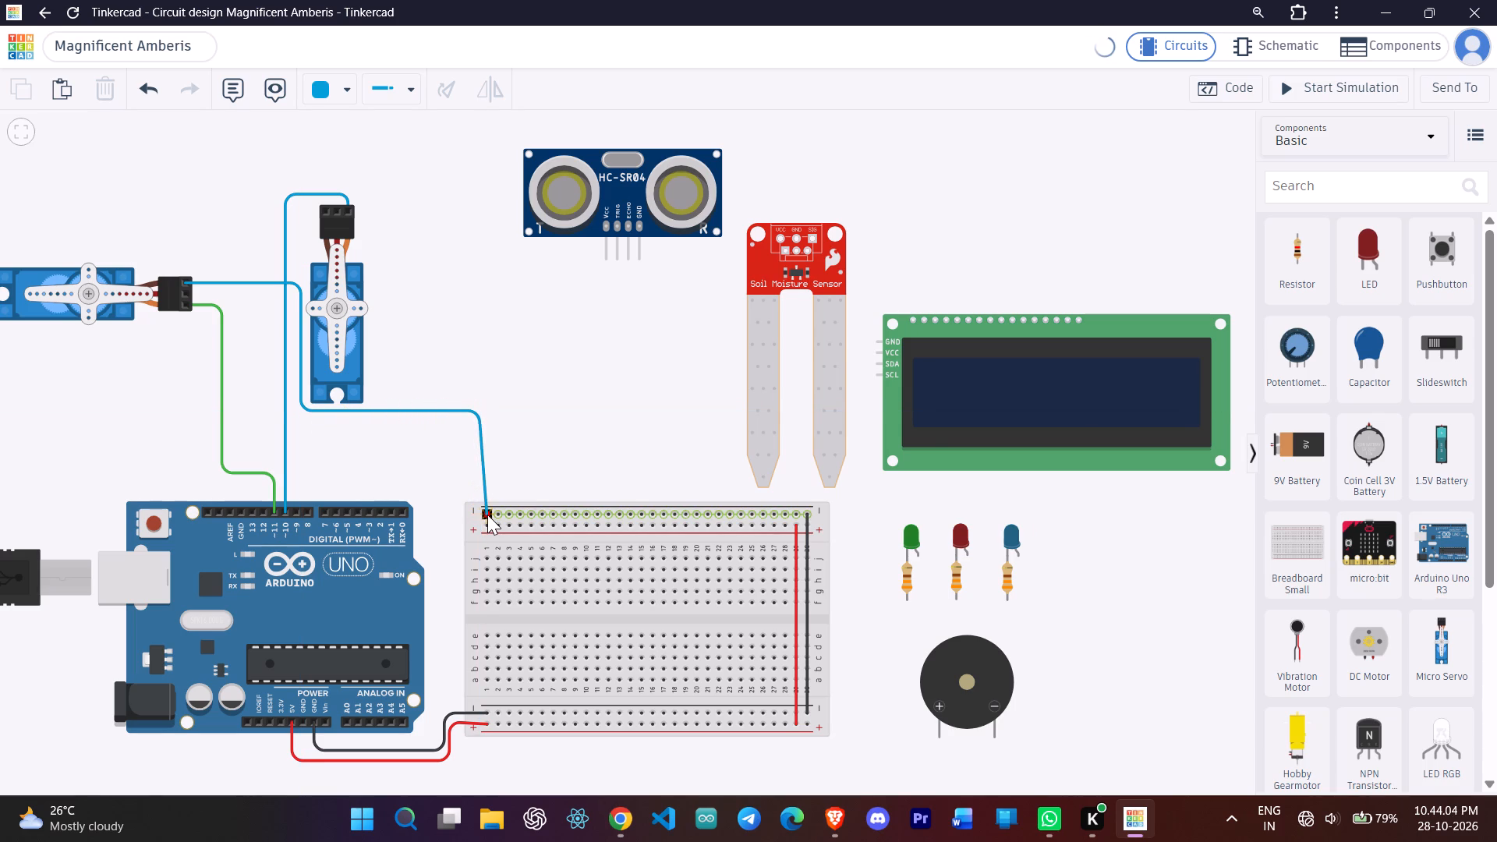
{"action": "left_click", "coordinate": [487, 515]}
{"action": "left_click", "coordinate": [478, 412]}
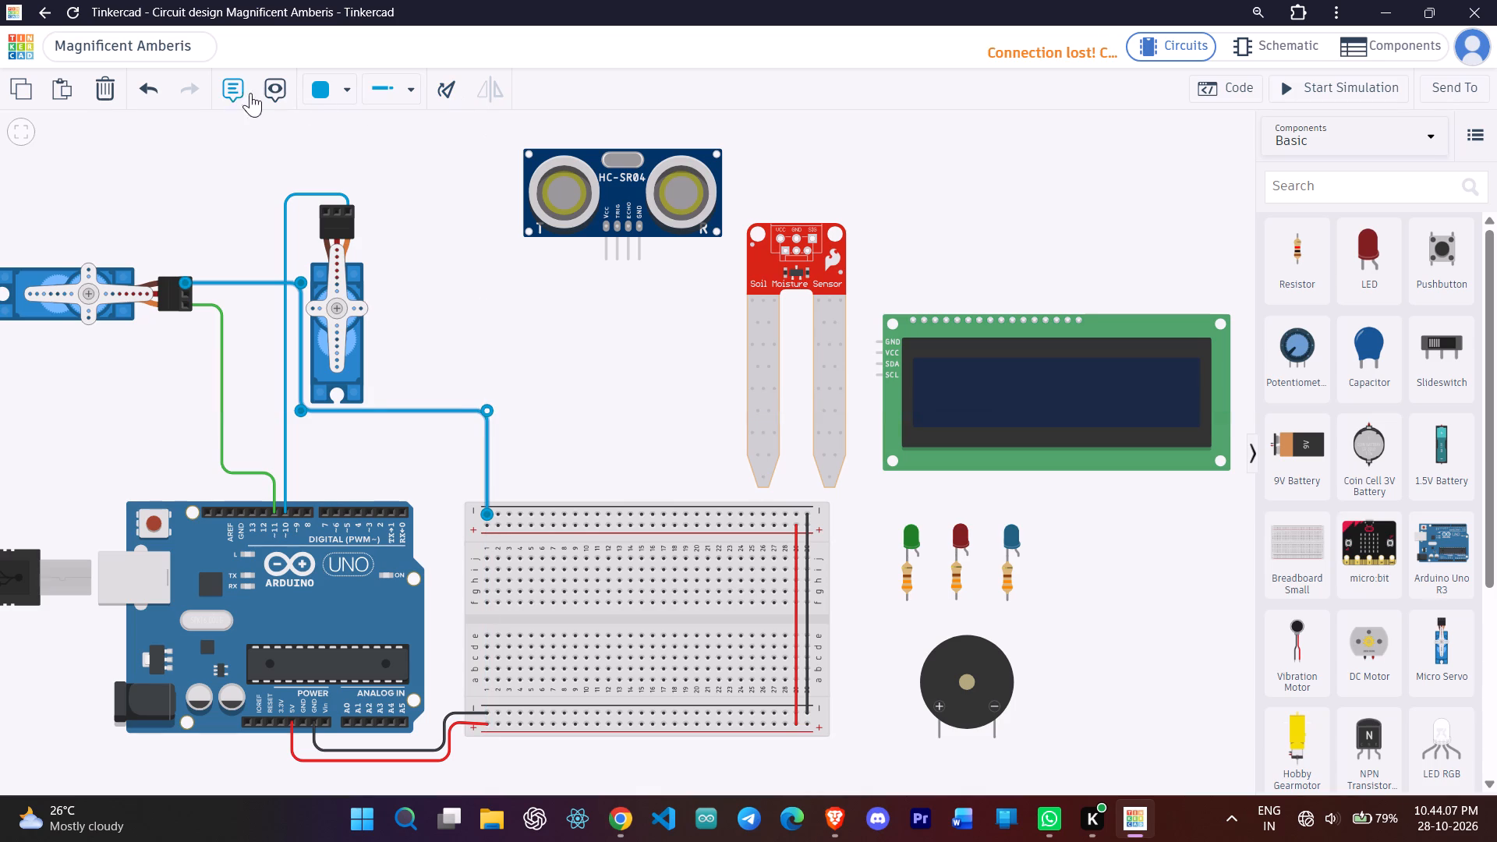
Change the color of micro servo 1's ground wire to black.
{"action": "left_click", "coordinate": [322, 89]}
{"action": "left_click", "coordinate": [361, 133]}
{"action": "left_click", "coordinate": [367, 141]}
{"action": "left_click", "coordinate": [324, 84]}
{"action": "left_click", "coordinate": [360, 143]}
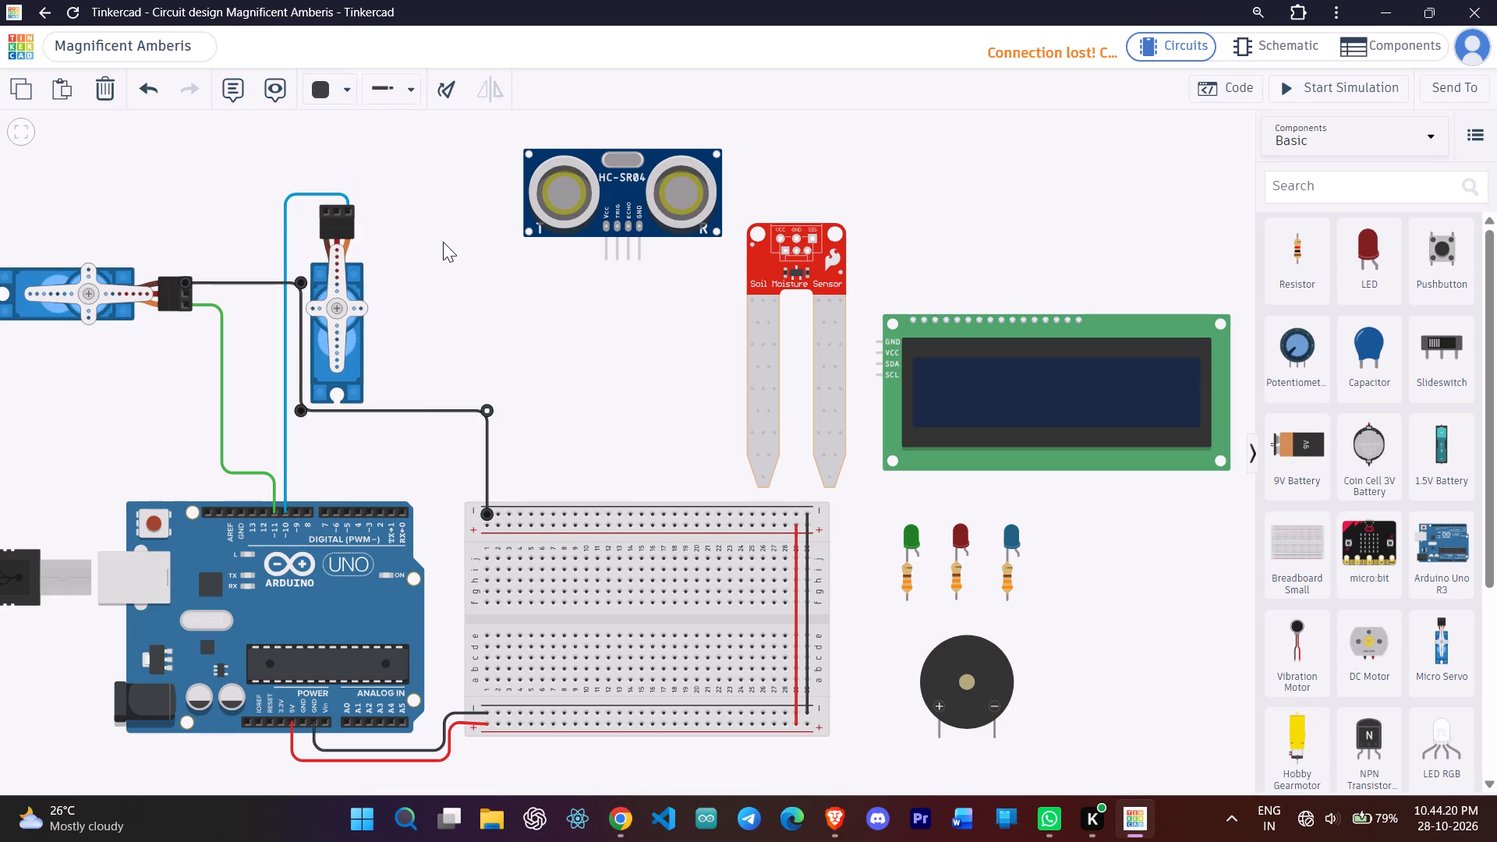
{"action": "left_click", "coordinate": [443, 242]}
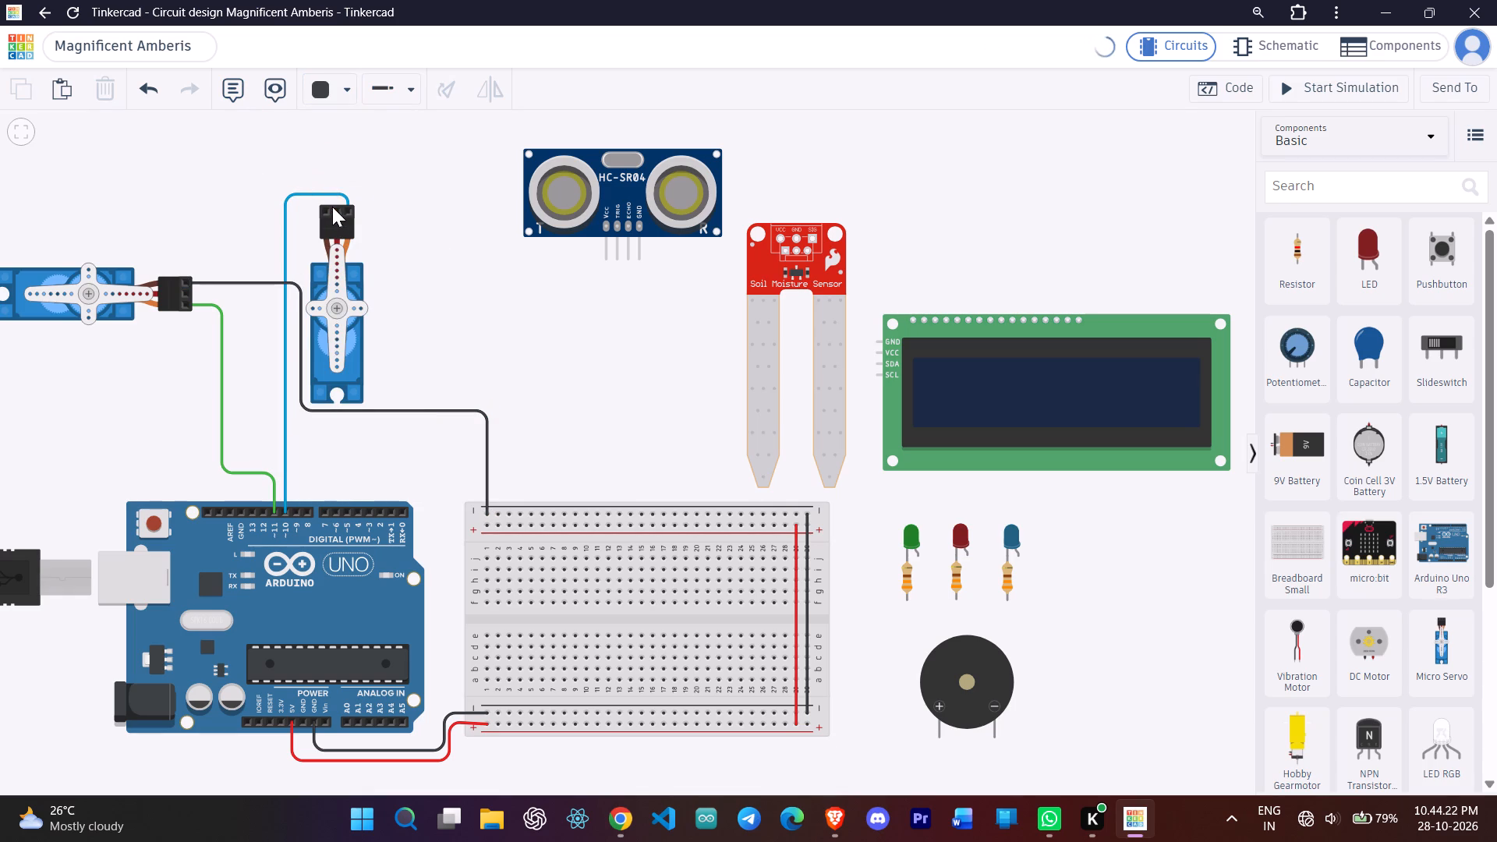
Wire micro servo 2's ground pin in black to the upper negative rail's second hole, running parallel to servo 1's ground wire with straight bends.
{"action": "left_click", "coordinate": [327, 210]}
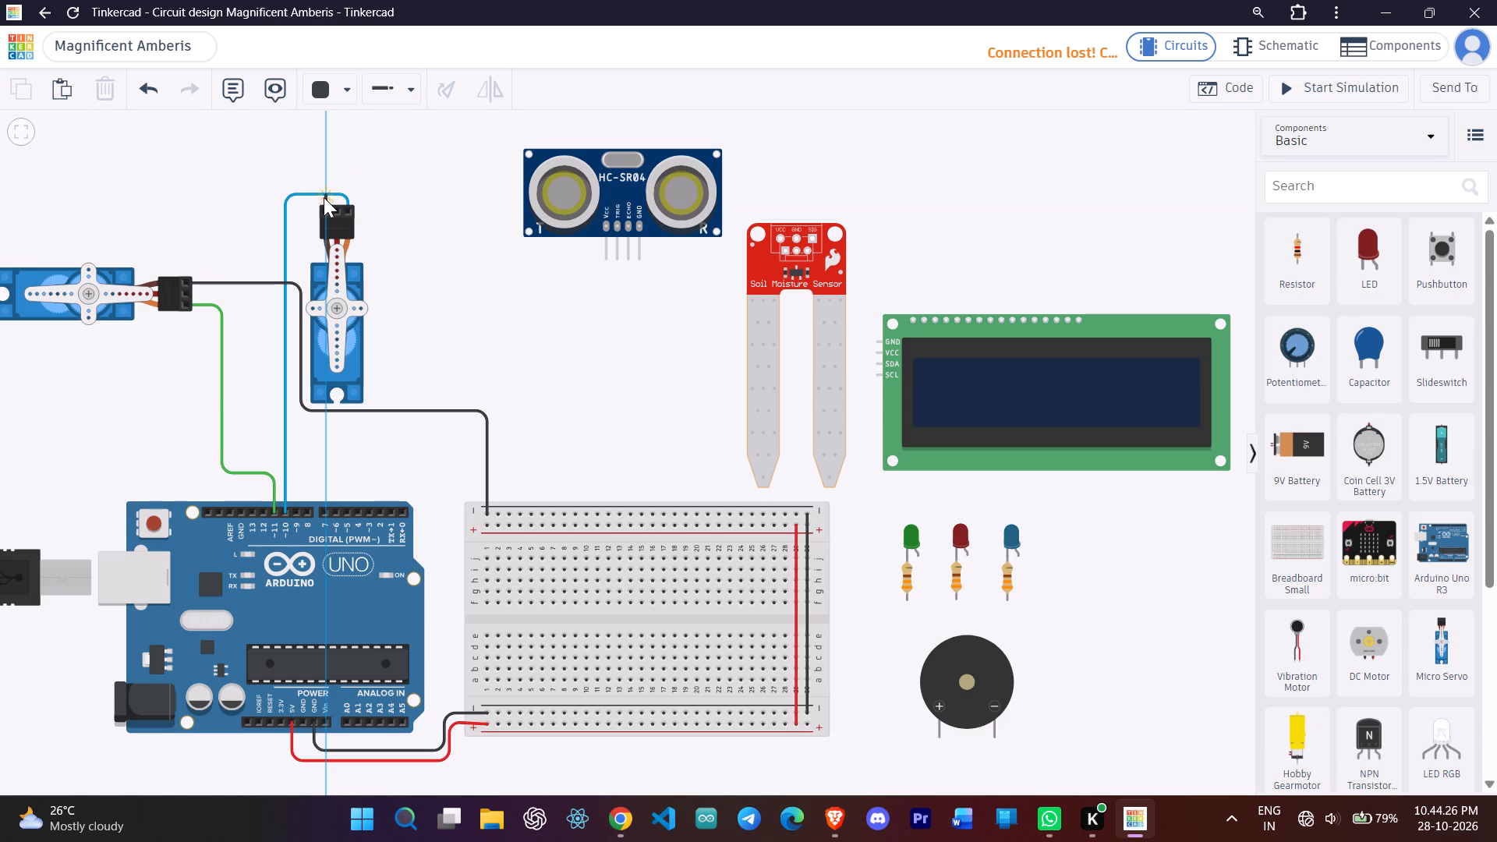
{"action": "left_click", "coordinate": [324, 197]}
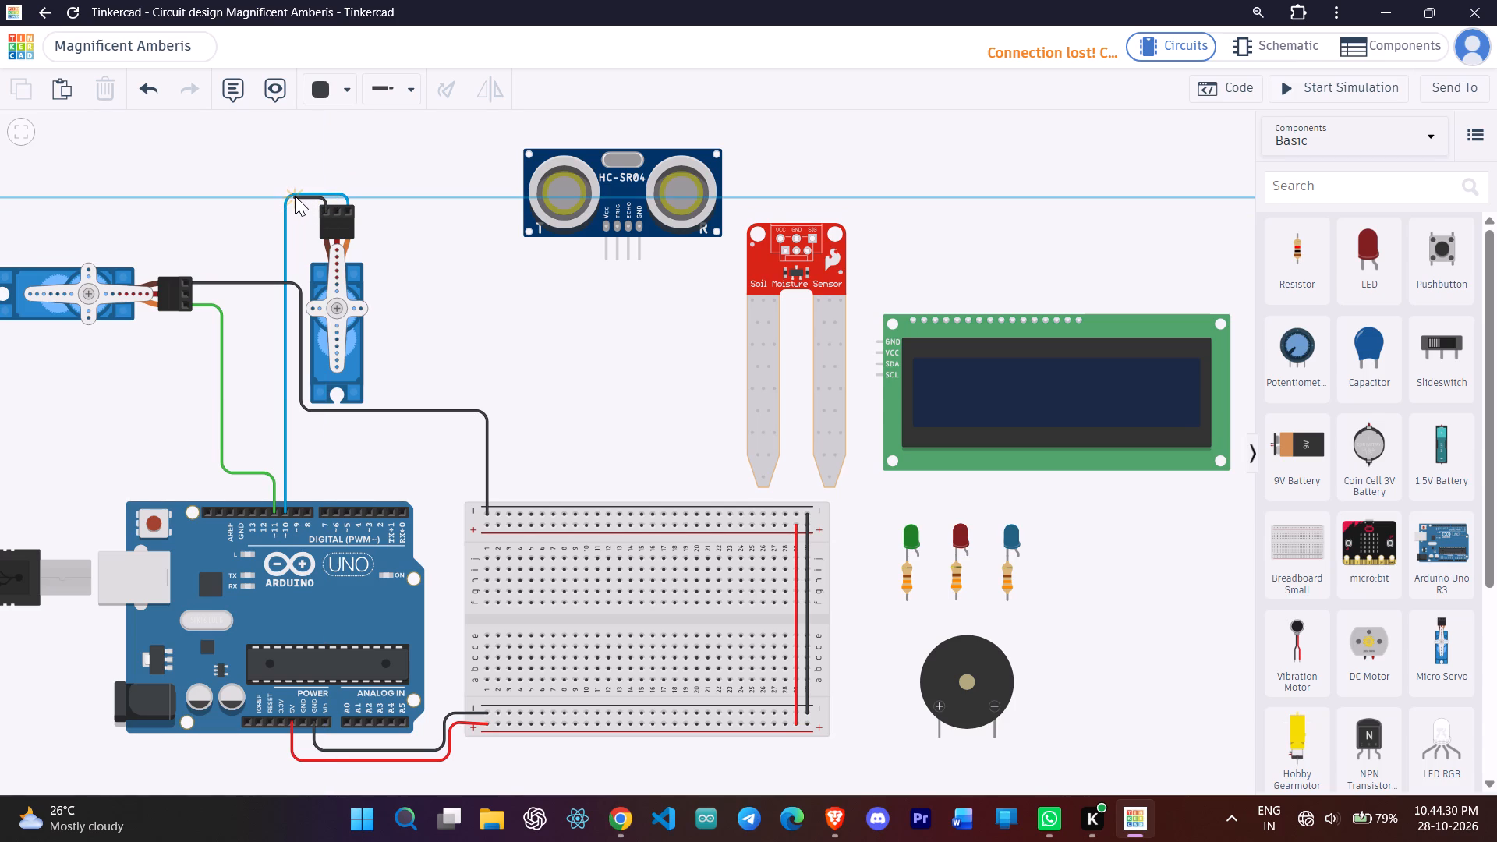
{"action": "left_click", "coordinate": [295, 196]}
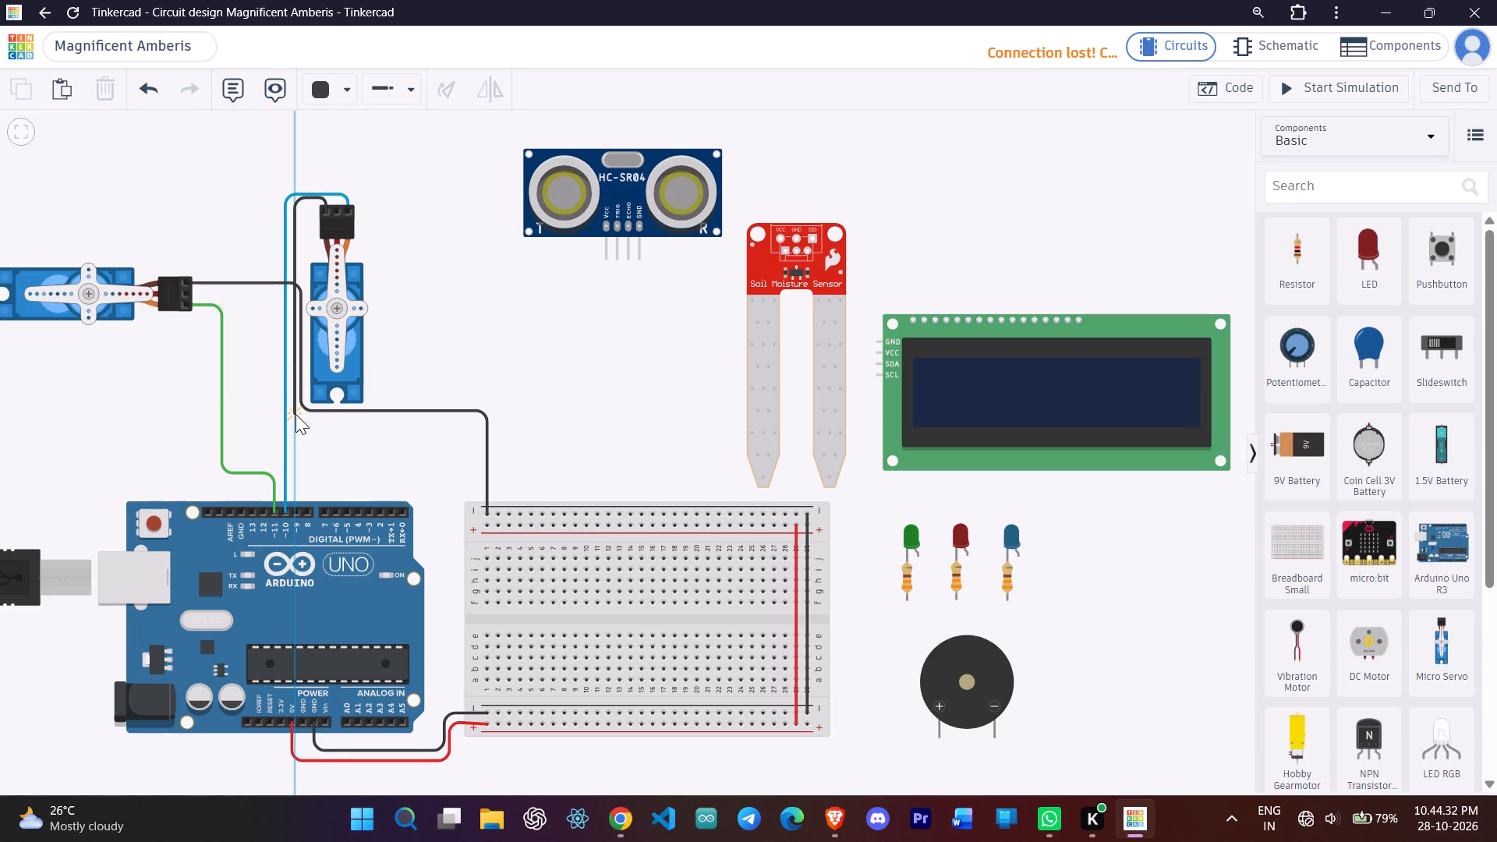
{"action": "left_click", "coordinate": [296, 419]}
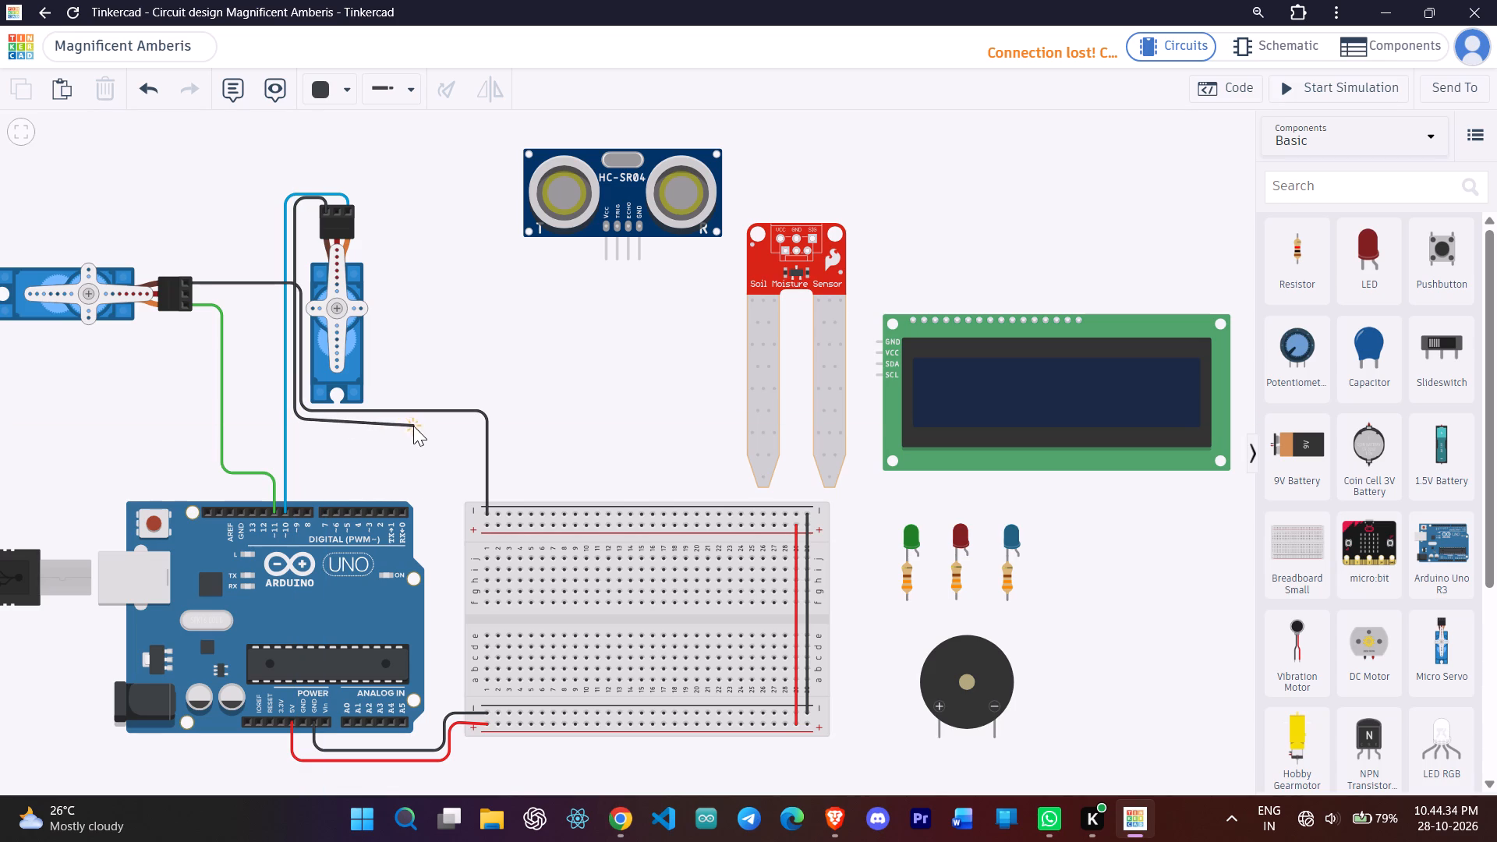
{"action": "left_click", "coordinate": [496, 419]}
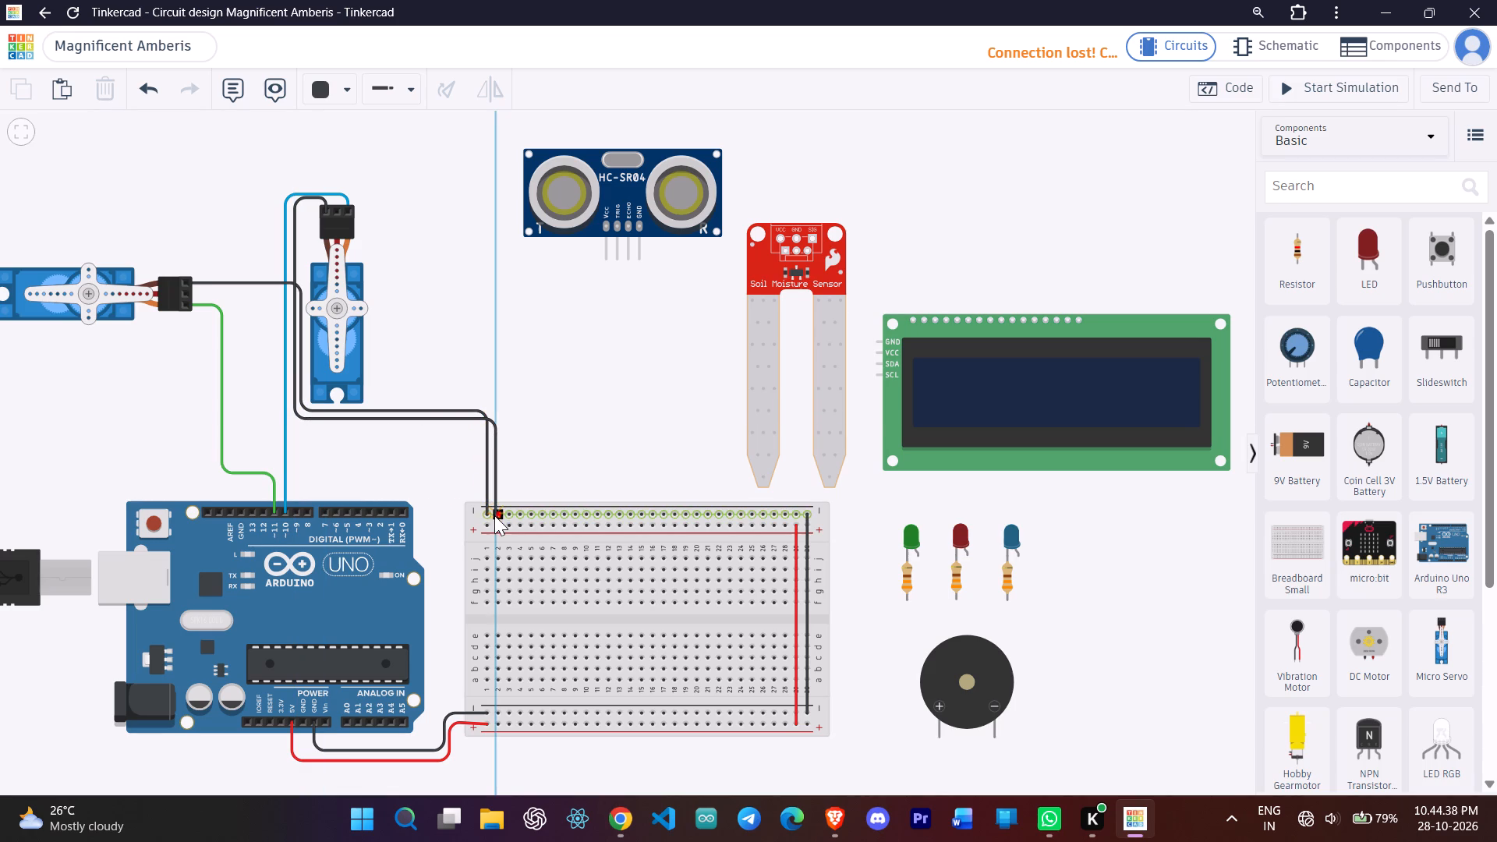
{"action": "left_click", "coordinate": [494, 515]}
{"action": "left_click", "coordinate": [494, 418]}
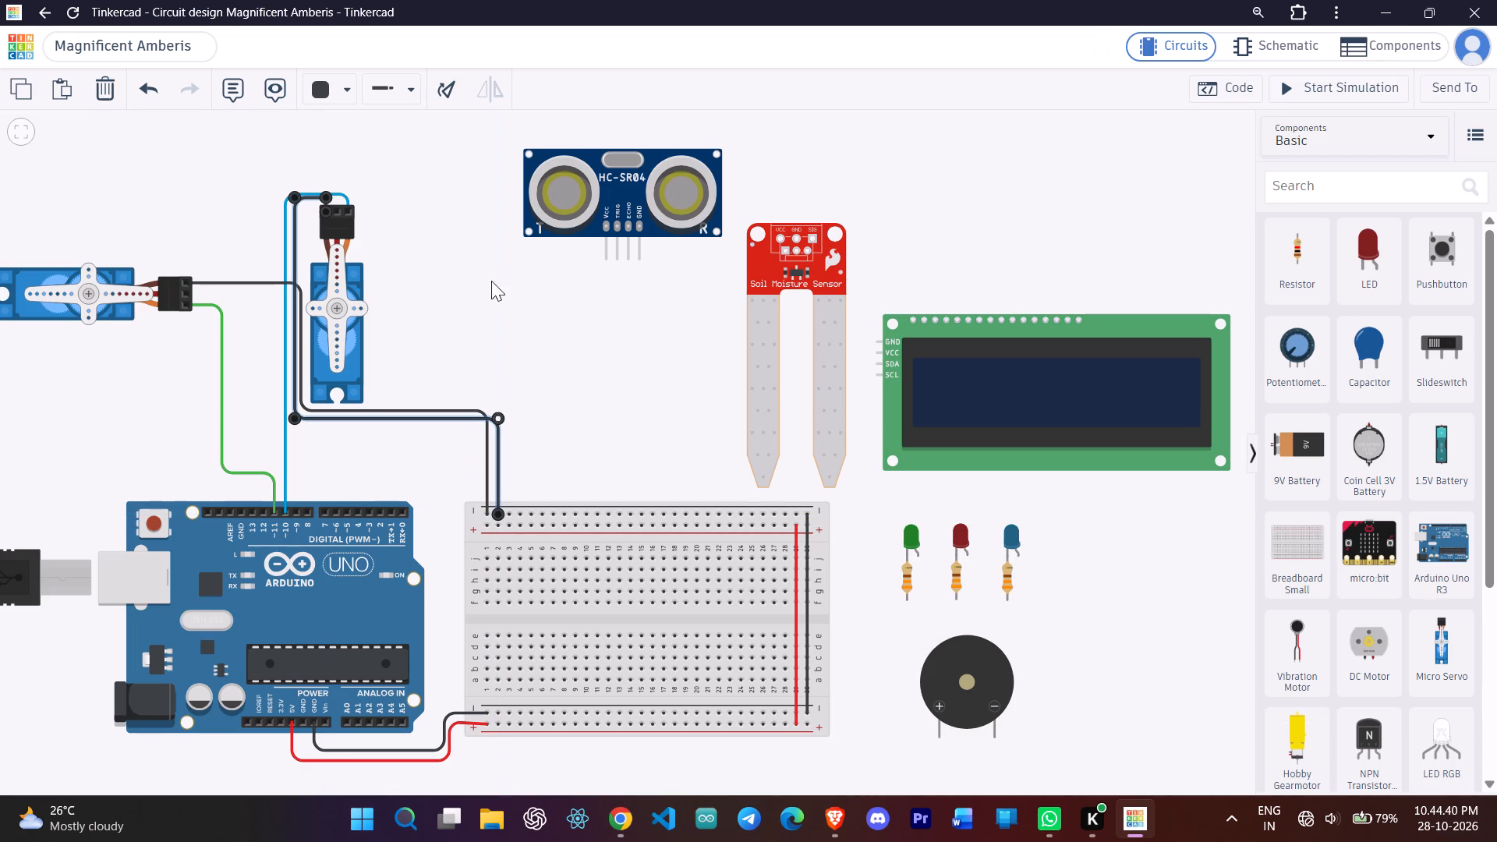
{"action": "left_click", "coordinate": [422, 204]}
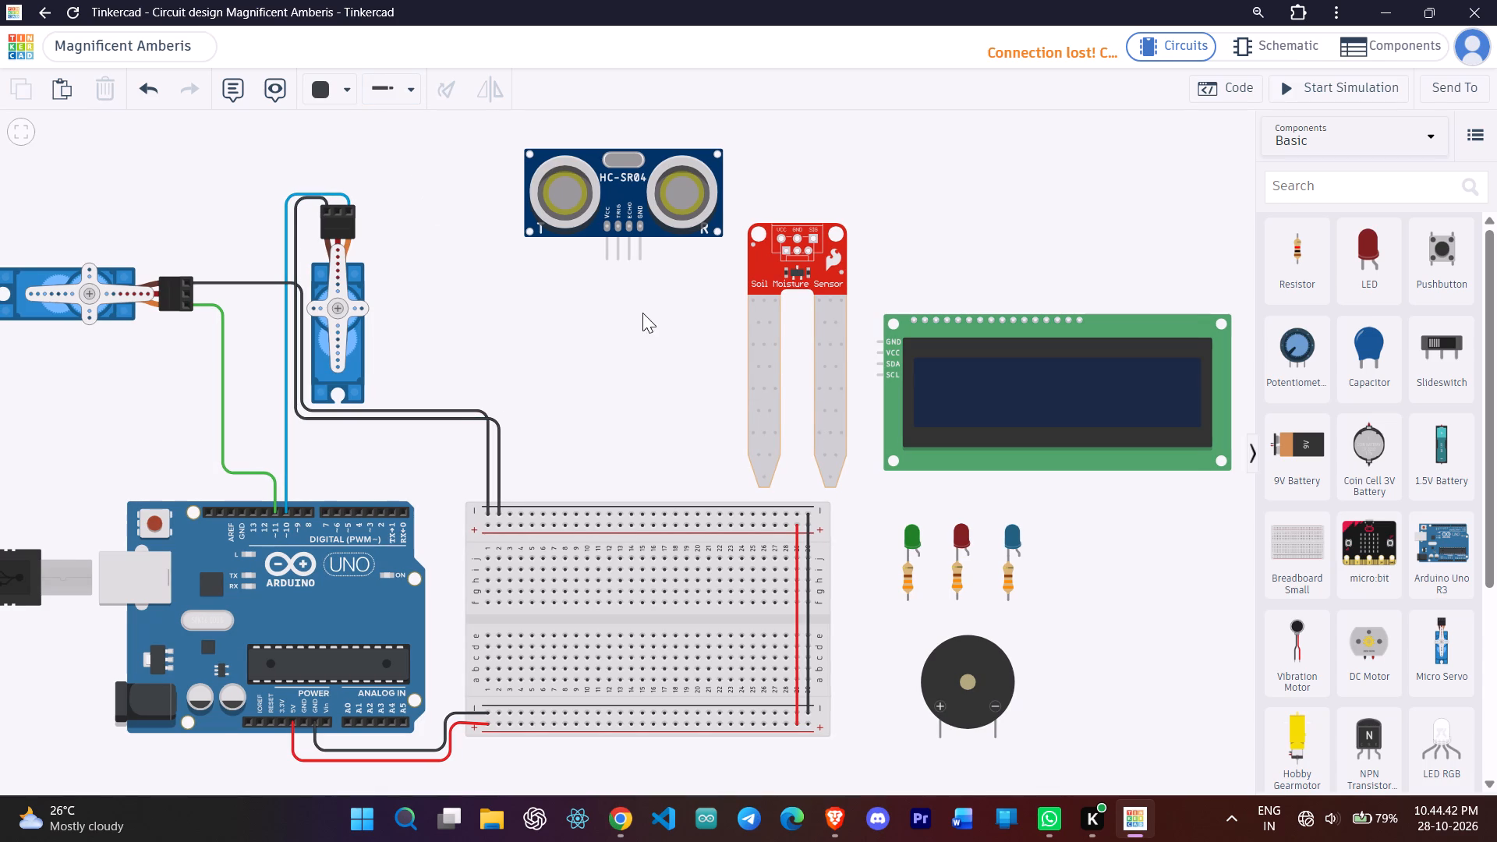
Wire the ultrasonic sensor's GND pin in black to the upper negative rail, adding a bend so it drops below the pin before turning sideways.
{"action": "left_click", "coordinate": [639, 257]}
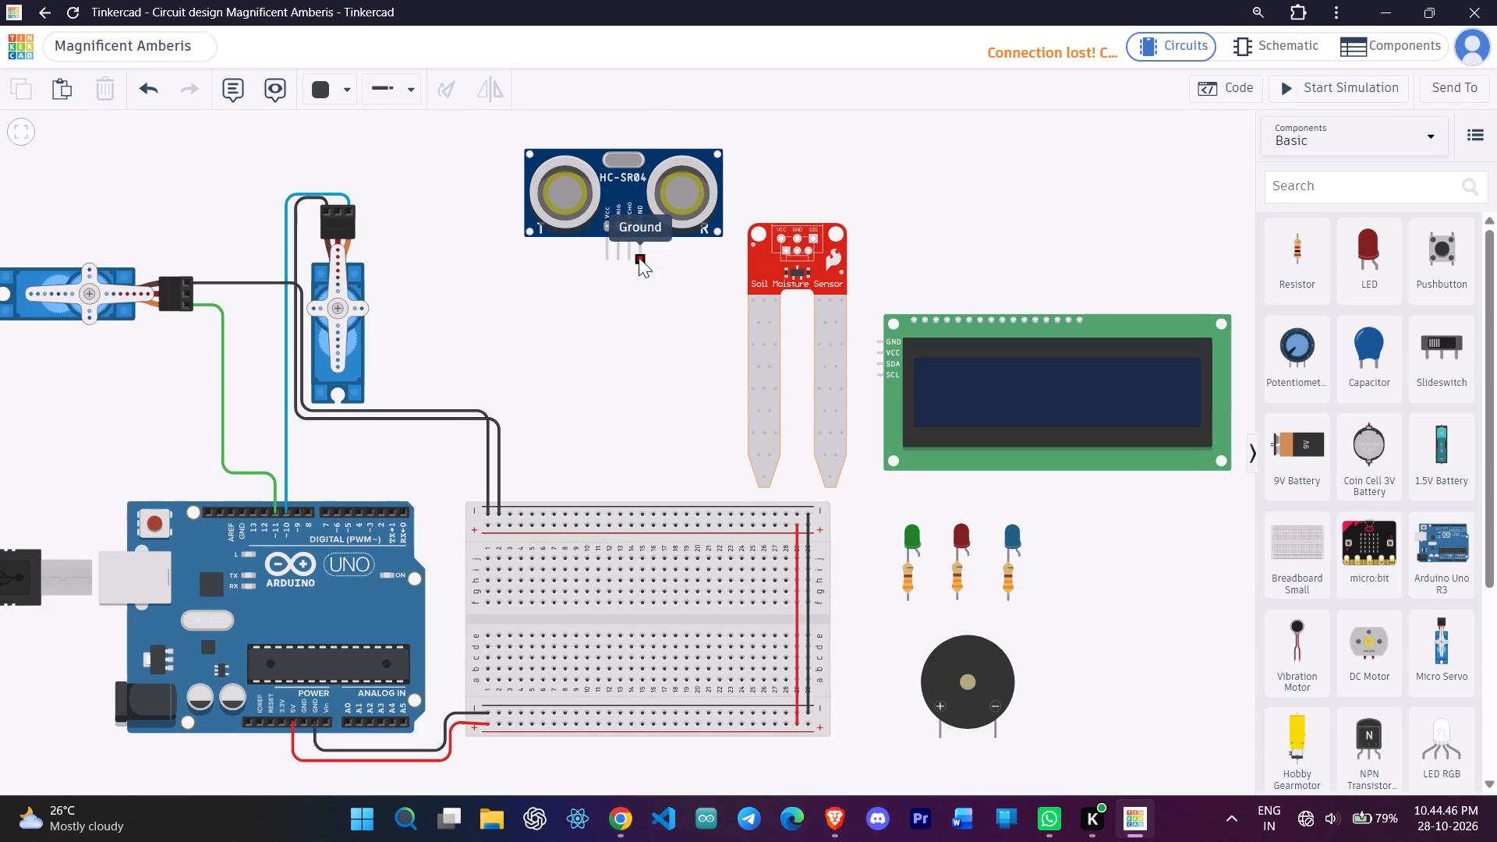
{"action": "left_click", "coordinate": [706, 257]}
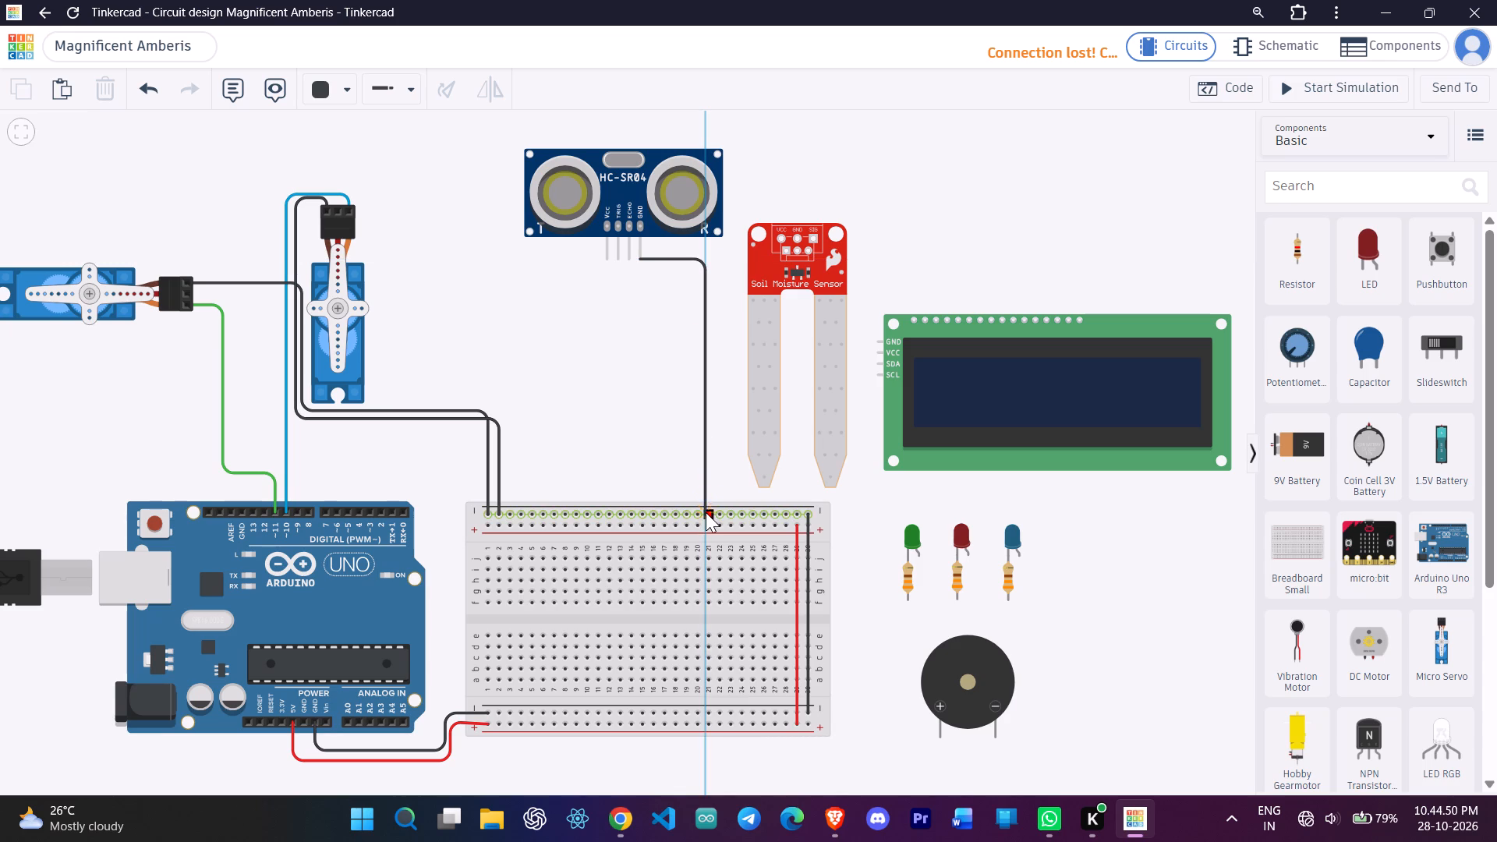
{"action": "left_click", "coordinate": [706, 512]}
{"action": "left_click", "coordinate": [707, 259]}
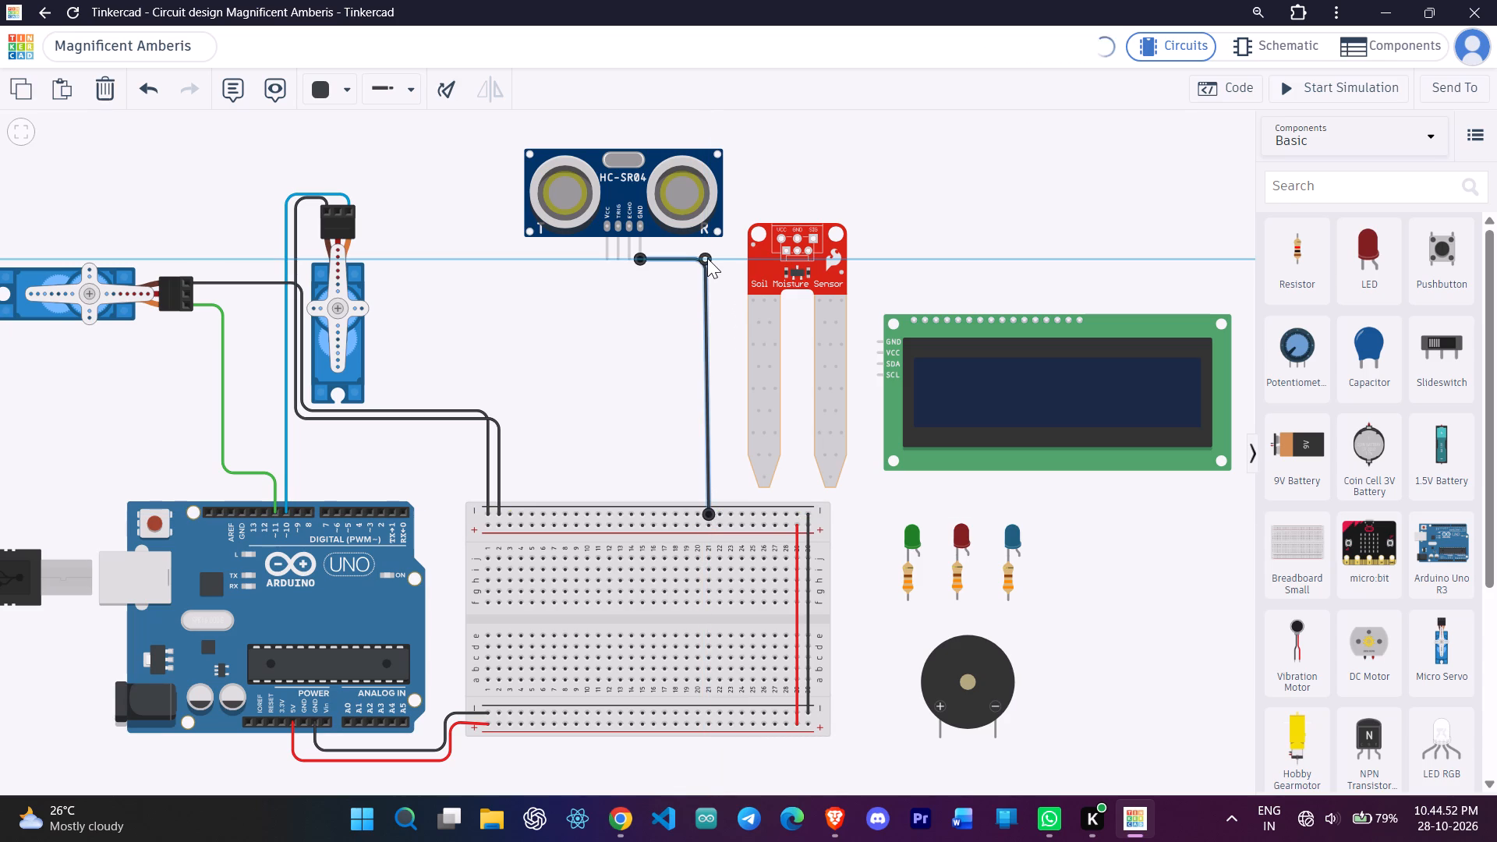
{"action": "double_click", "coordinate": [681, 260]}
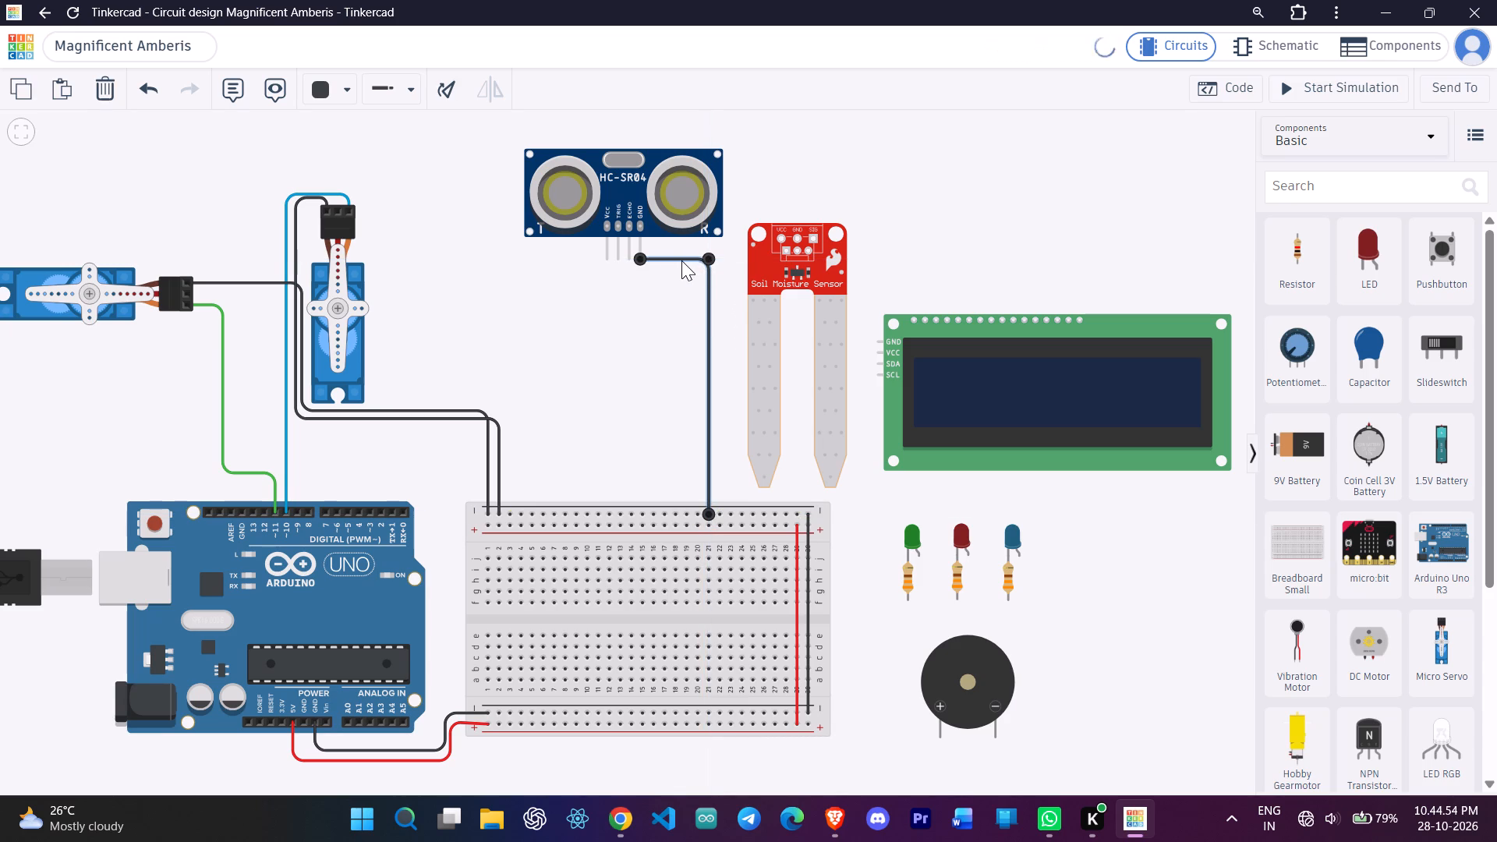
{"action": "left_click_drag", "start_coordinate": [681, 260], "coordinate": [641, 288]}
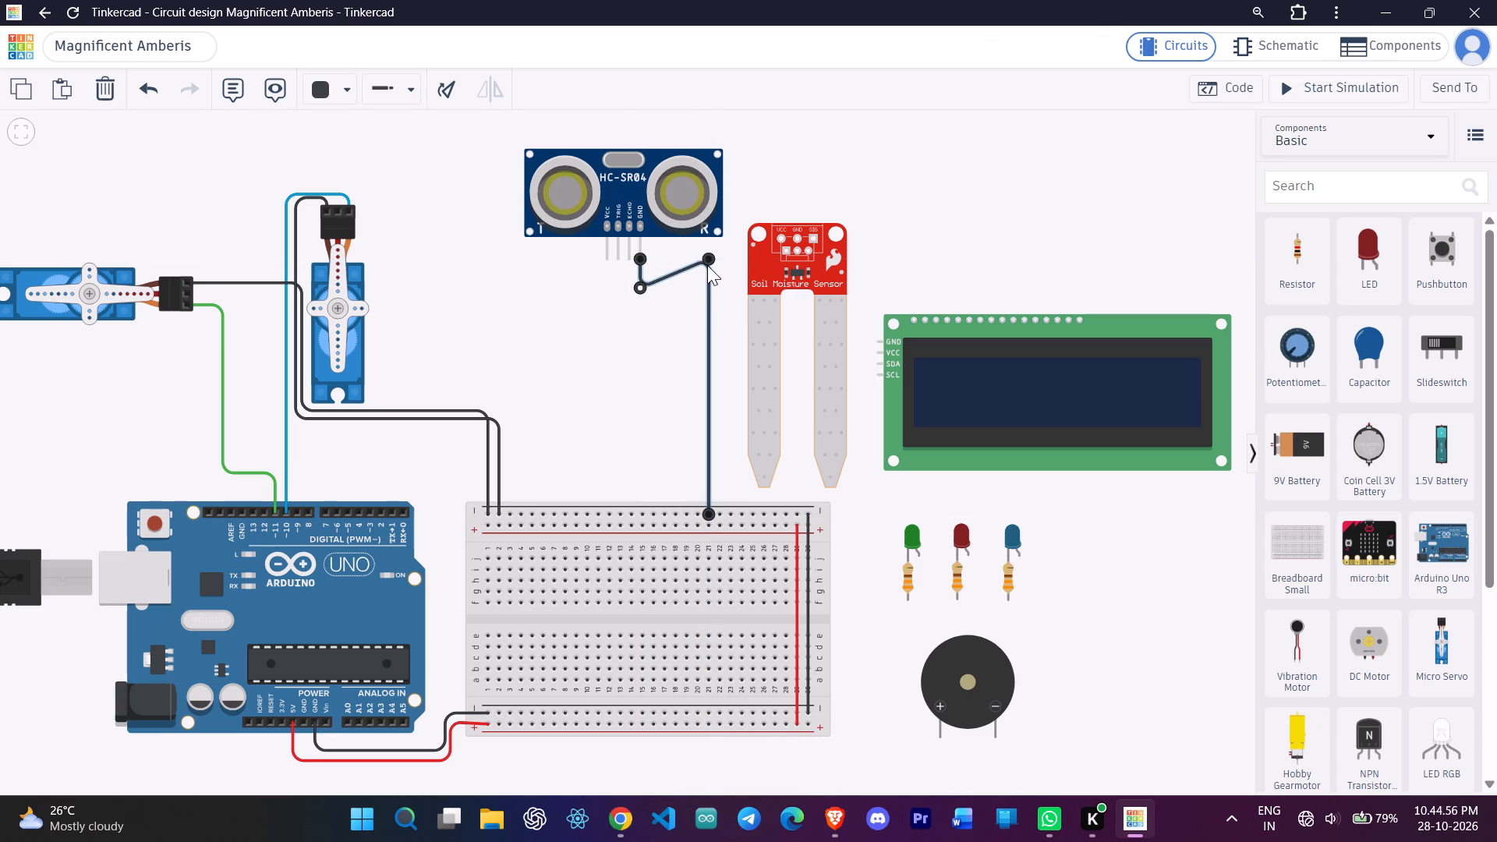
{"action": "left_click_drag", "start_coordinate": [708, 261], "coordinate": [710, 291]}
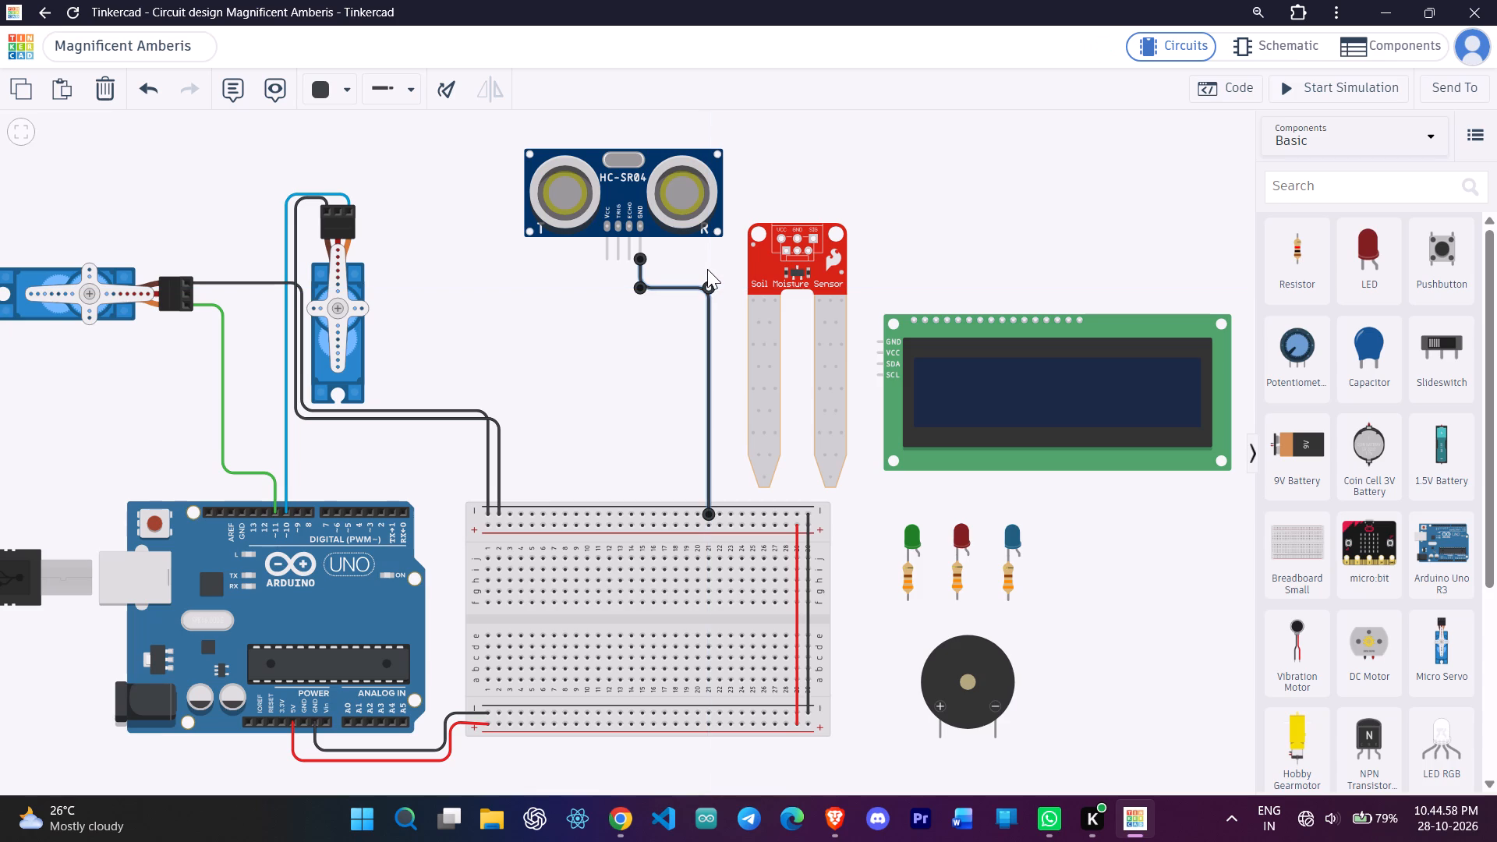
{"action": "left_click", "coordinate": [707, 269]}
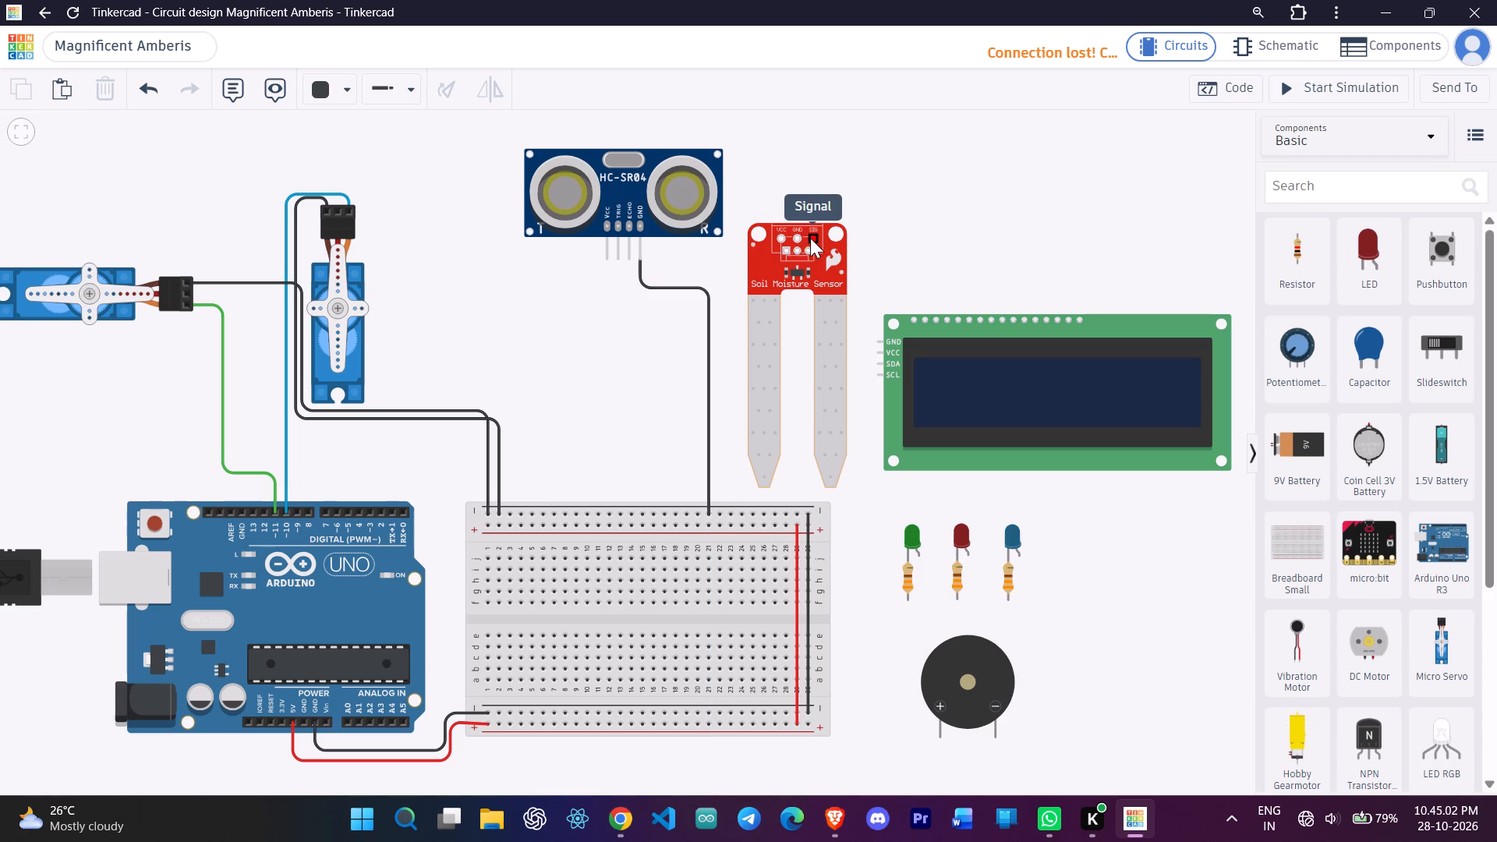
Wire the soil moisture sensor's ground pin in black over its upper edge and down beside it to the upper negative rail.
{"action": "left_click", "coordinate": [795, 235]}
{"action": "left_click", "coordinate": [795, 214]}
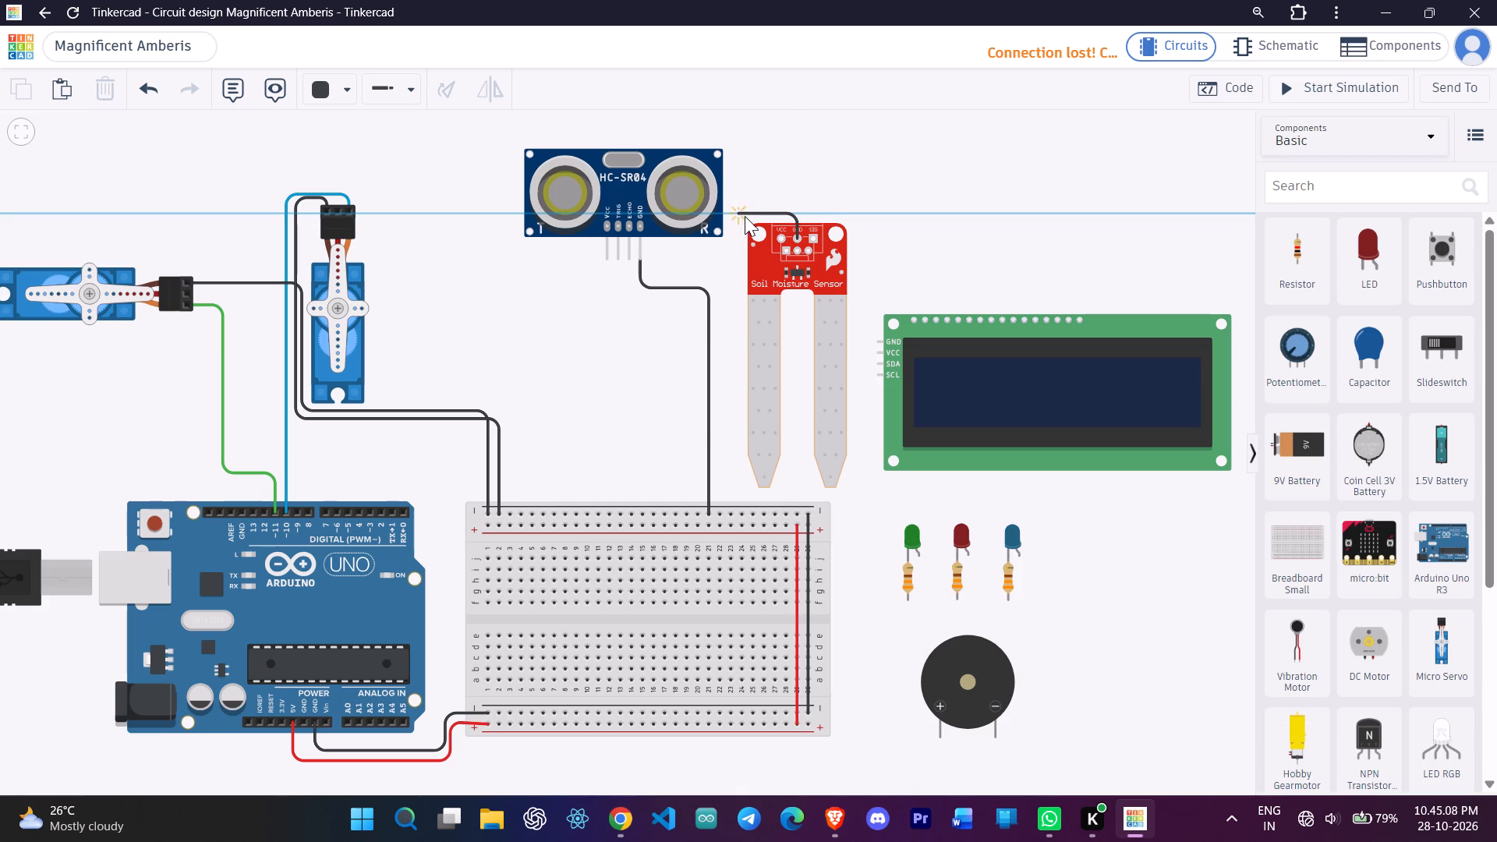
{"action": "left_click", "coordinate": [745, 216]}
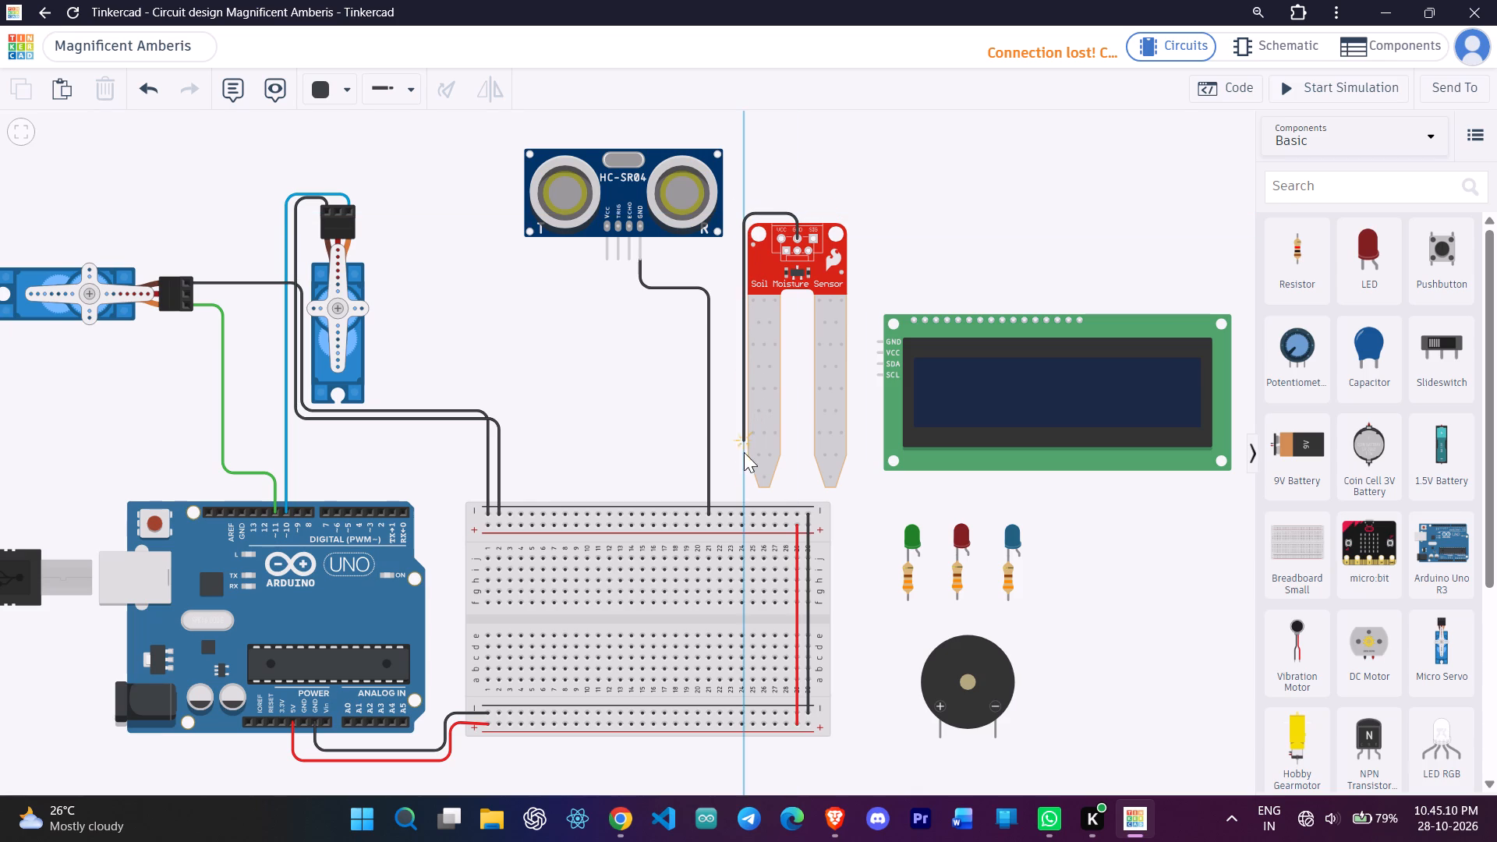
{"action": "left_click", "coordinate": [741, 515]}
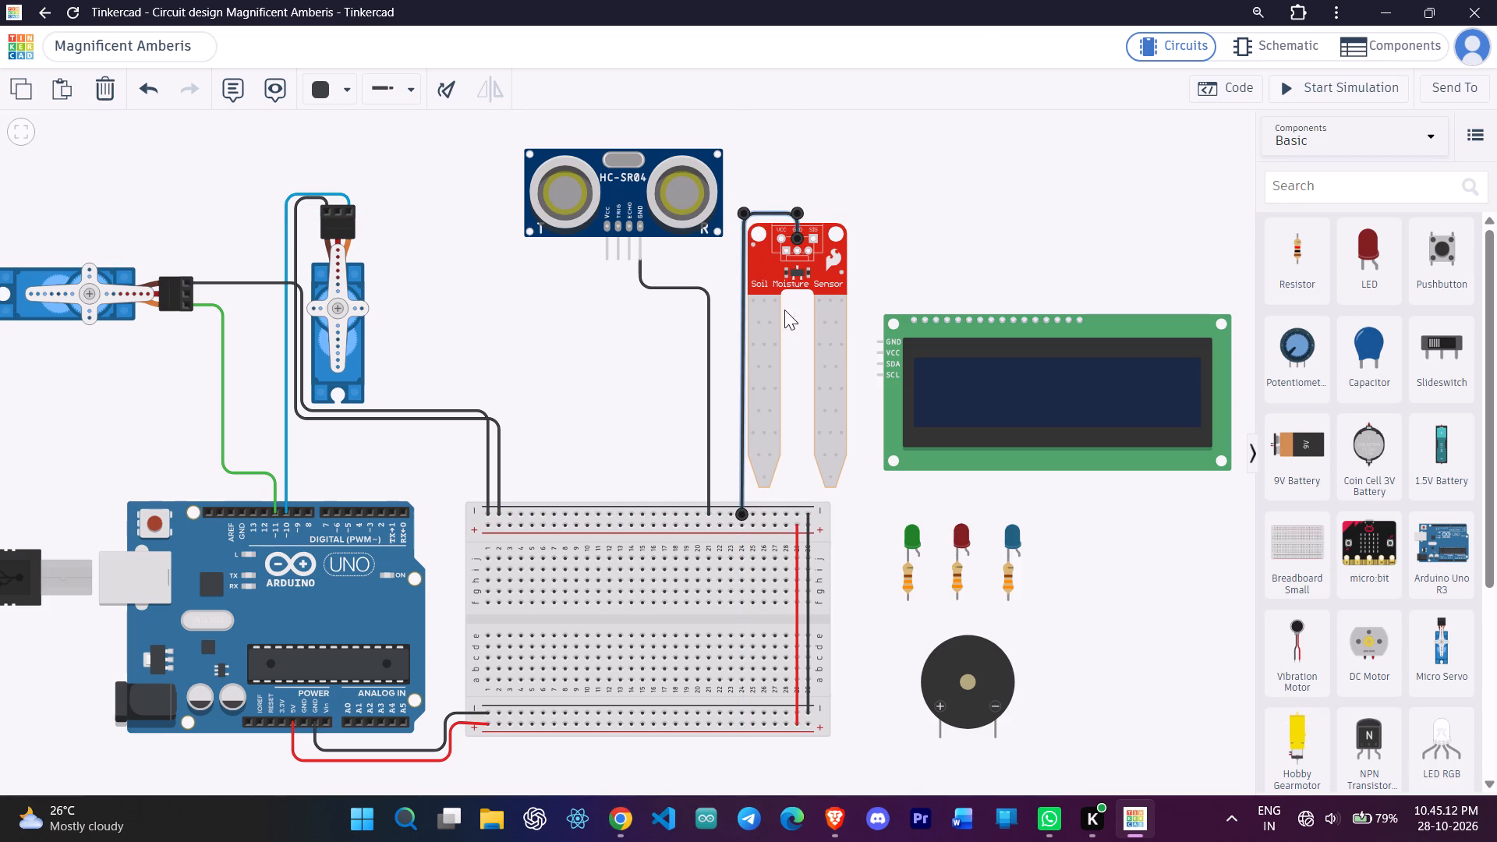
{"action": "left_click", "coordinate": [865, 183]}
Wire the LCD's GND pin in black to the upper negative rail, routing down between LCD and soil sensor and beneath the probe tips.
{"action": "left_click", "coordinate": [878, 341]}
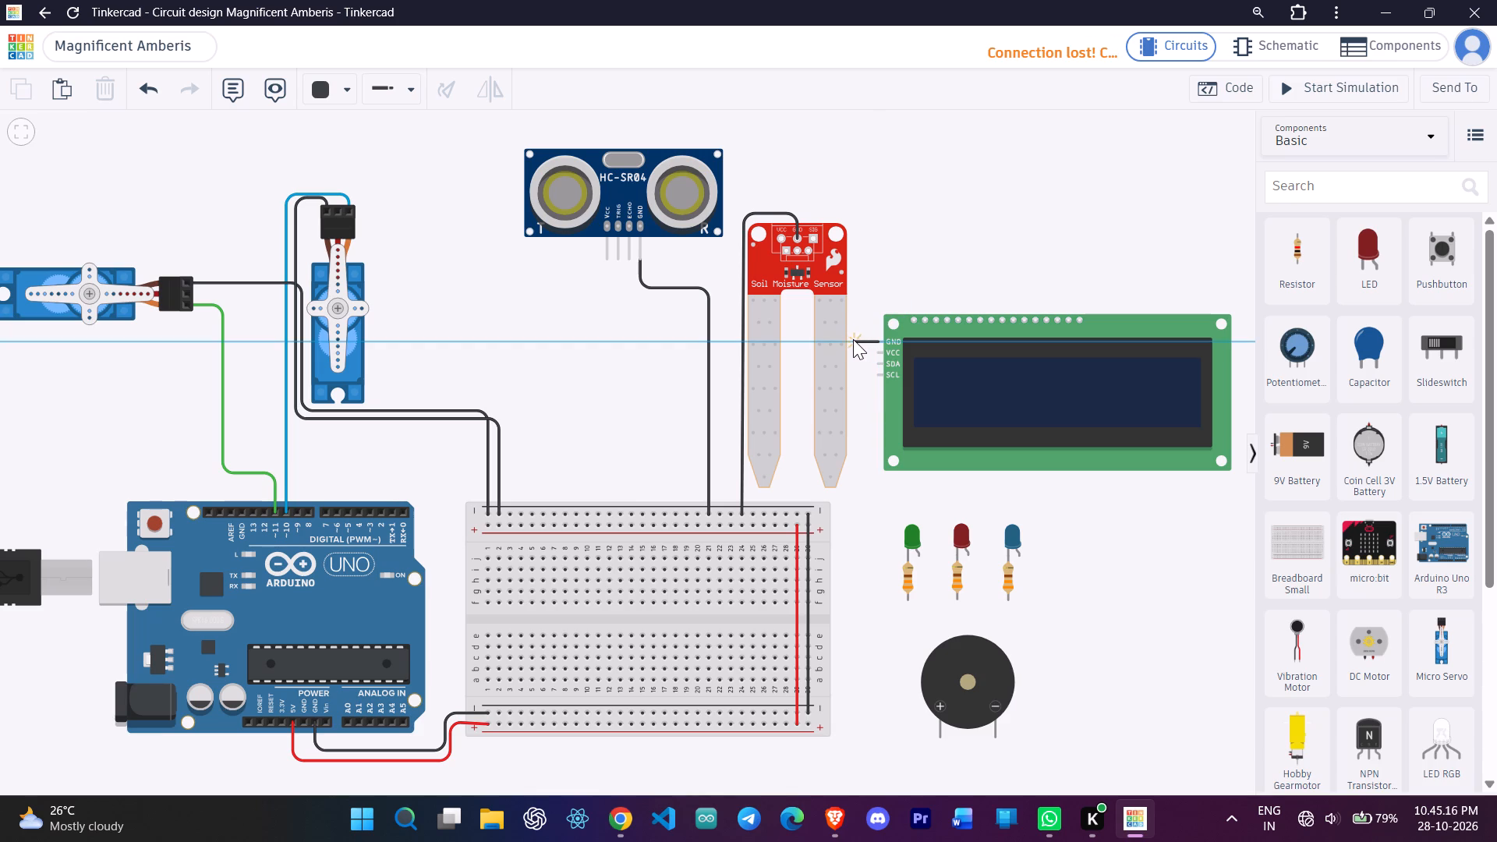
{"action": "left_click", "coordinate": [852, 339]}
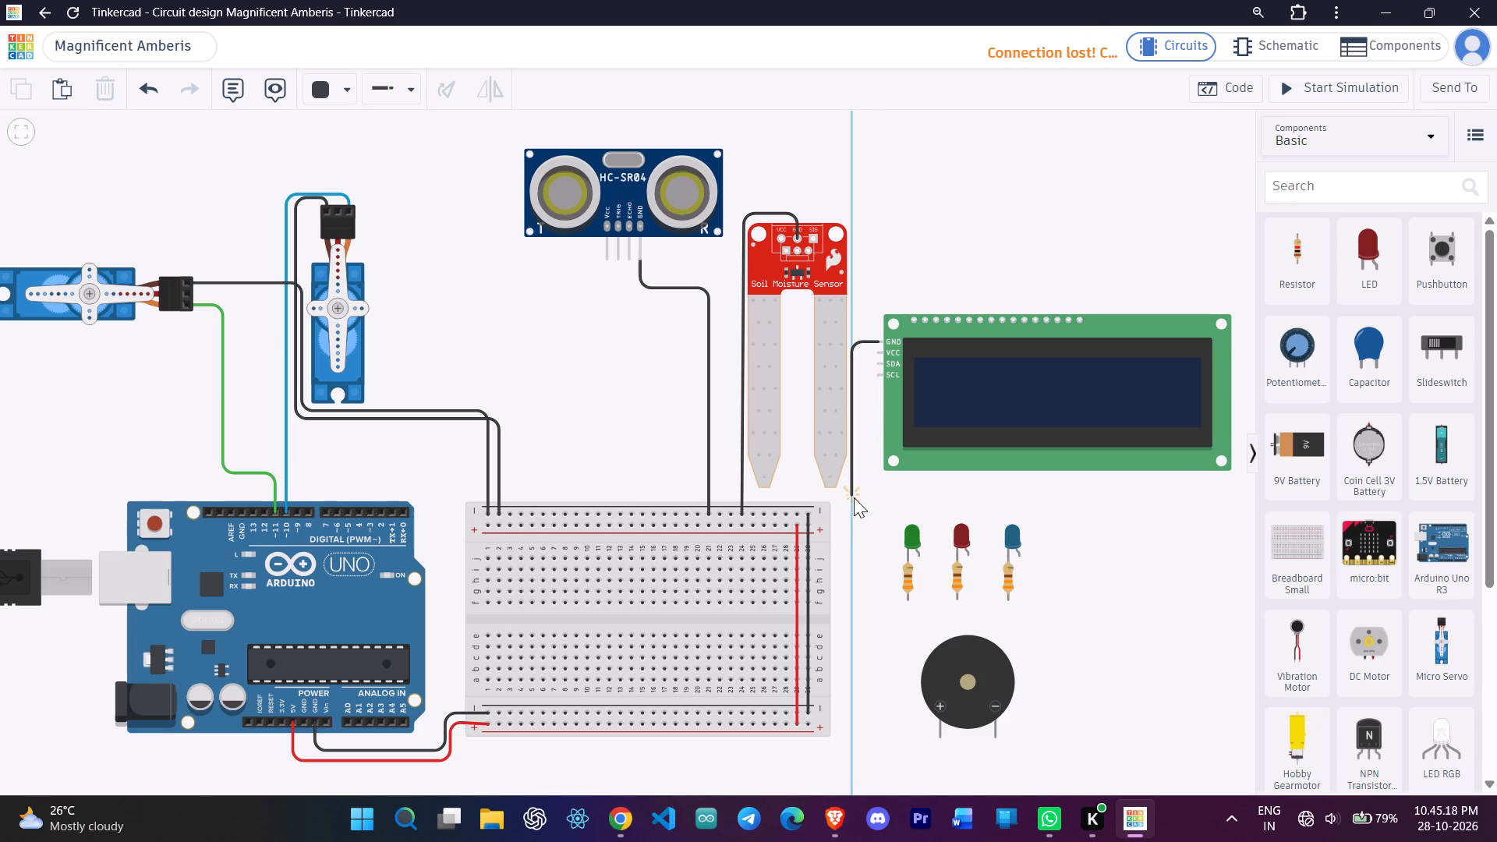
{"action": "left_click", "coordinate": [852, 494]}
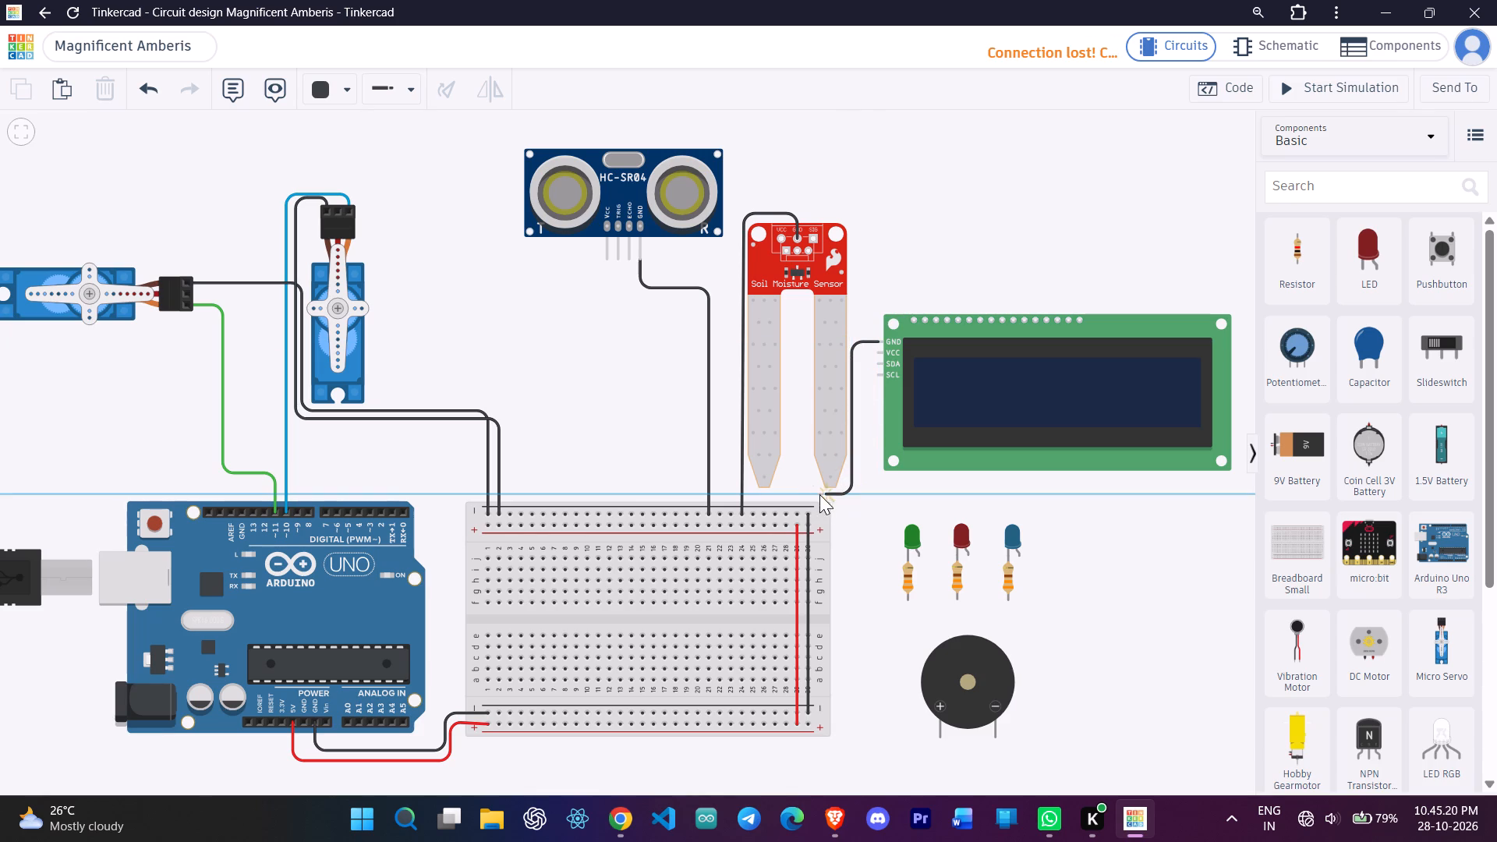
{"action": "left_click", "coordinate": [773, 496]}
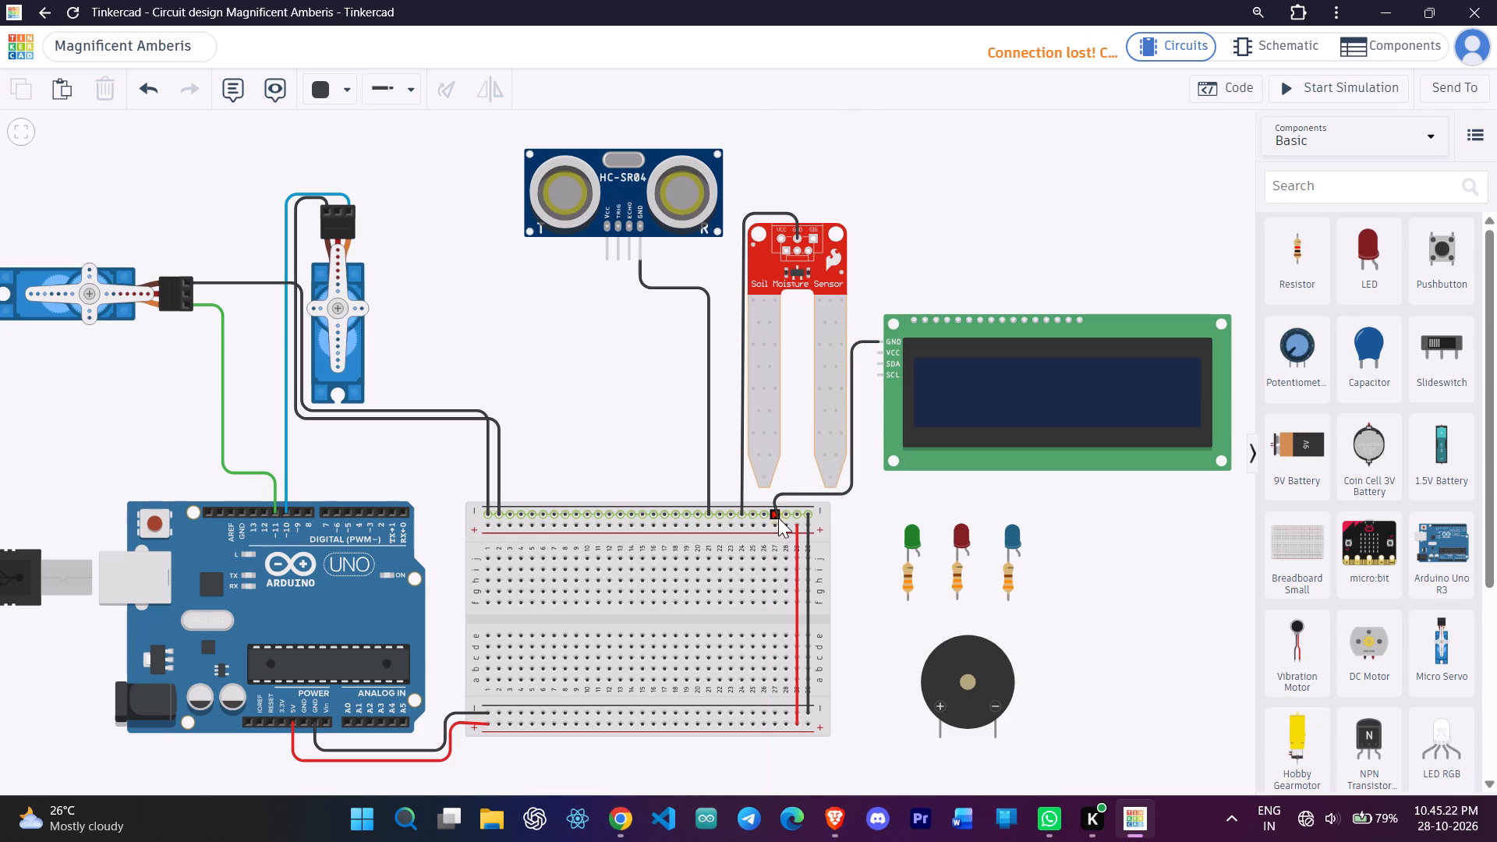
{"action": "left_click", "coordinate": [771, 511]}
{"action": "left_click", "coordinate": [771, 497]}
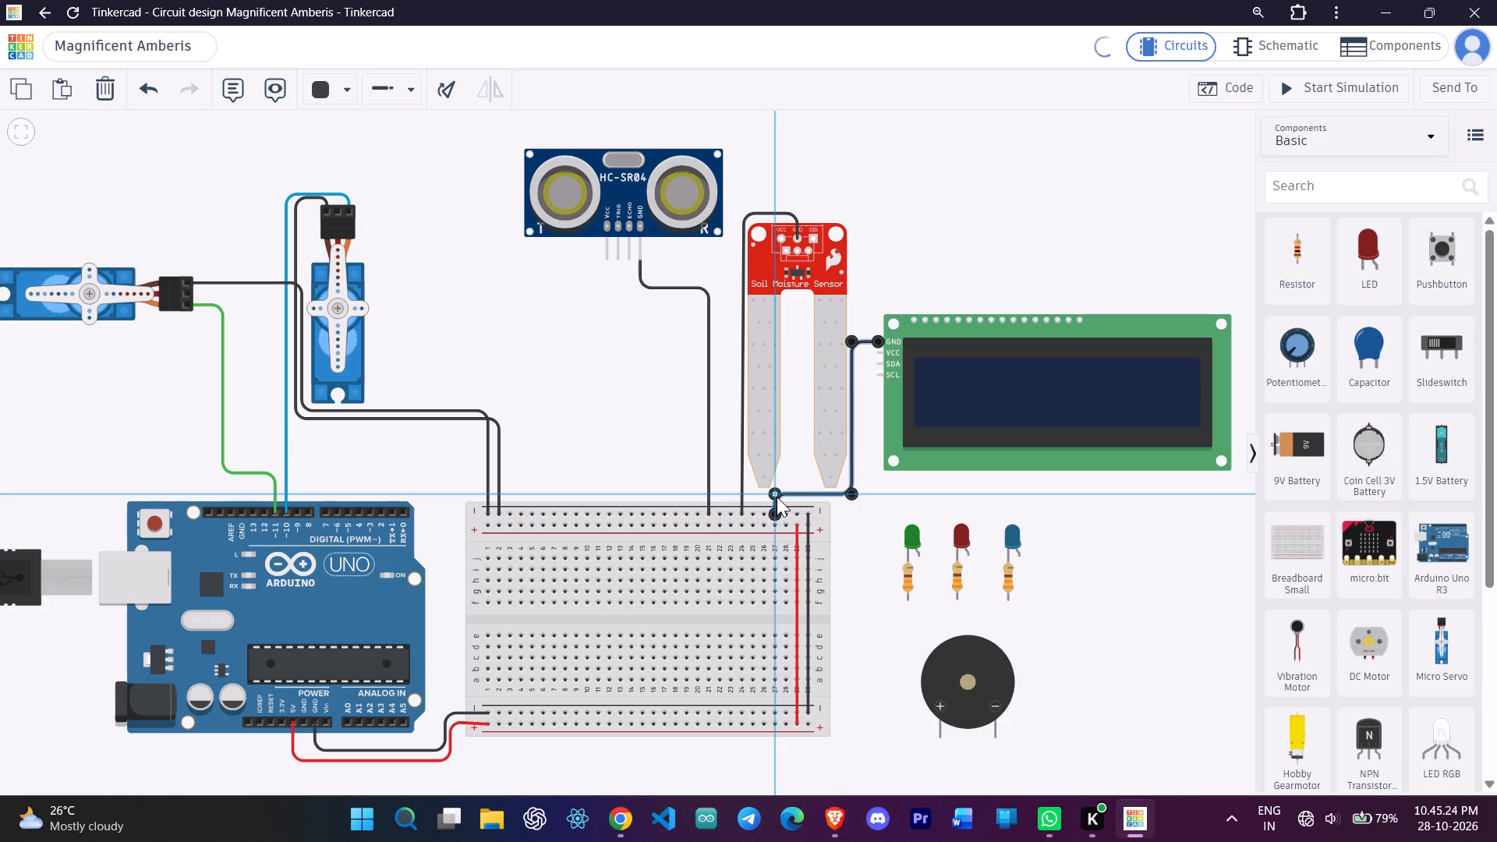
{"action": "left_click", "coordinate": [872, 222]}
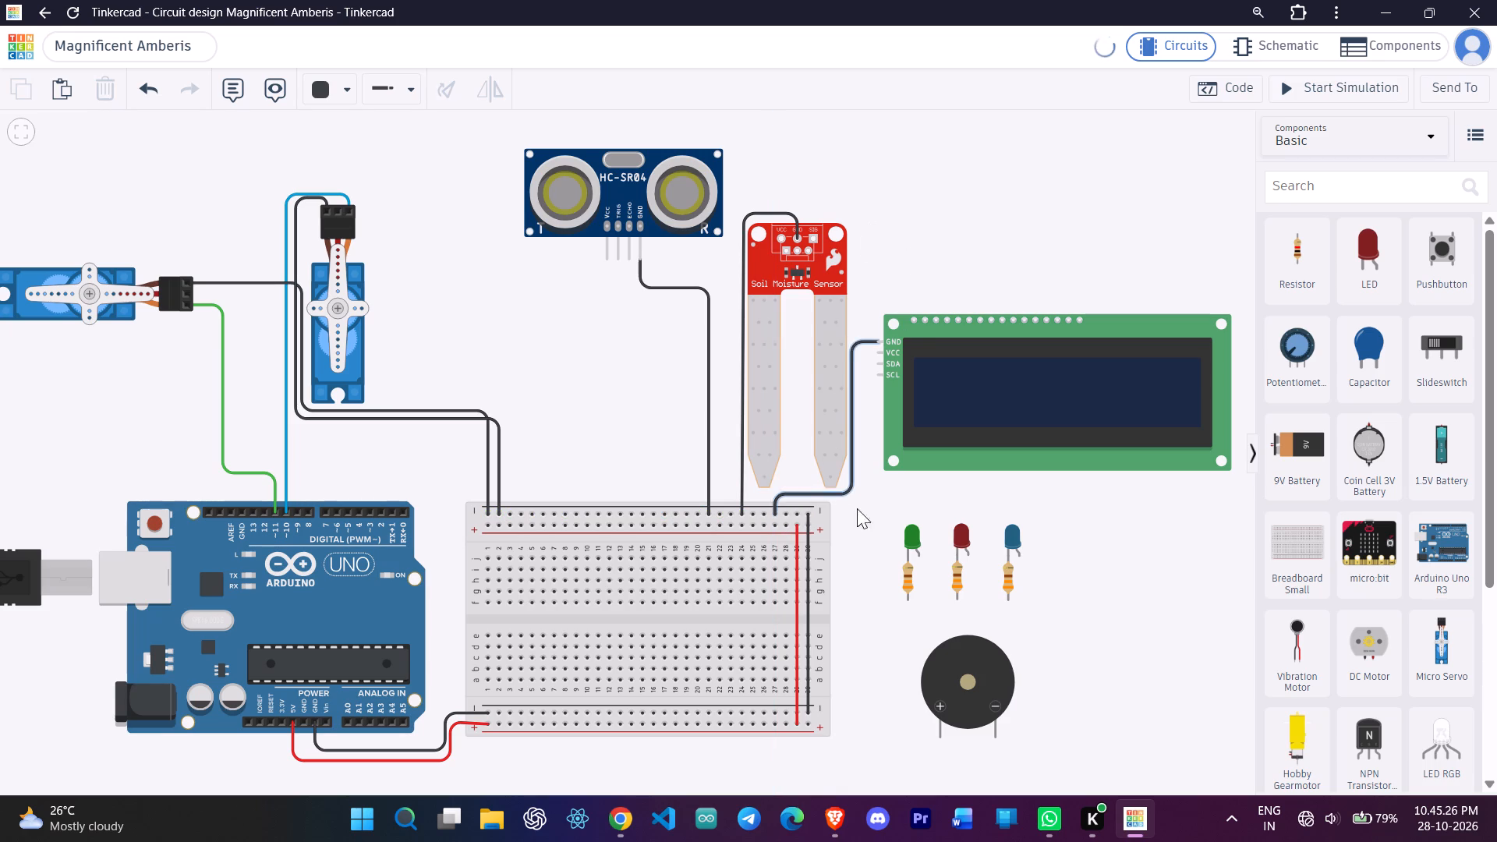
Wire the green LED's resistor in black to the upper negative rail, dropping below the resistor and running along the breadboard's centre gap.
{"action": "left_click", "coordinate": [905, 603]}
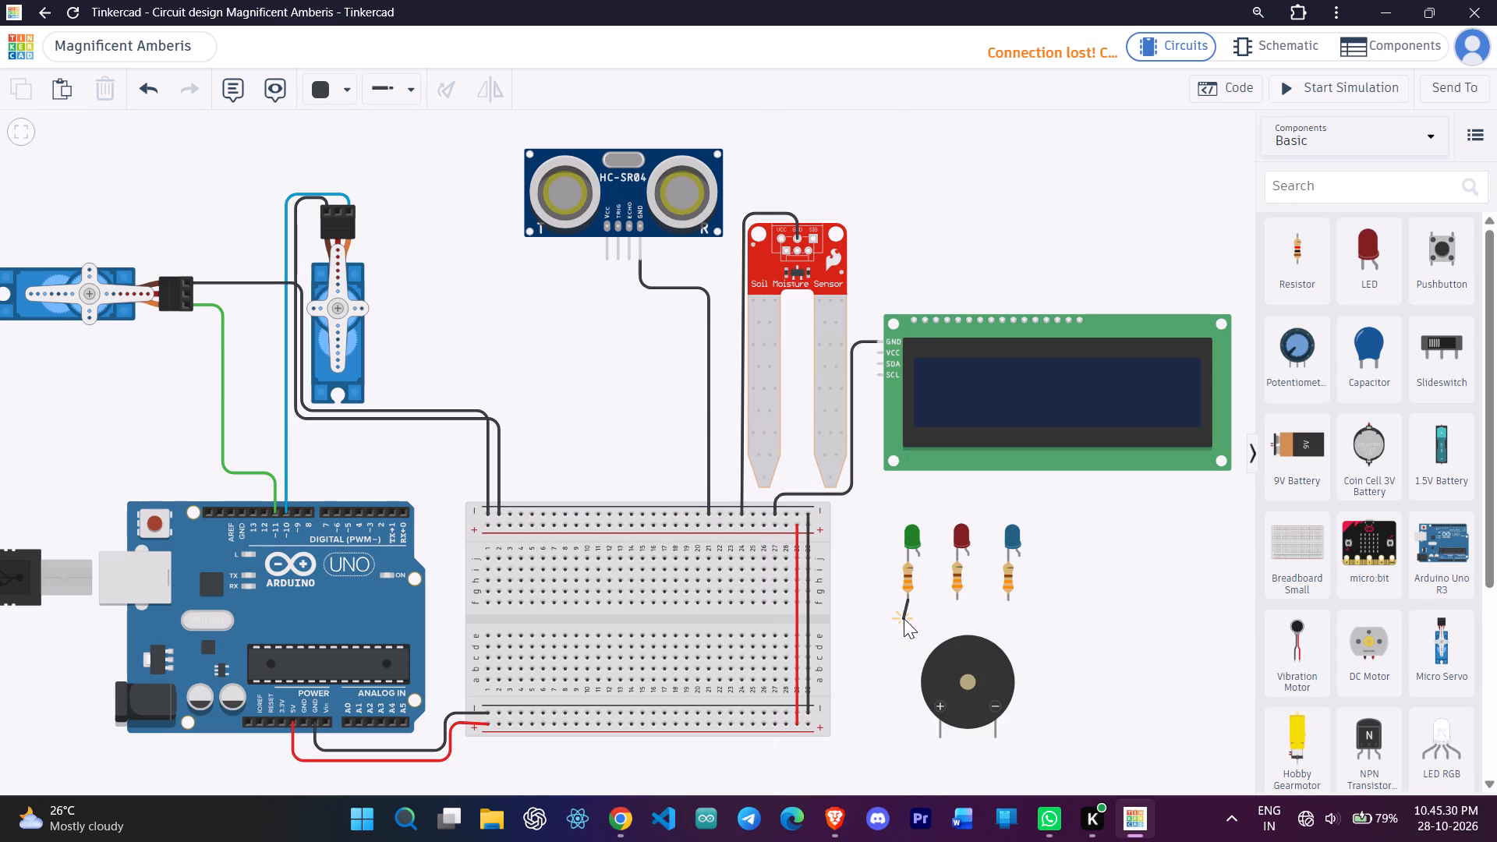
{"action": "left_click", "coordinate": [904, 618]}
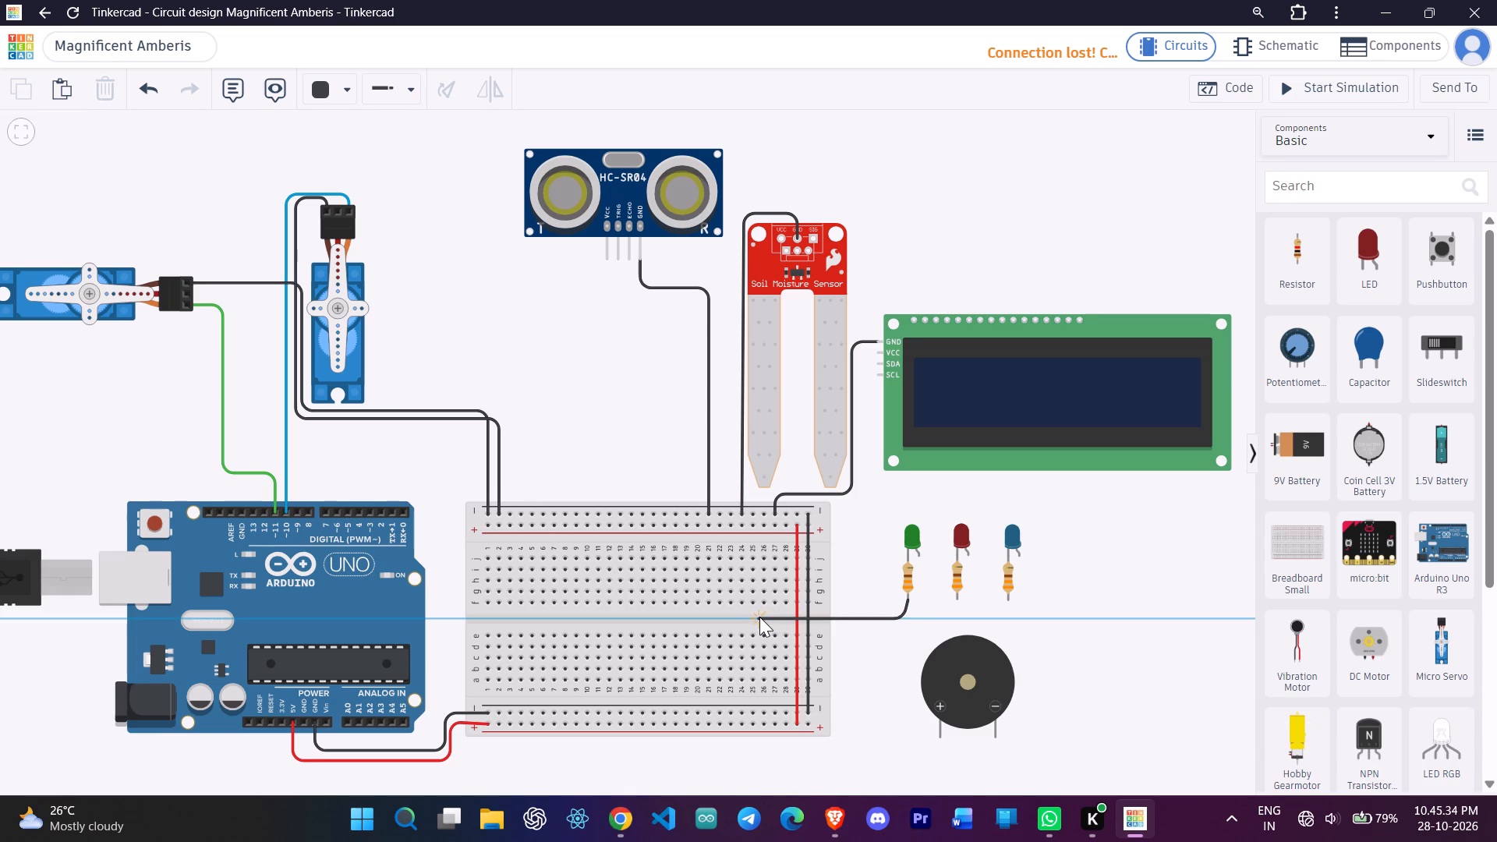
{"action": "left_click", "coordinate": [686, 617]}
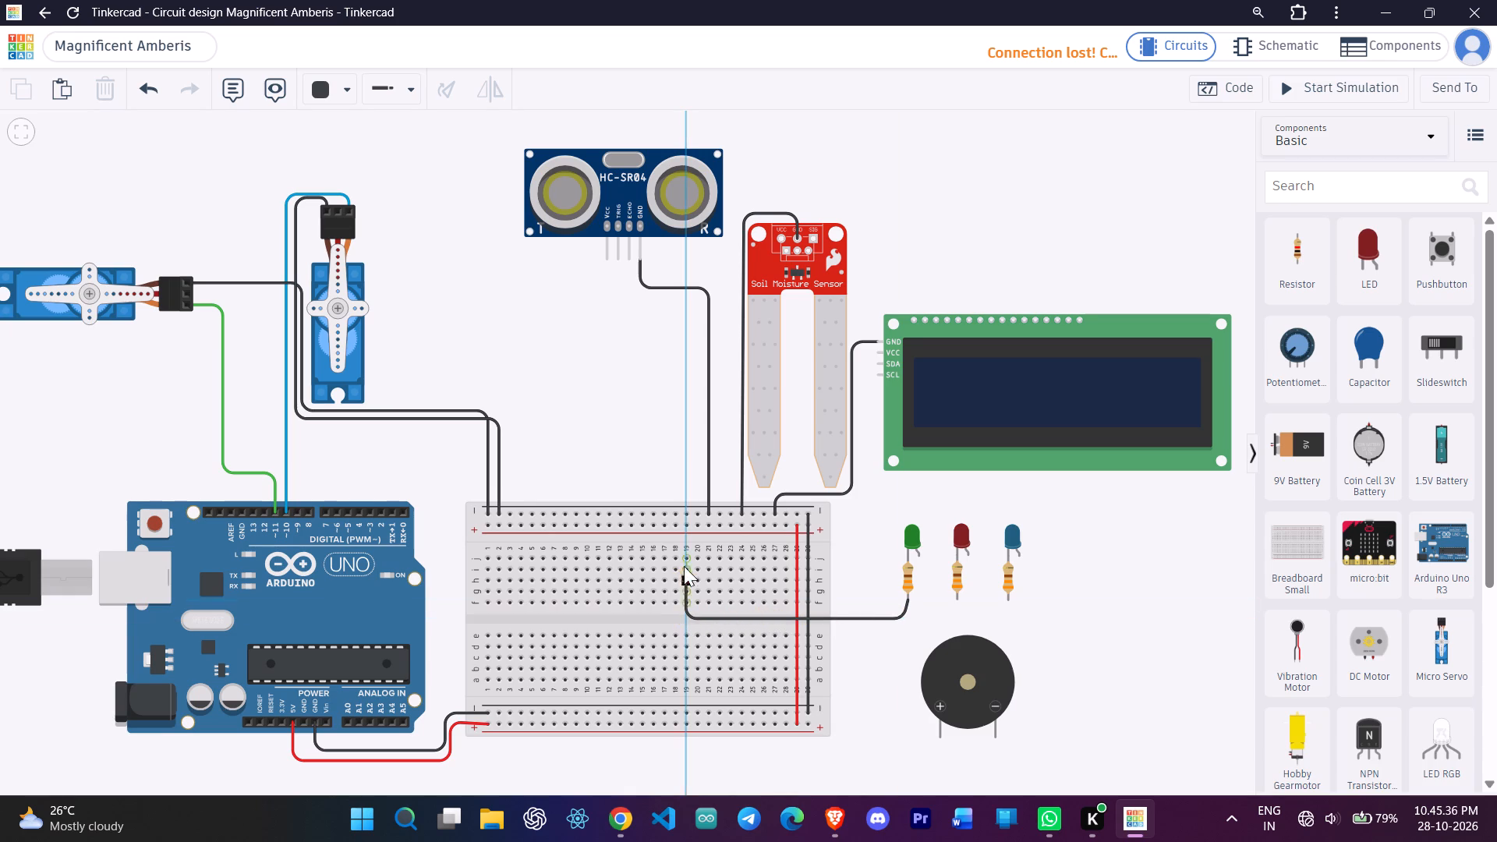
{"action": "left_click", "coordinate": [687, 514]}
{"action": "left_click", "coordinate": [905, 620]}
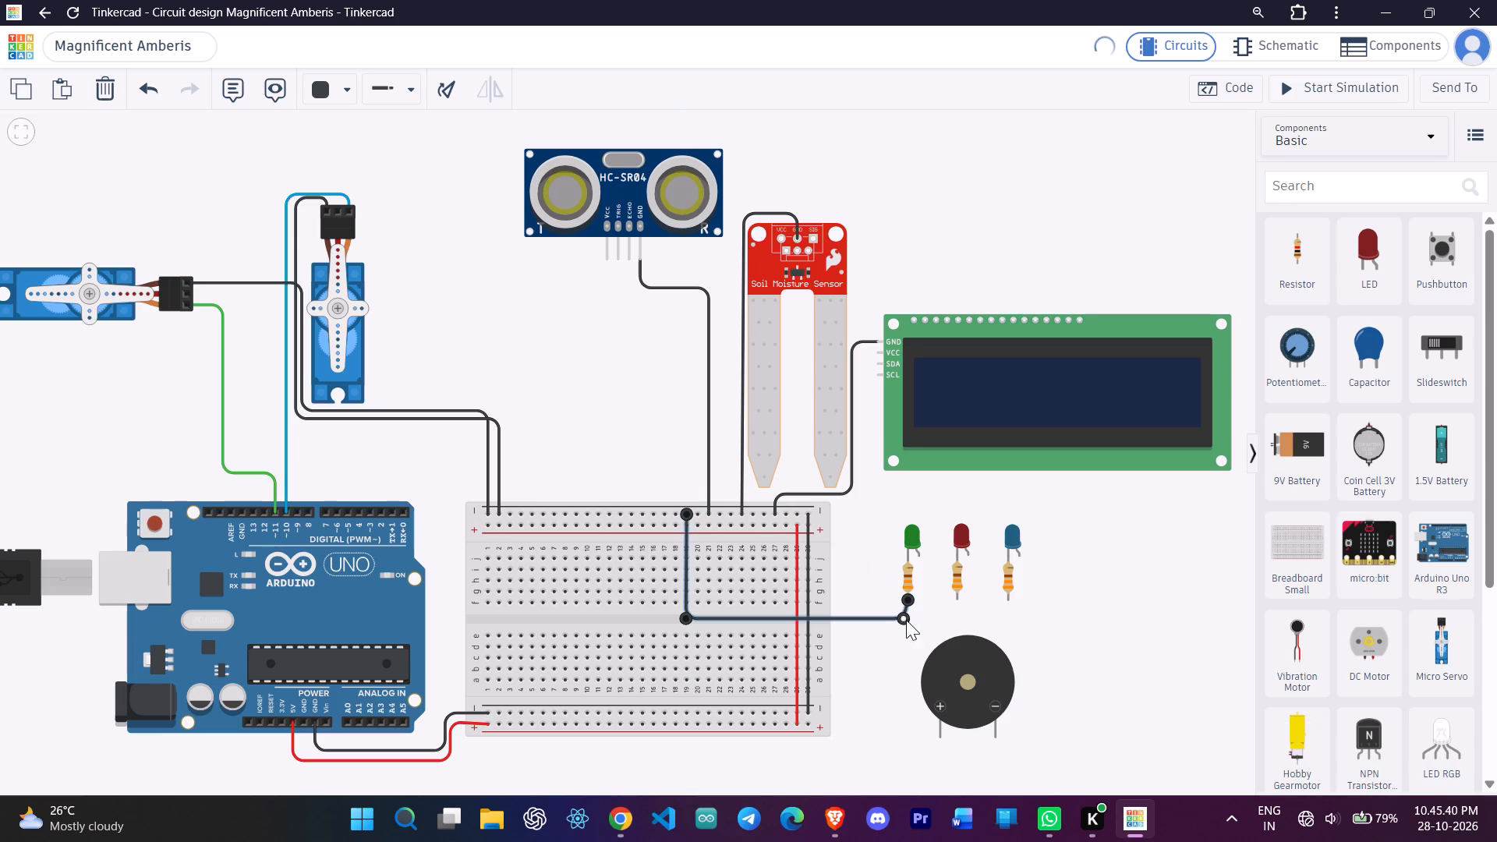
Wire the red LED's resistor in black to the upper negative rail, parallel and just below the green LED's wire, with straightened bends.
{"action": "left_click", "coordinate": [956, 596]}
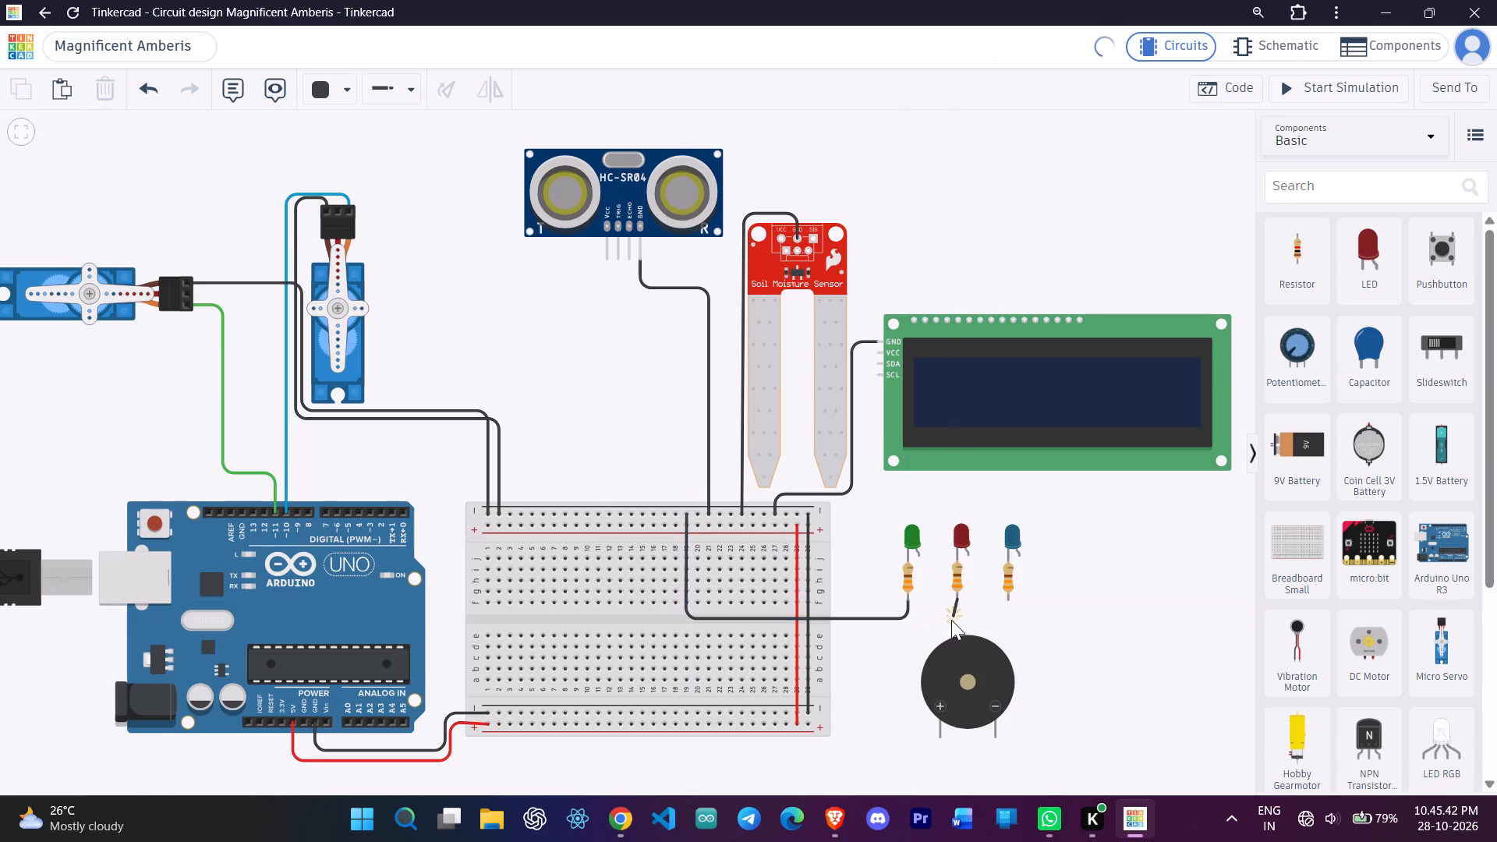
{"action": "left_click", "coordinate": [957, 618]}
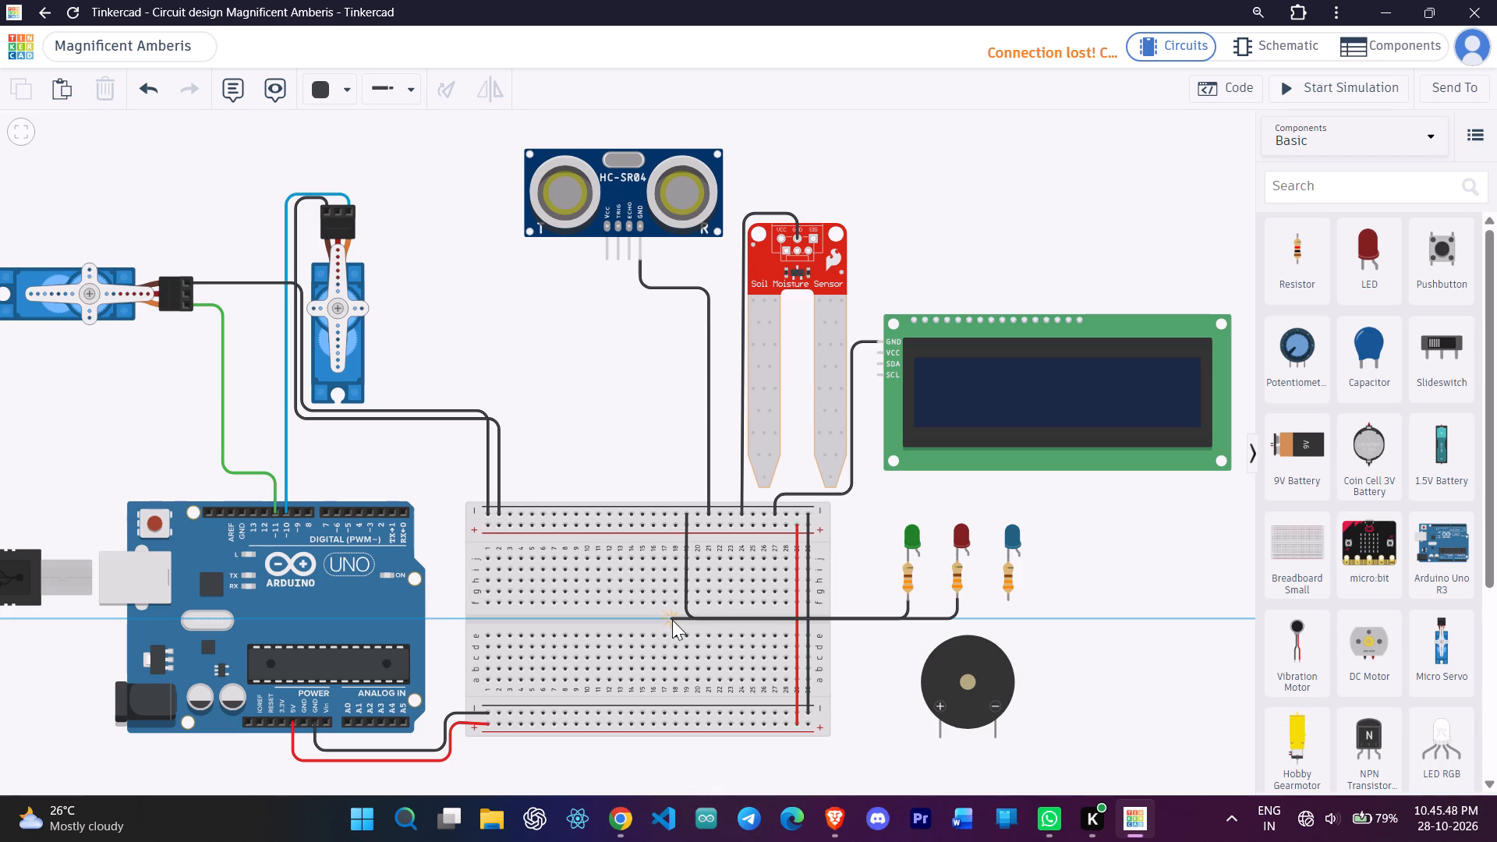
{"action": "left_click", "coordinate": [674, 620]}
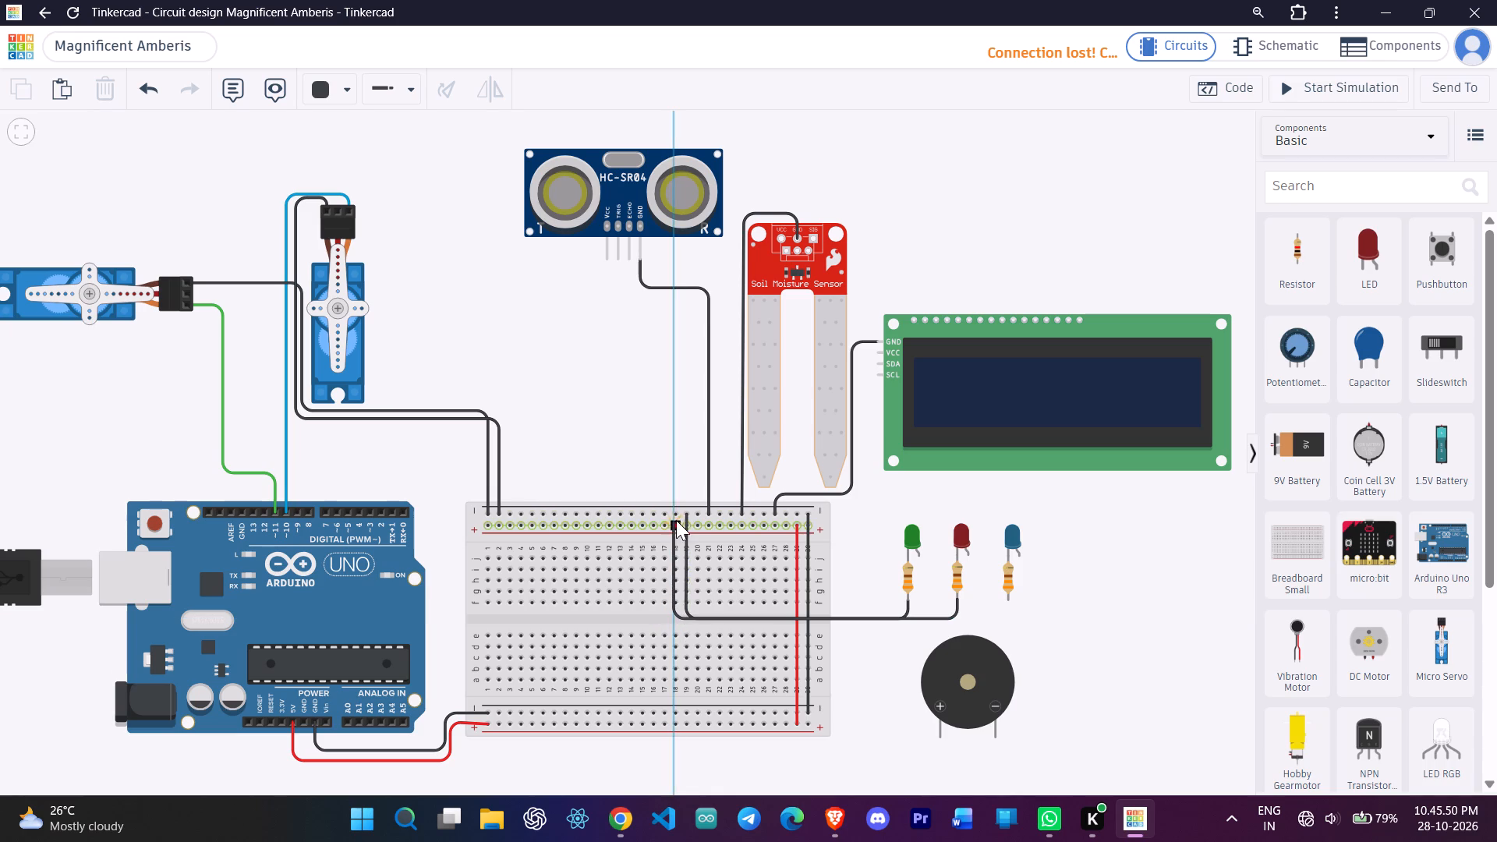
{"action": "left_click", "coordinate": [675, 516]}
{"action": "left_click", "coordinate": [674, 622]}
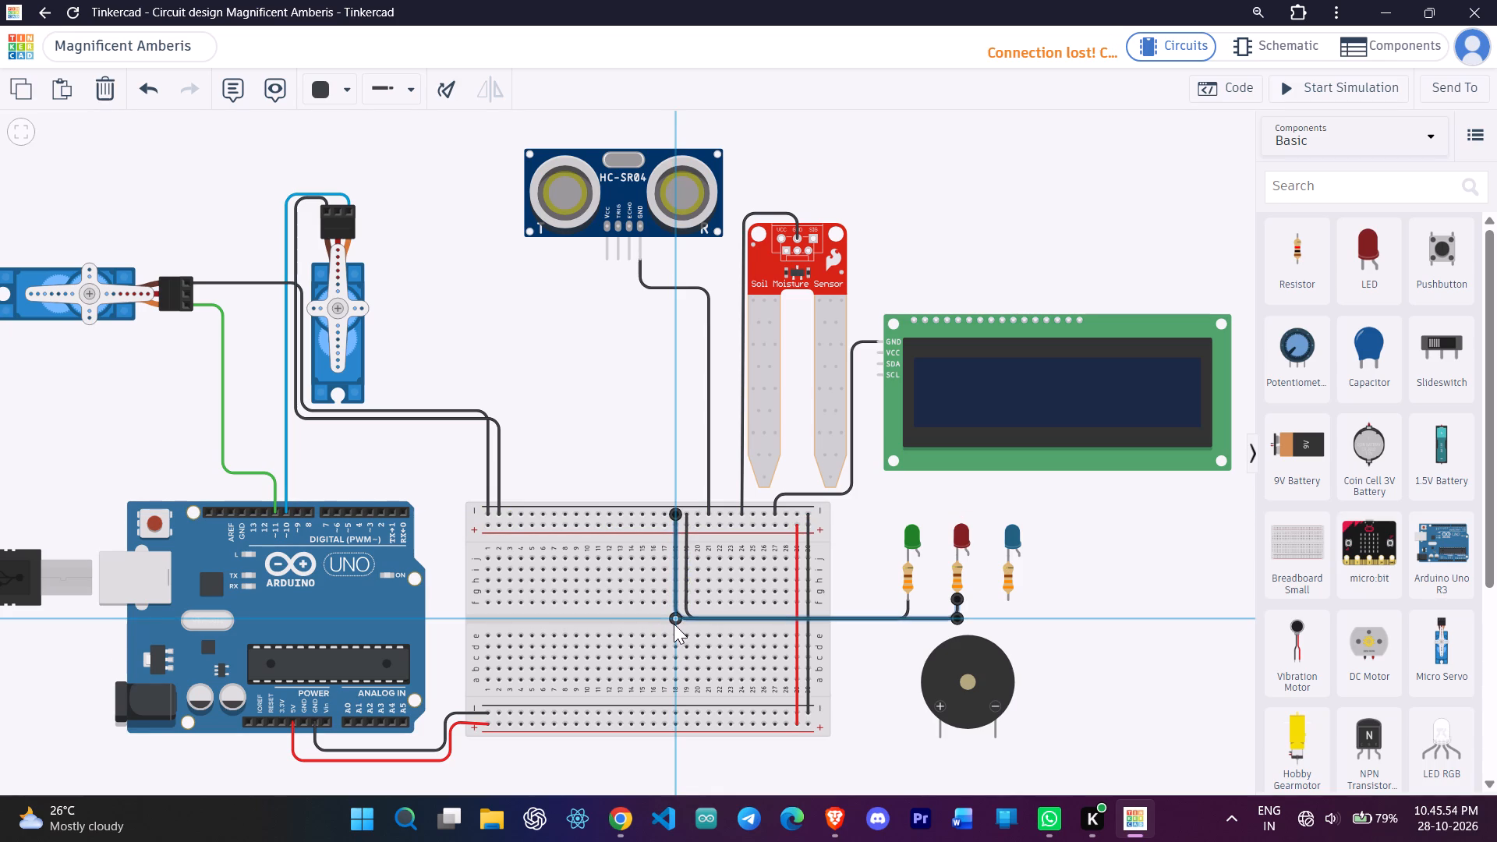
{"action": "left_click", "coordinate": [955, 620]}
{"action": "left_click", "coordinate": [1002, 617]}
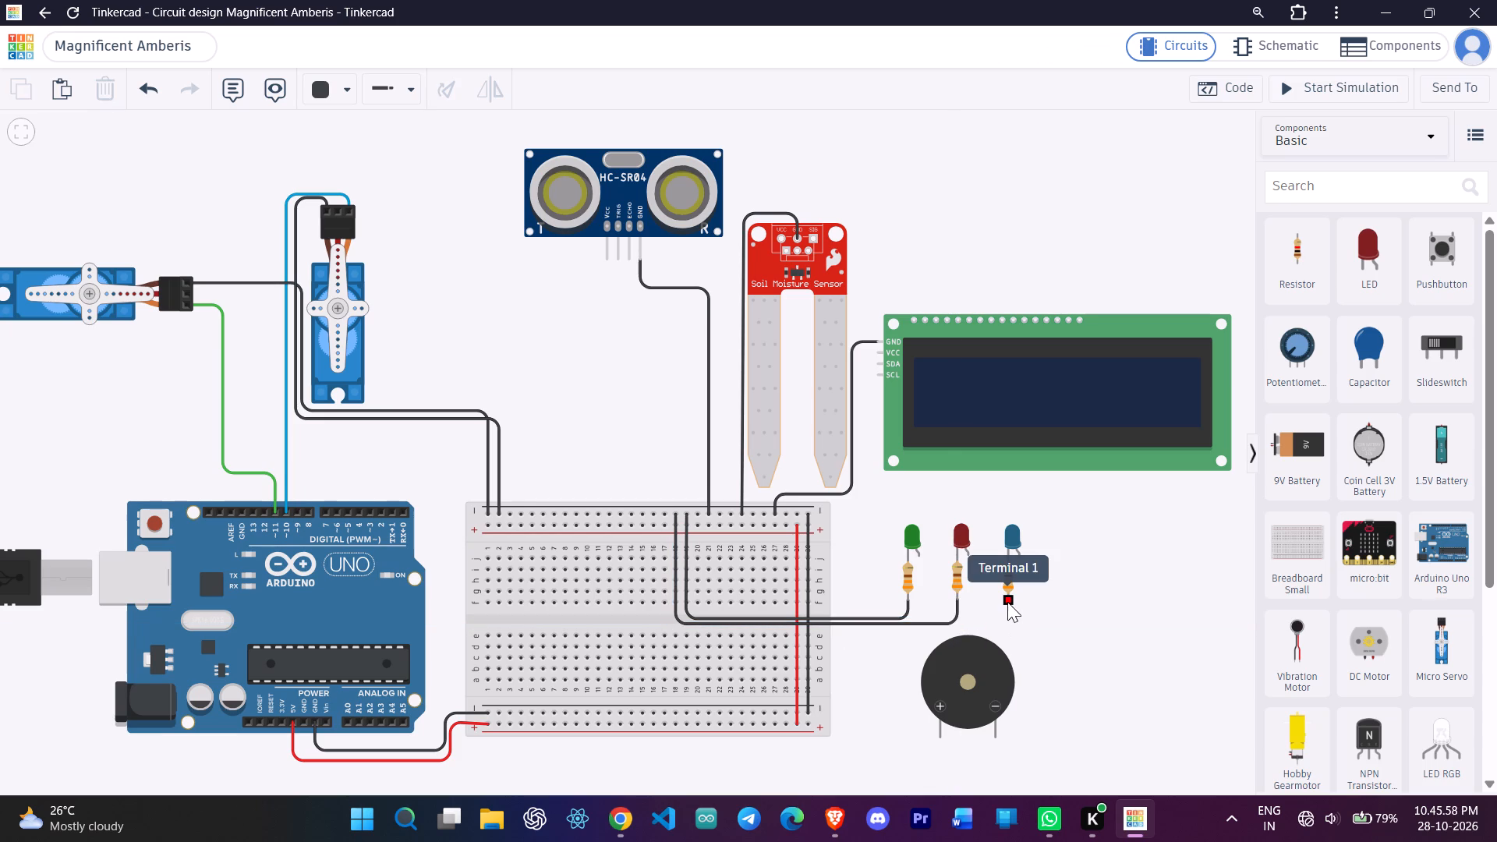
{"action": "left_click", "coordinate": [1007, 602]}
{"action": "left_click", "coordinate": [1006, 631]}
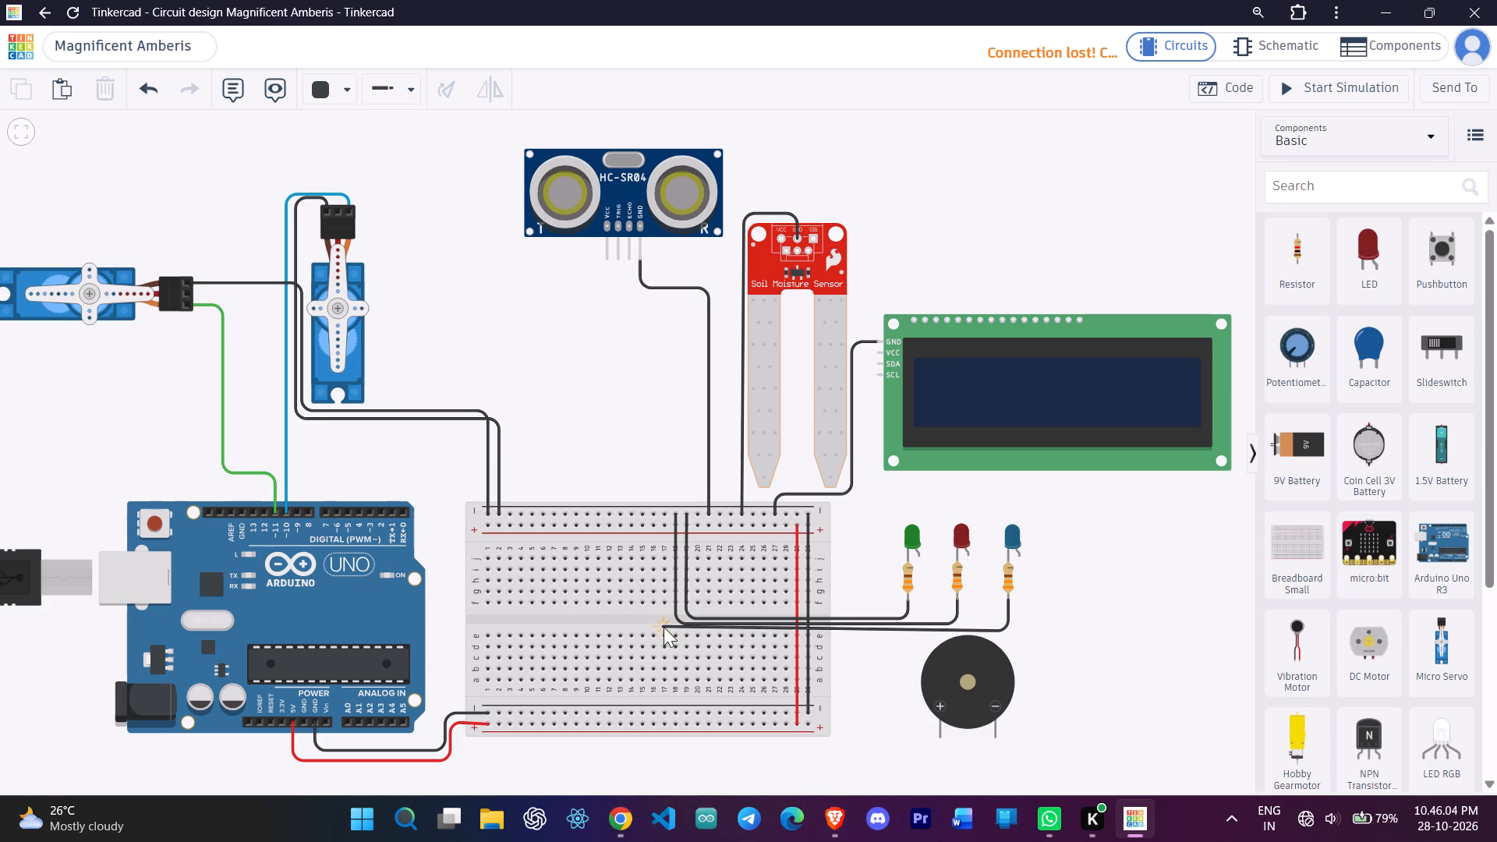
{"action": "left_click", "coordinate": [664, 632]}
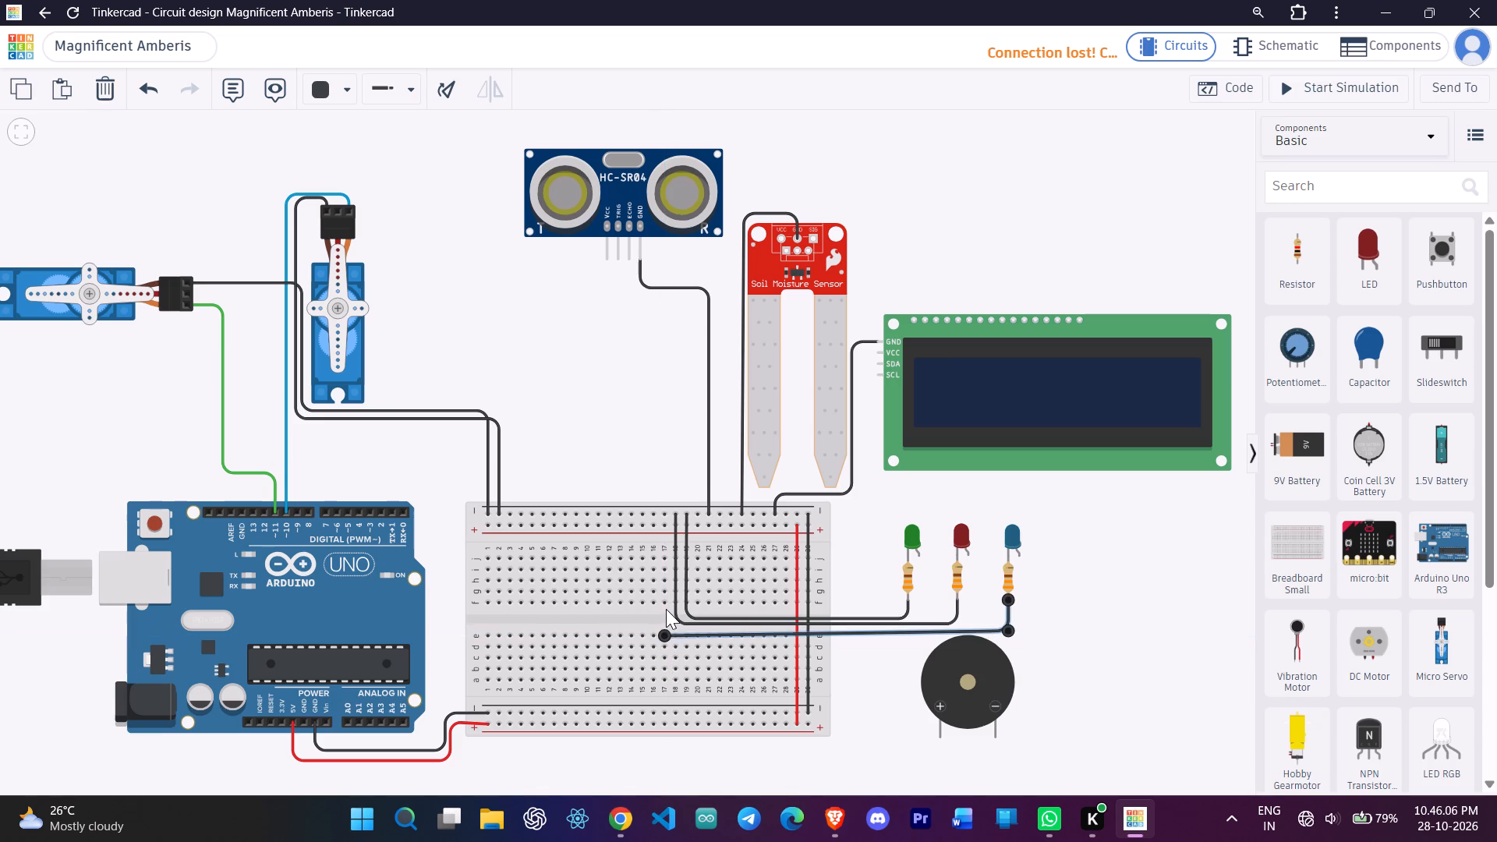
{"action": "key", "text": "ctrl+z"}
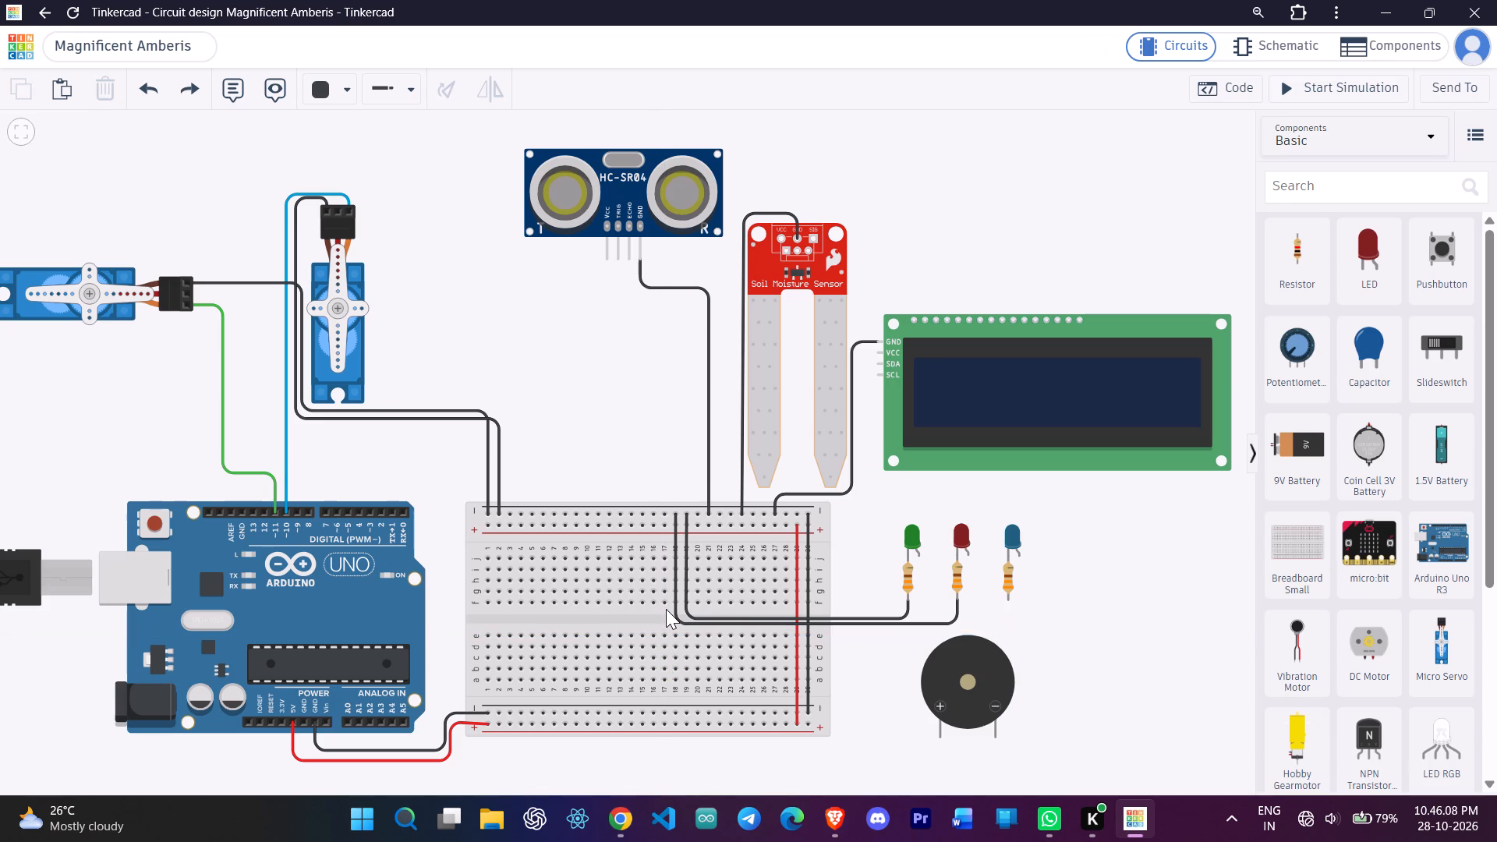
Wire the upper negative rail in black to the blue LED's resistor, parallel below the other two LED wires, and straighten its bends.
{"action": "left_click", "coordinate": [664, 511]}
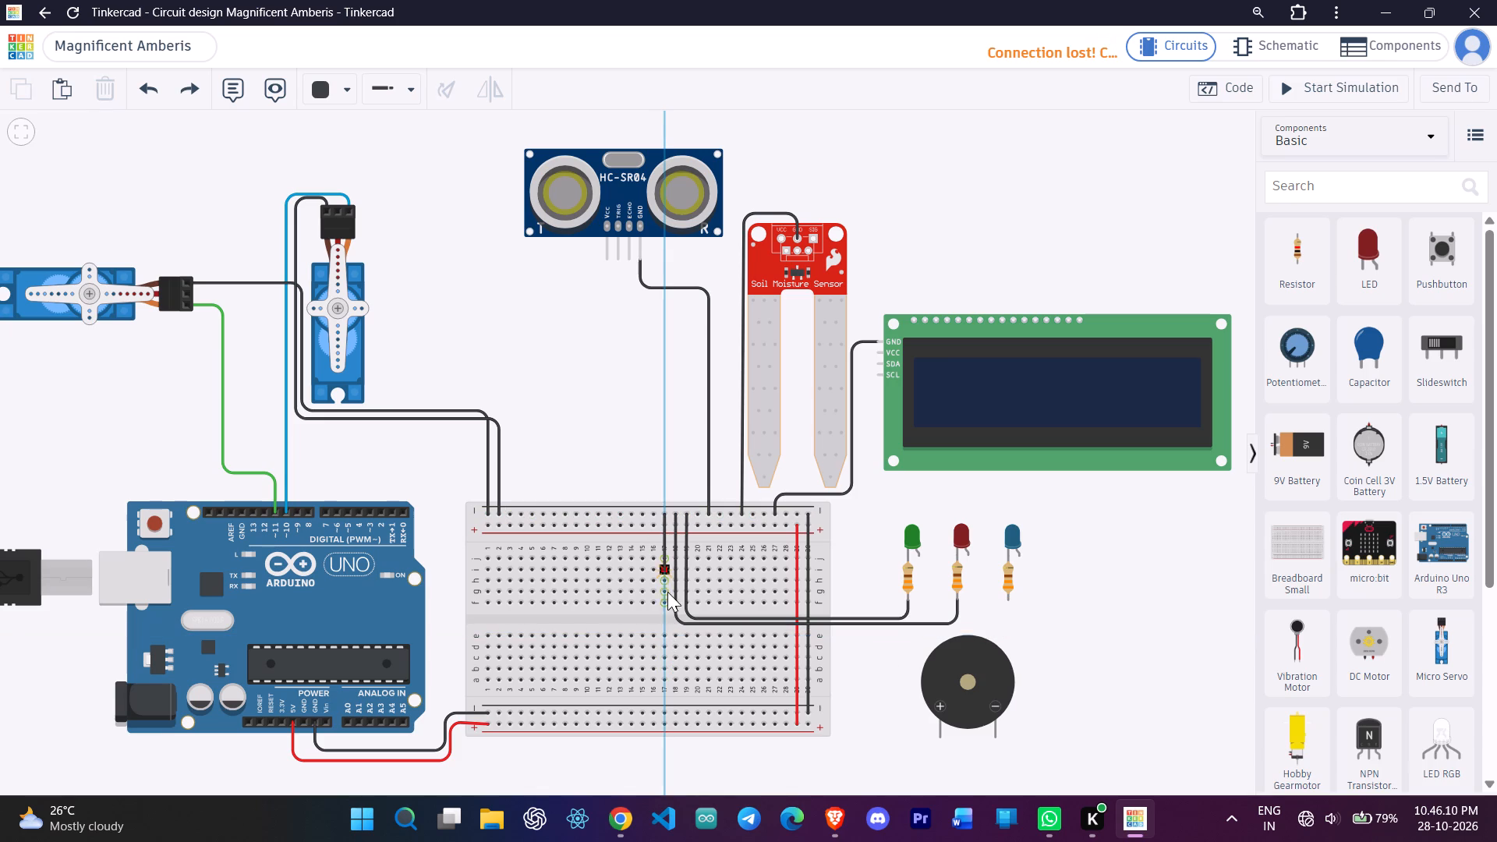
{"action": "left_click", "coordinate": [668, 627]}
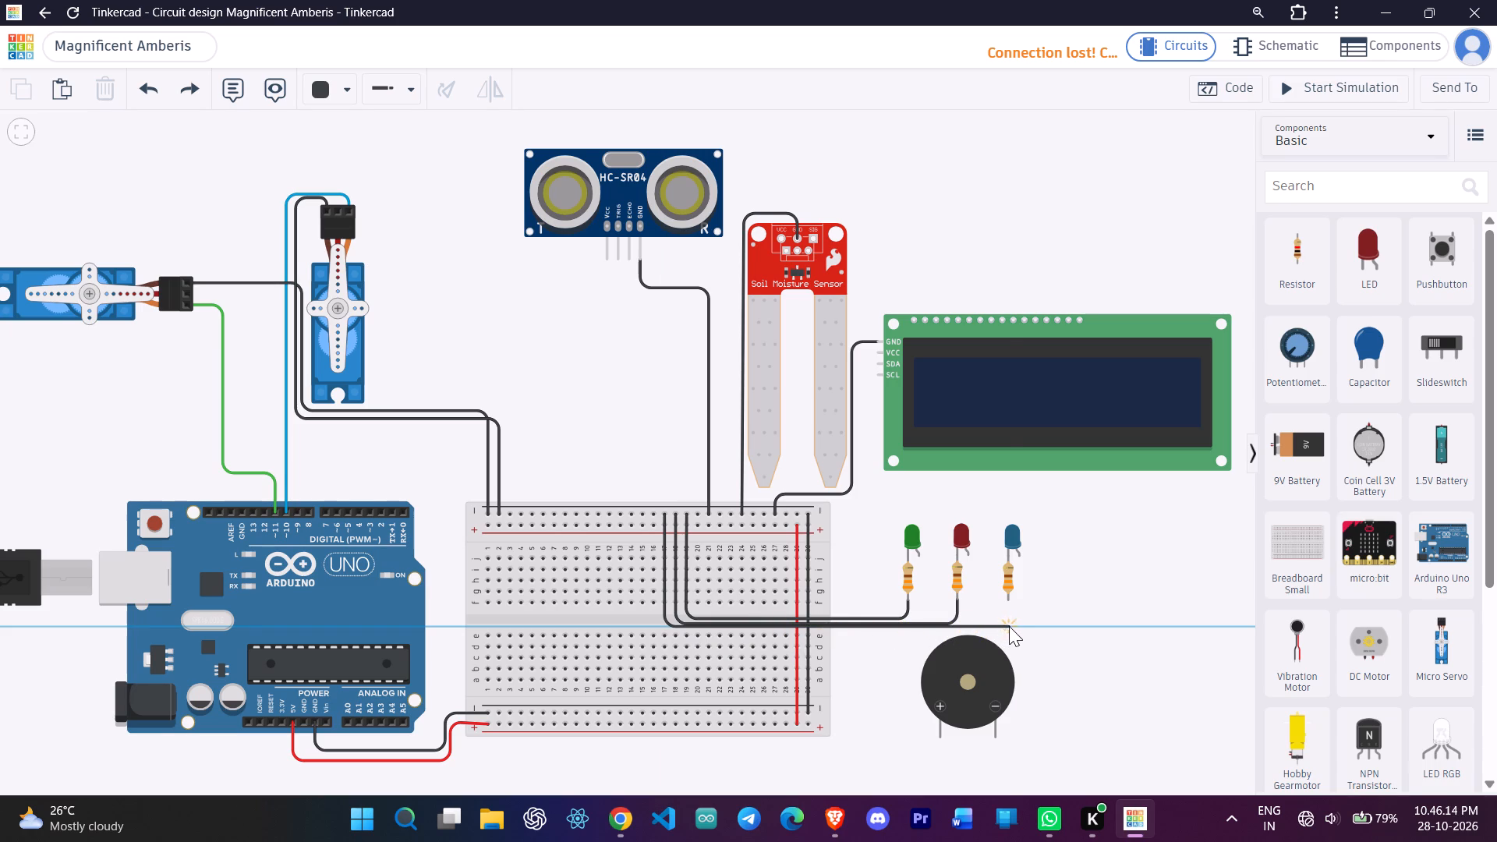
{"action": "left_click", "coordinate": [1009, 626]}
{"action": "left_click", "coordinate": [1008, 603]}
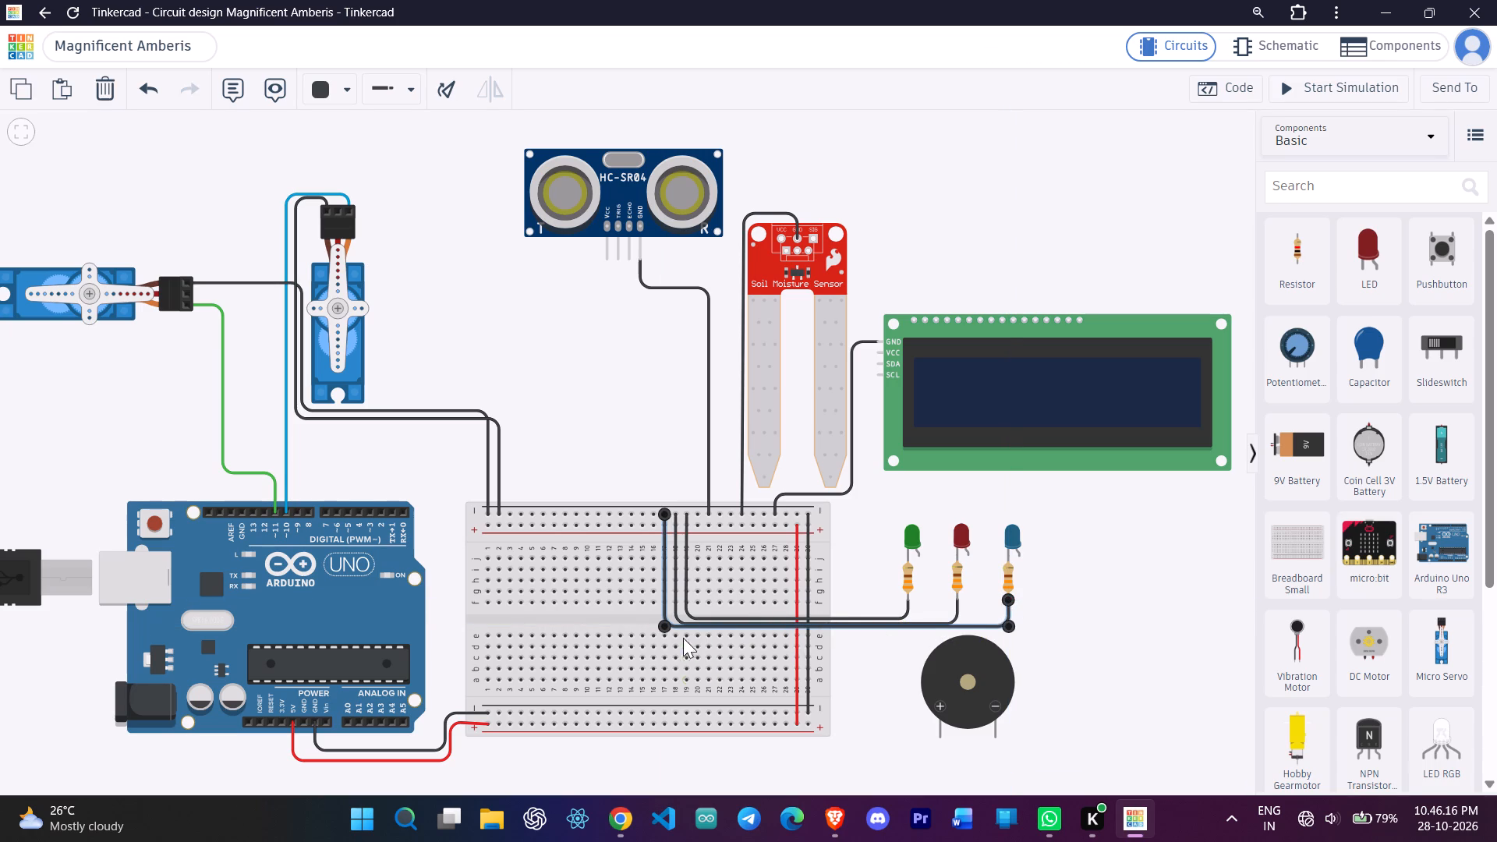
{"action": "left_click", "coordinate": [665, 624]}
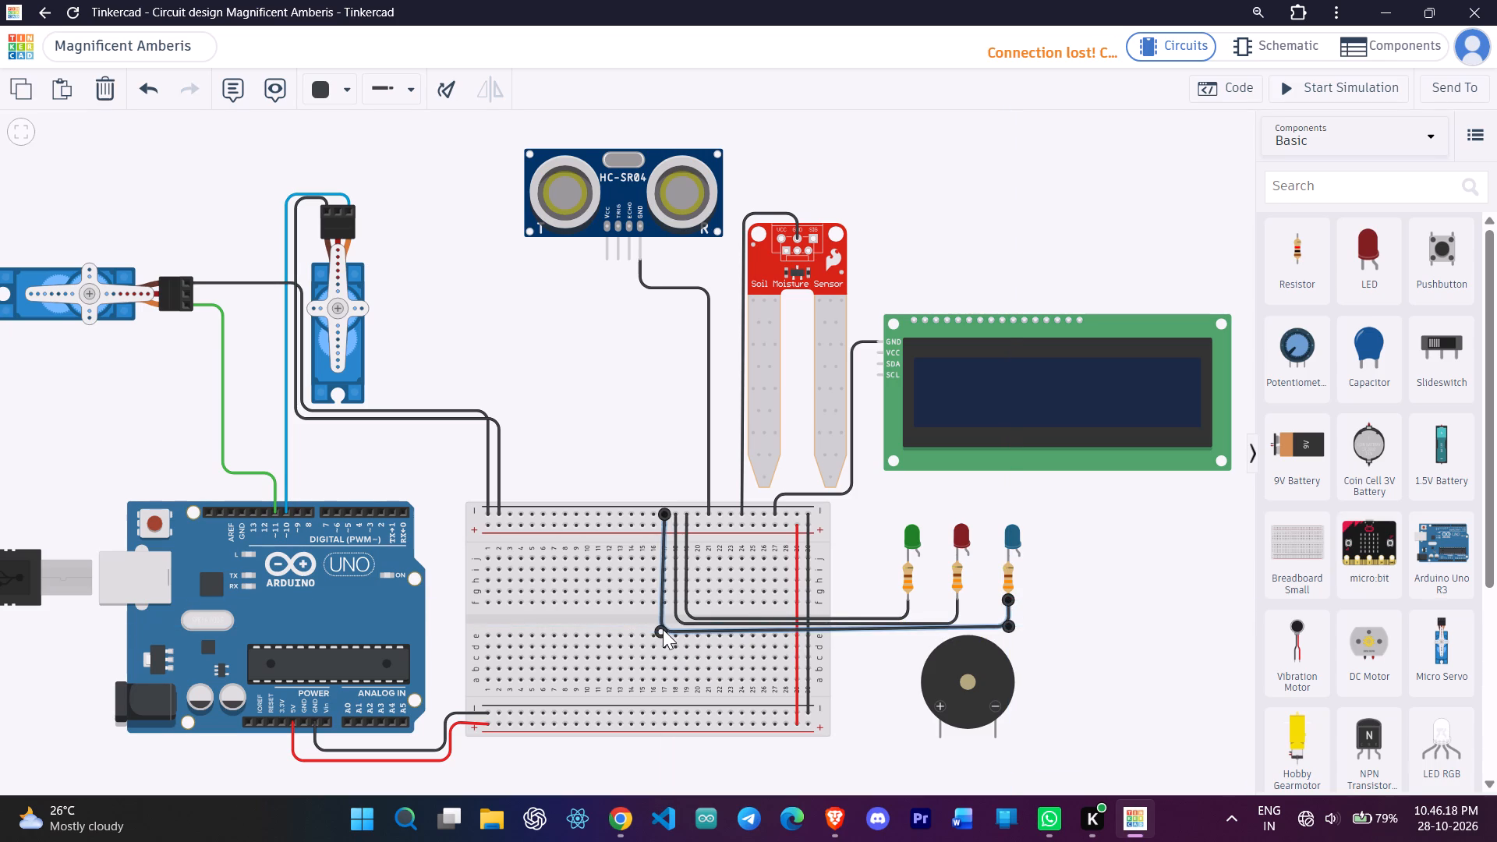
{"action": "double_click", "coordinate": [664, 628]}
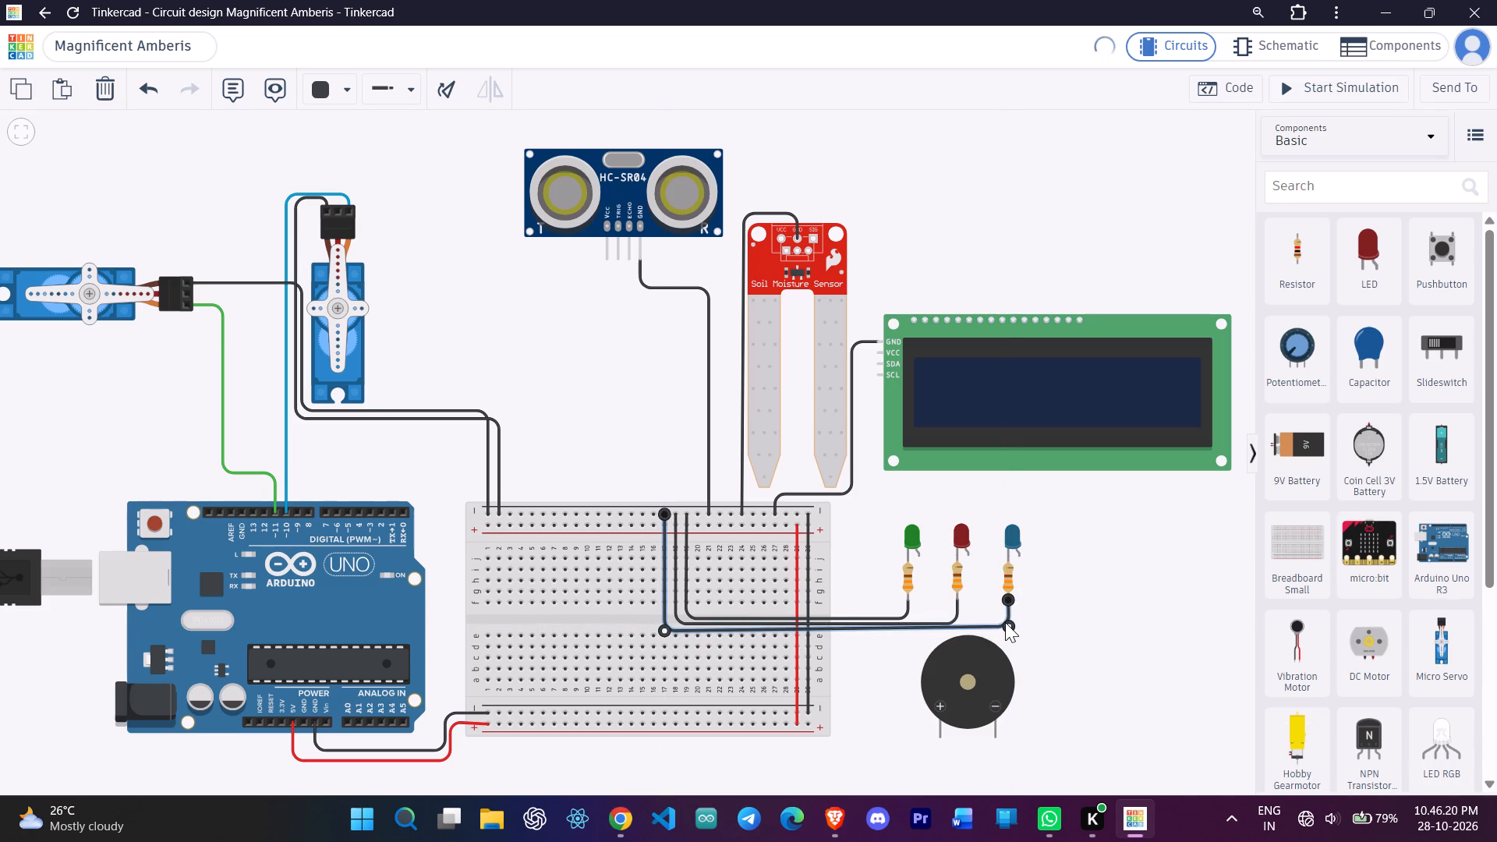
{"action": "left_click", "coordinate": [1005, 622]}
{"action": "left_click", "coordinate": [1084, 596]}
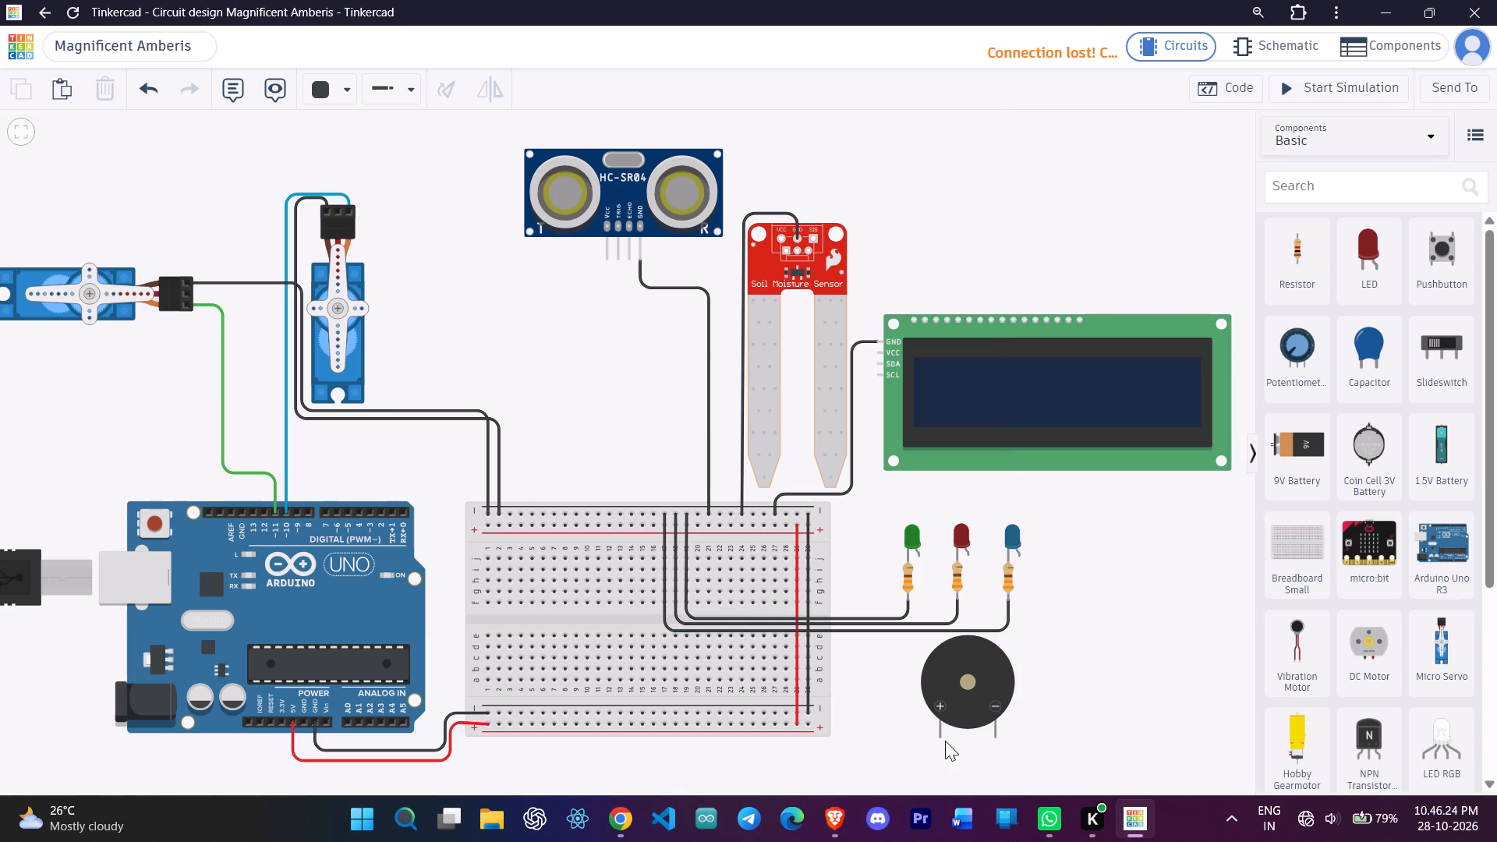
Wire the piezo buzzer's negative pin in black to the lower negative rail, routed beneath the breadboard with straight bends.
{"action": "left_click", "coordinate": [998, 739]}
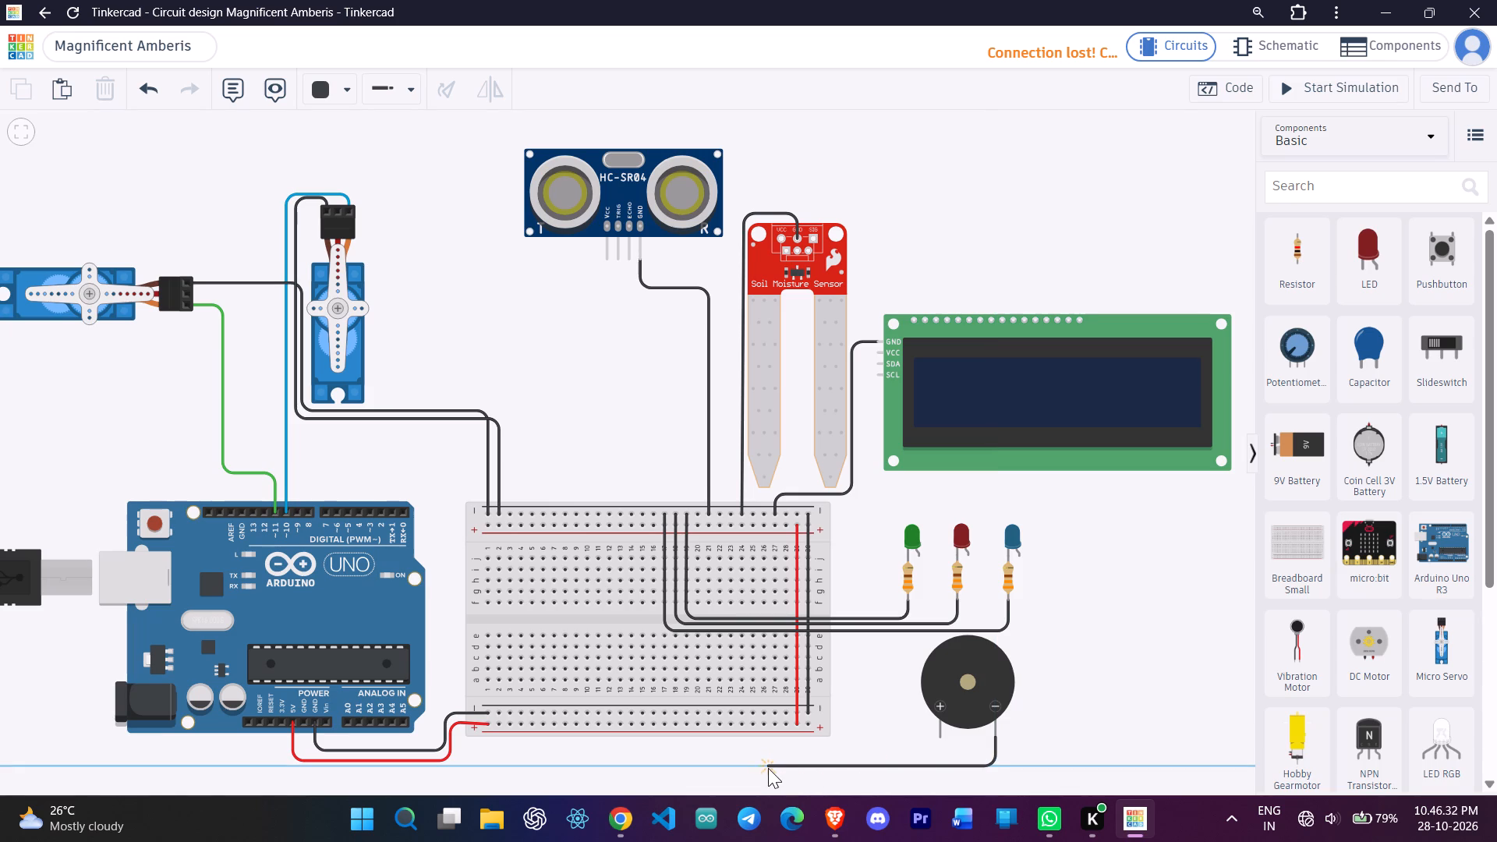
{"action": "left_click", "coordinate": [768, 768]}
{"action": "left_click", "coordinate": [766, 710]}
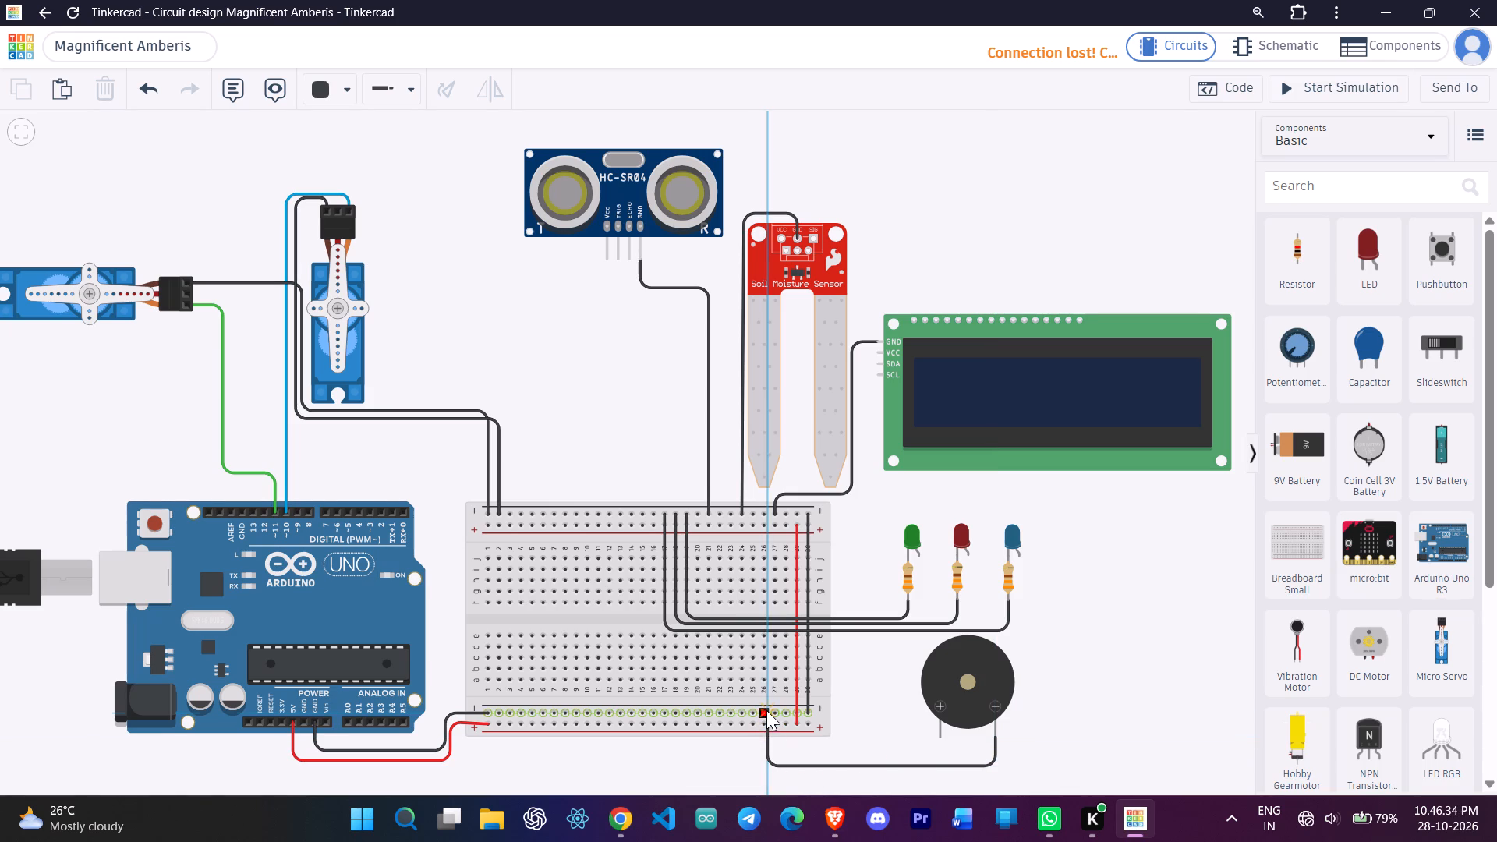
{"action": "left_click", "coordinate": [768, 765]}
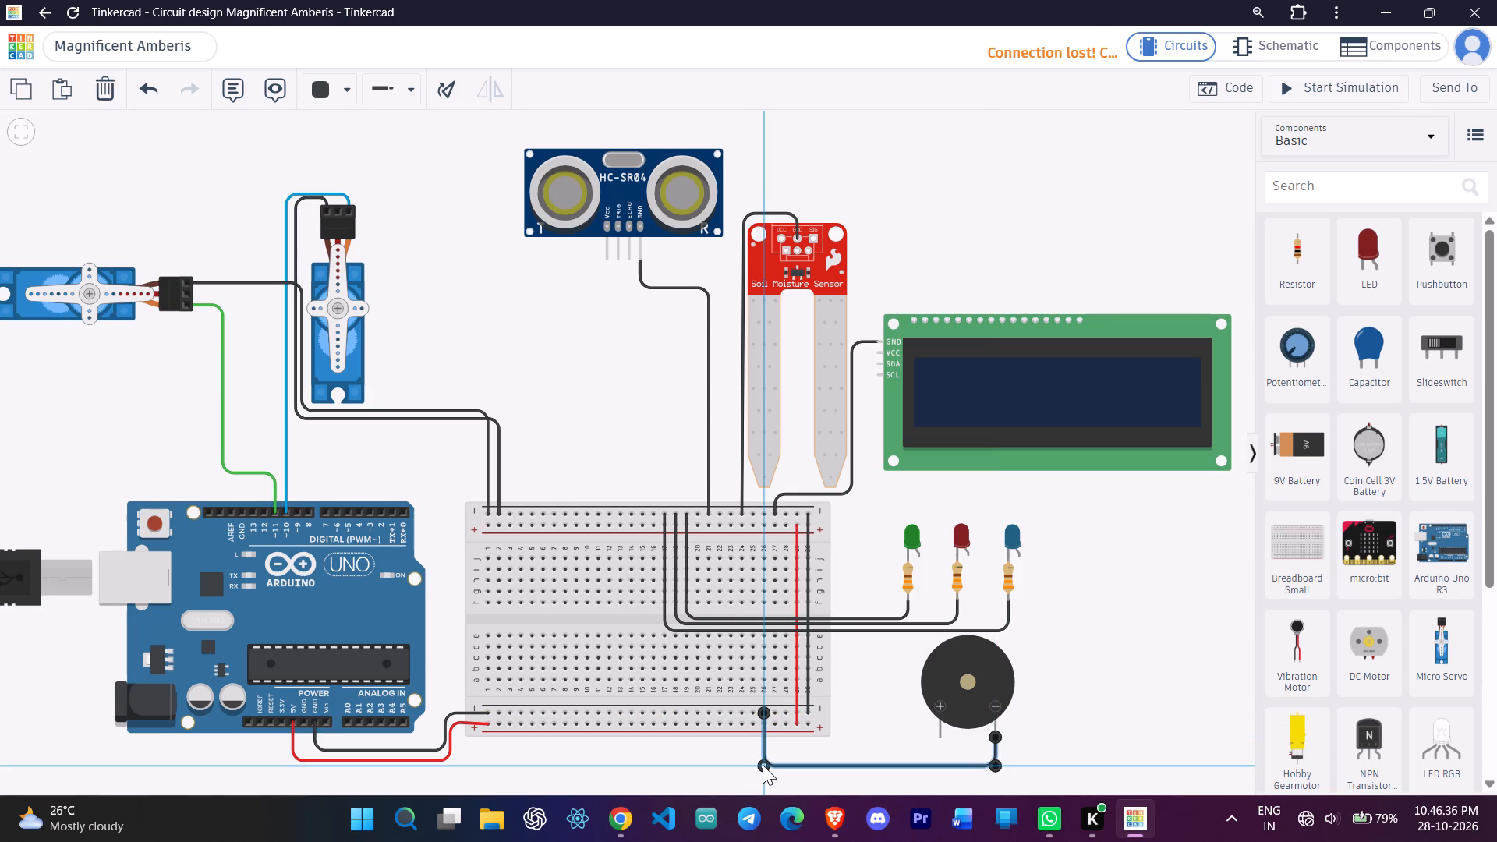
{"action": "left_click", "coordinate": [868, 734]}
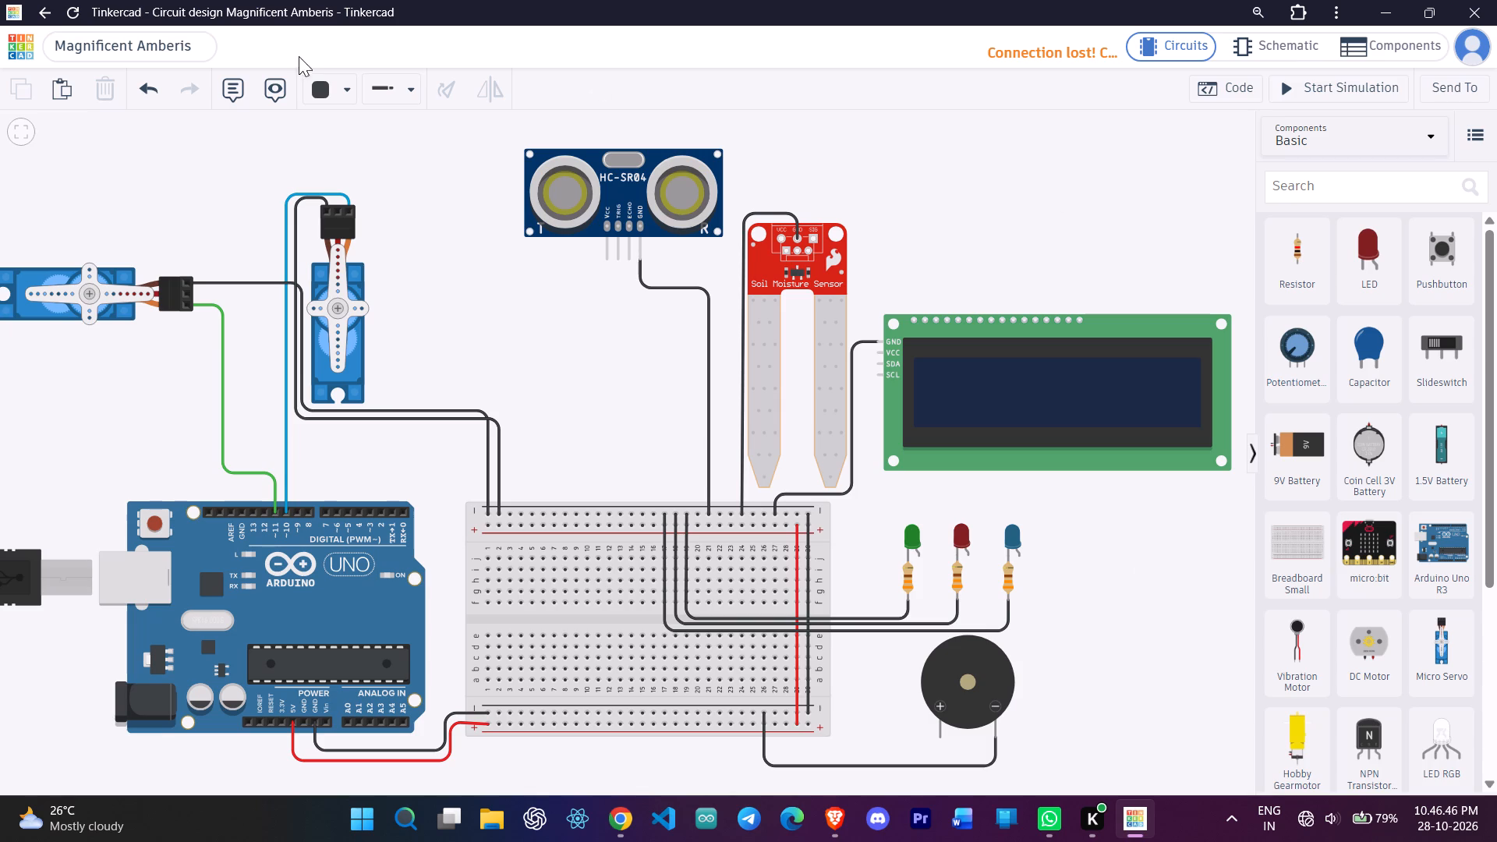
Set the wire color to red and wire micro servo 1's power pin to the upper negative rail's third hole, below the black wires.
{"action": "left_click", "coordinate": [303, 87]}
{"action": "left_click", "coordinate": [370, 173]}
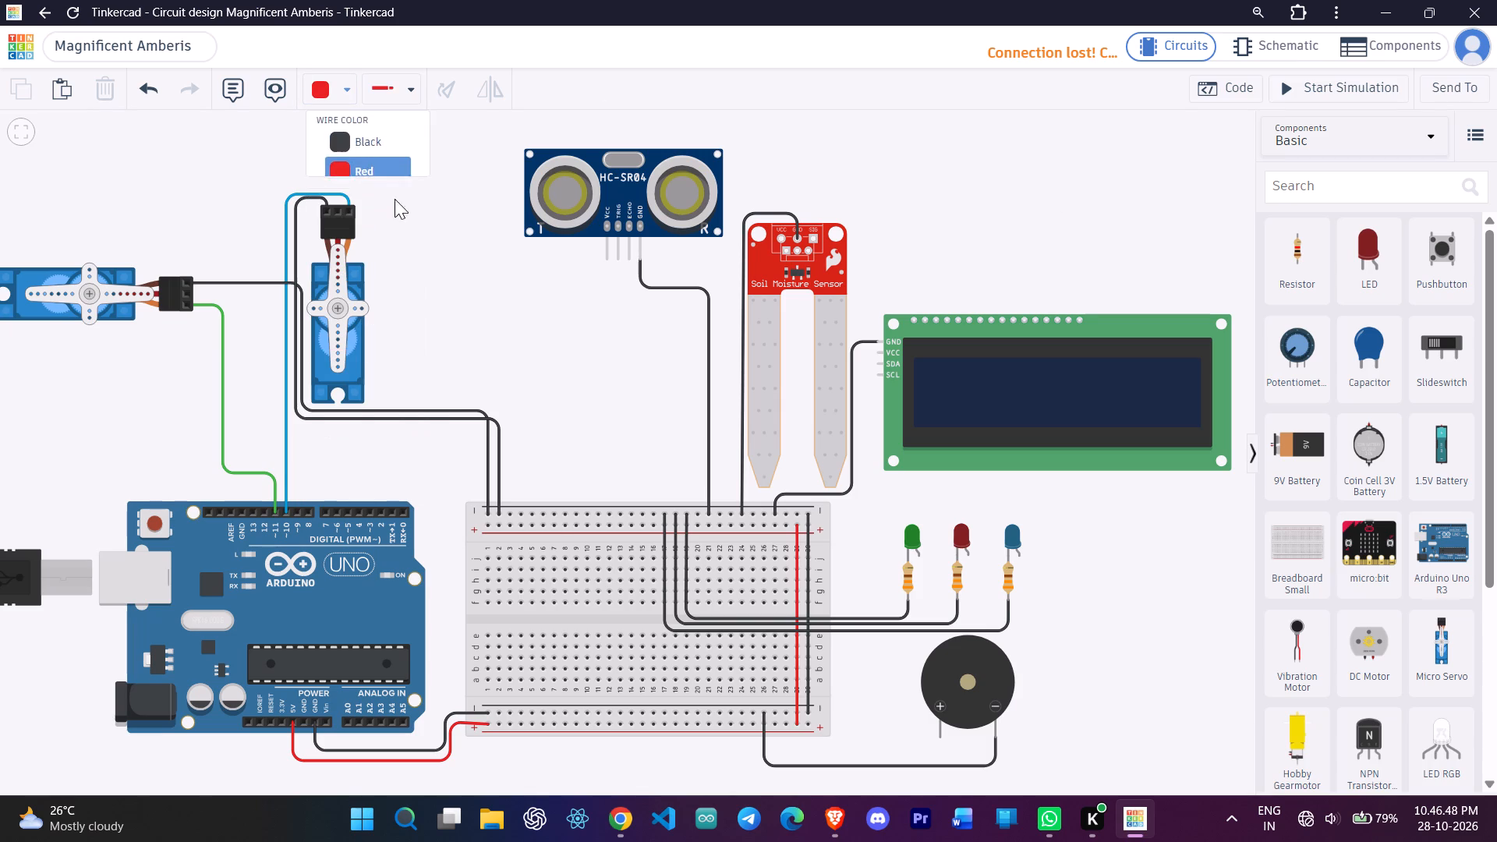
{"action": "left_click", "coordinate": [432, 222]}
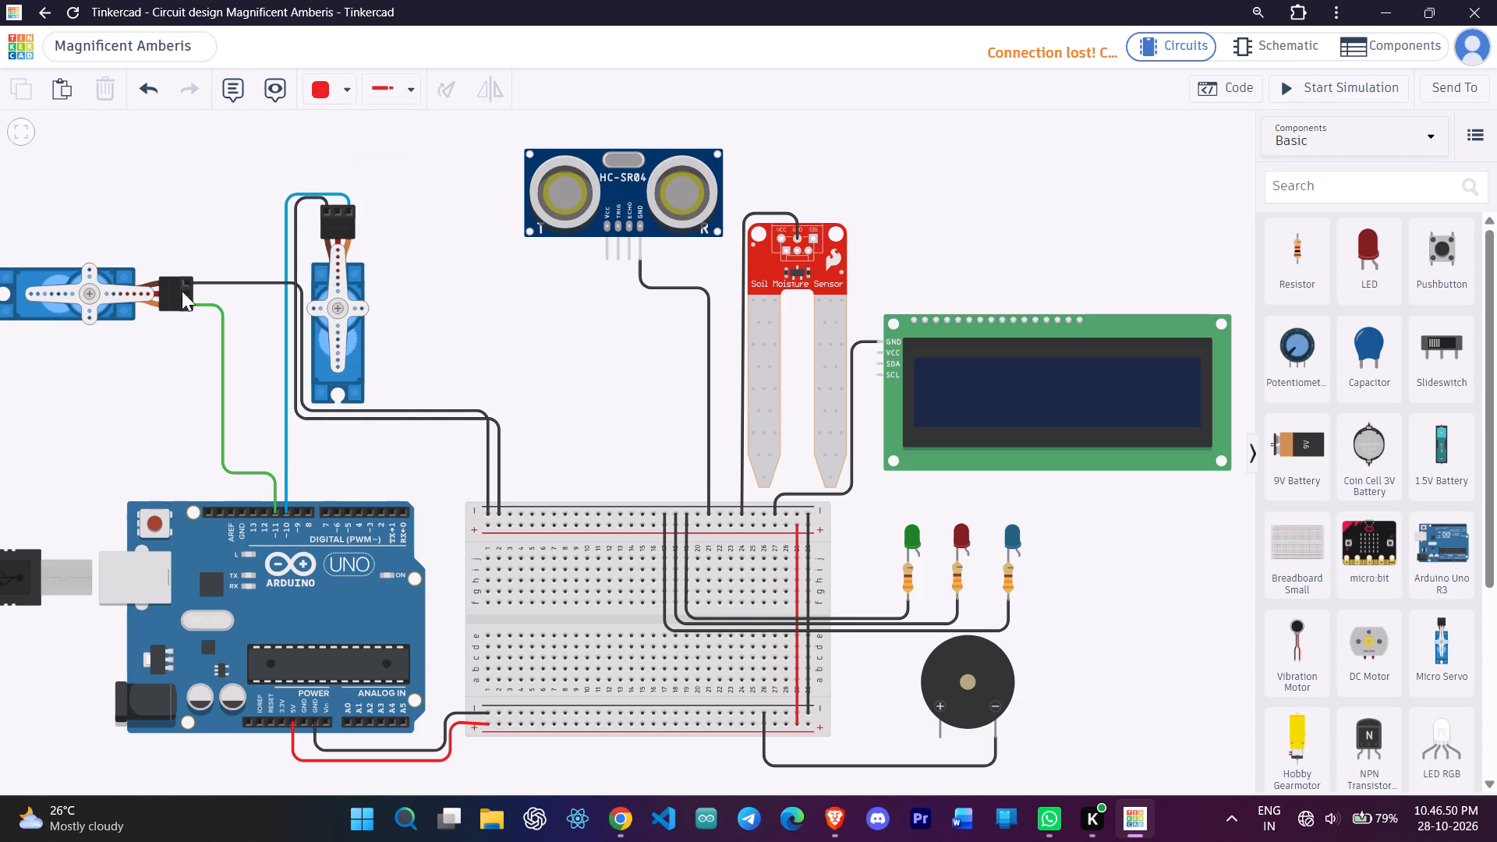
{"action": "left_click", "coordinate": [187, 289]}
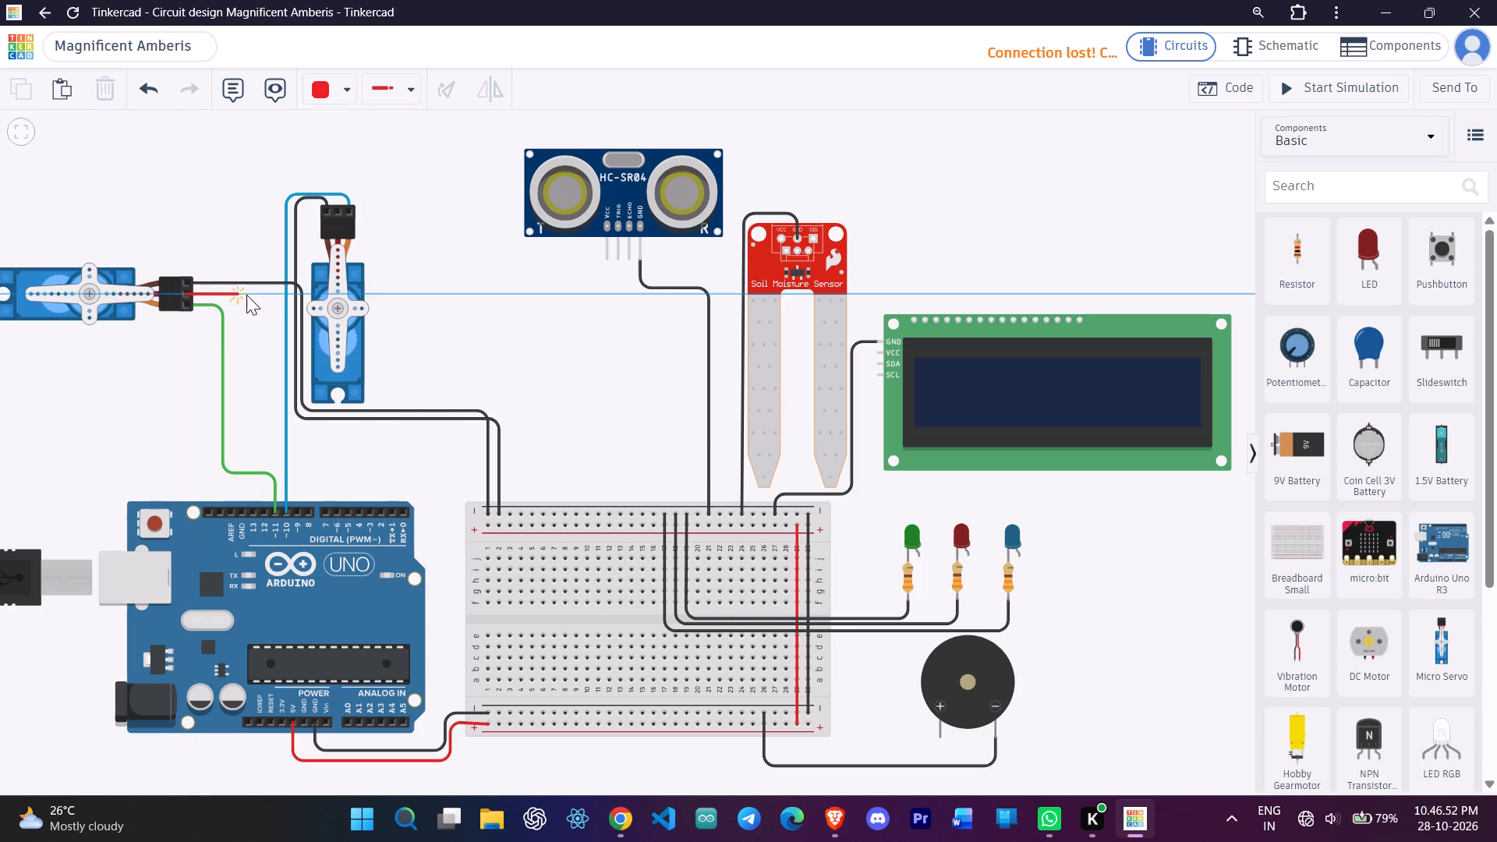
{"action": "left_click", "coordinate": [280, 291]}
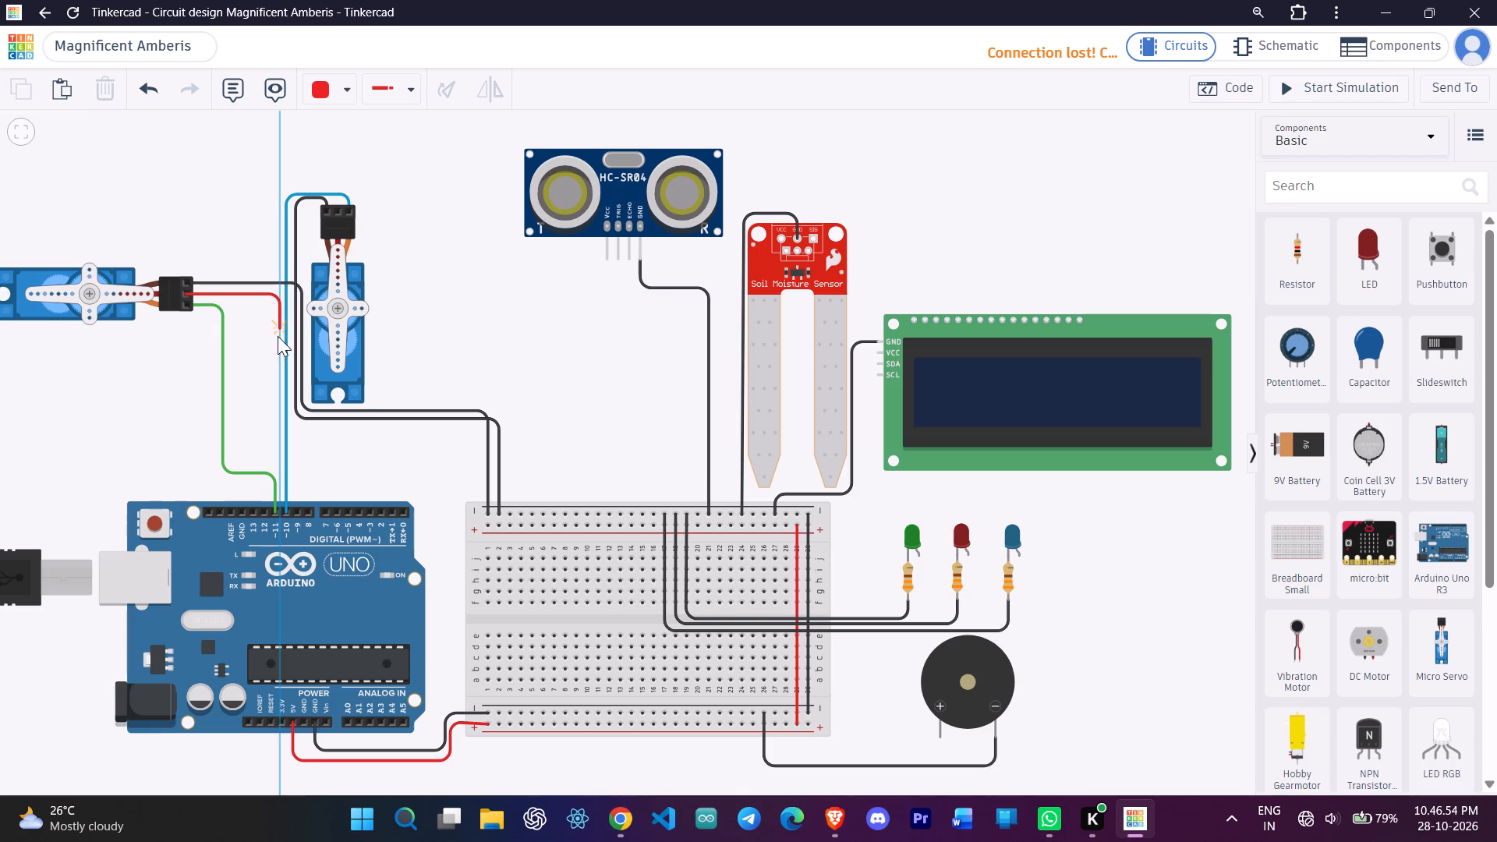
{"action": "left_click", "coordinate": [281, 427]}
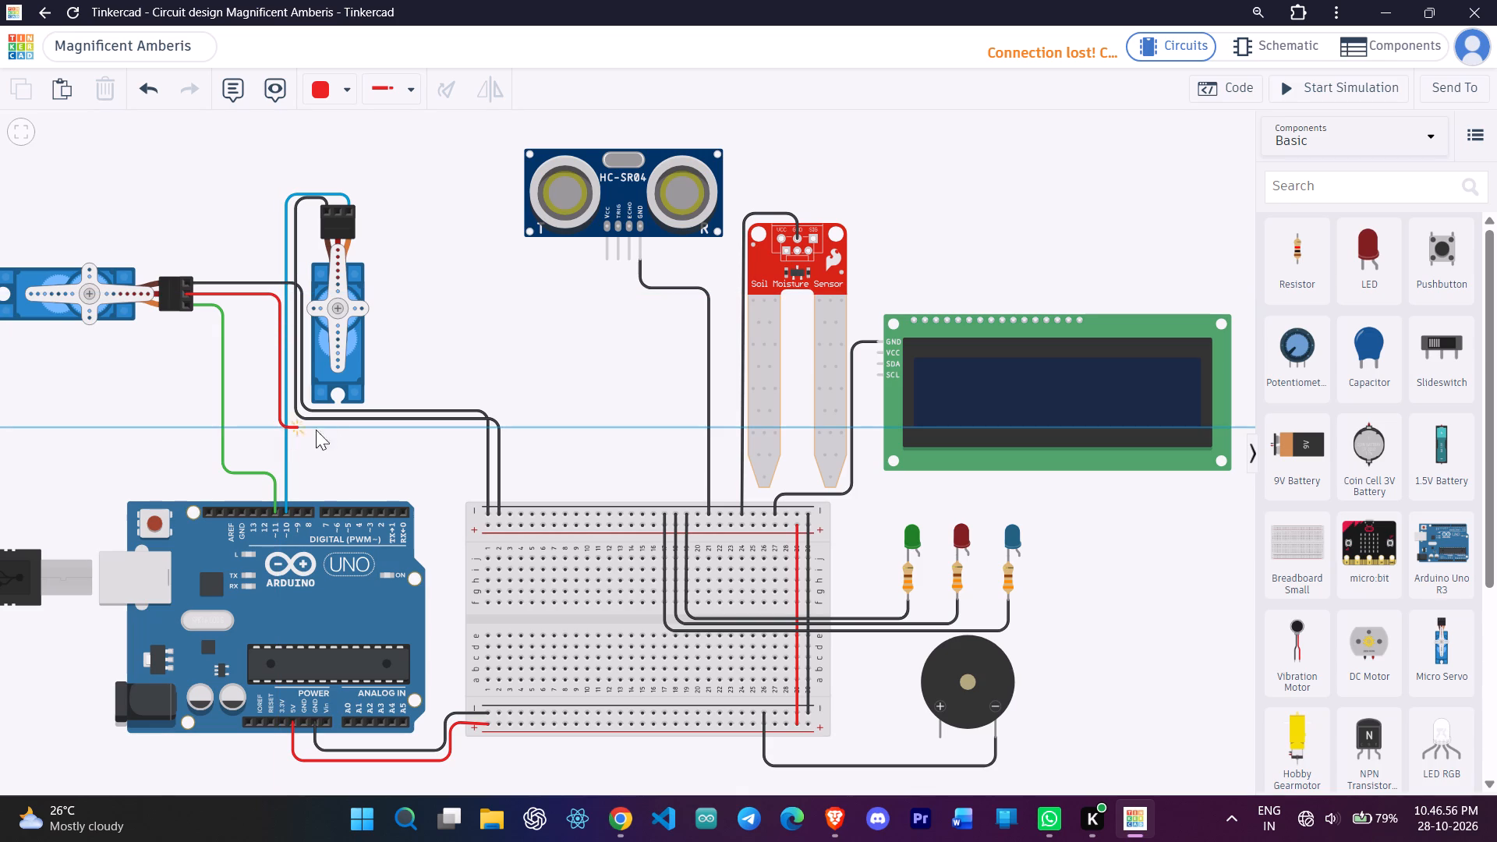
{"action": "left_click", "coordinate": [515, 425]}
{"action": "left_click", "coordinate": [510, 512]}
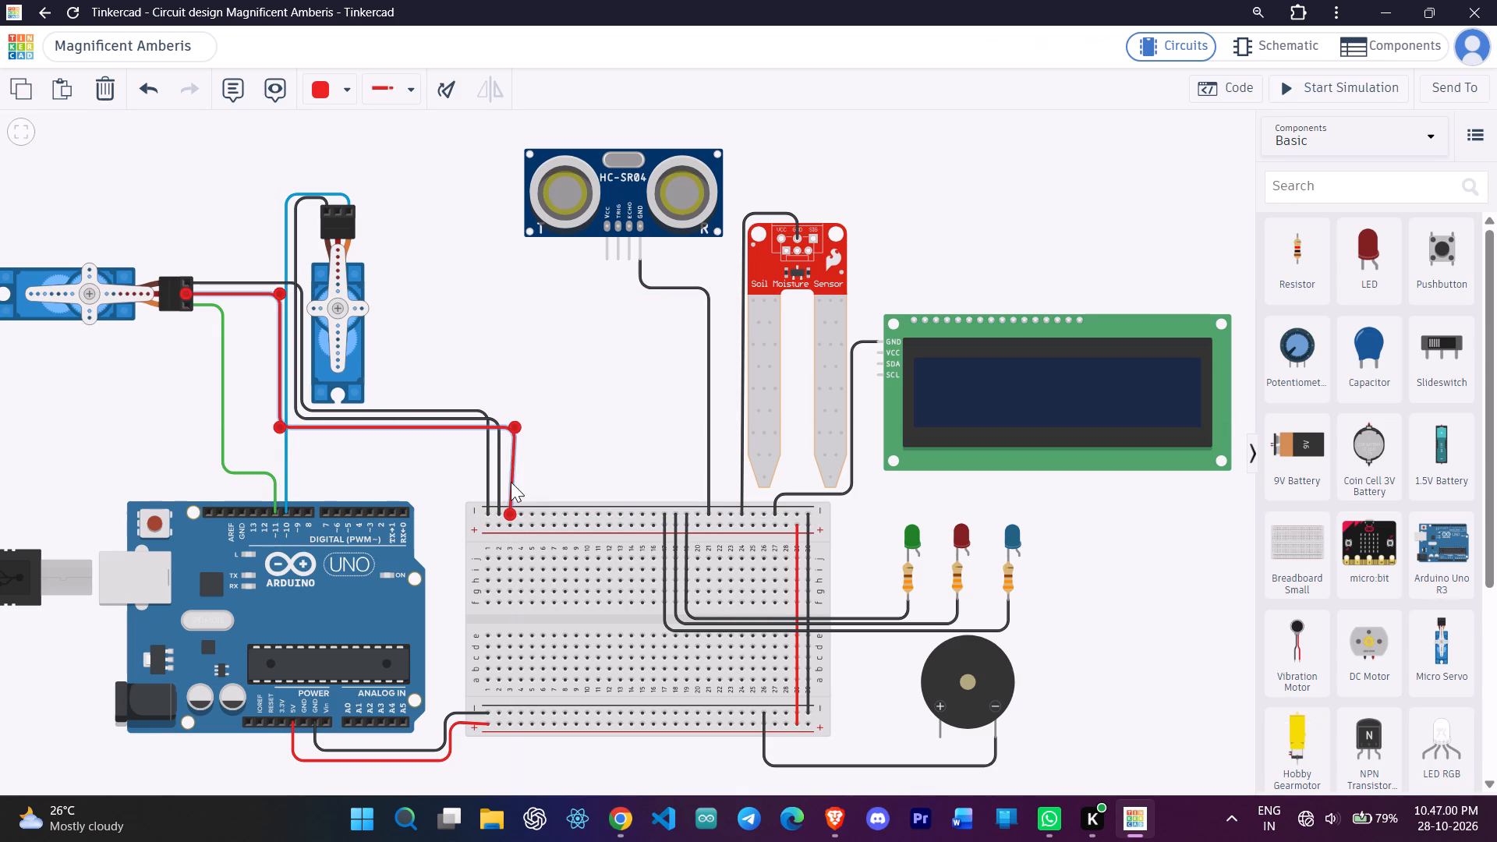
{"action": "left_click", "coordinate": [513, 426]}
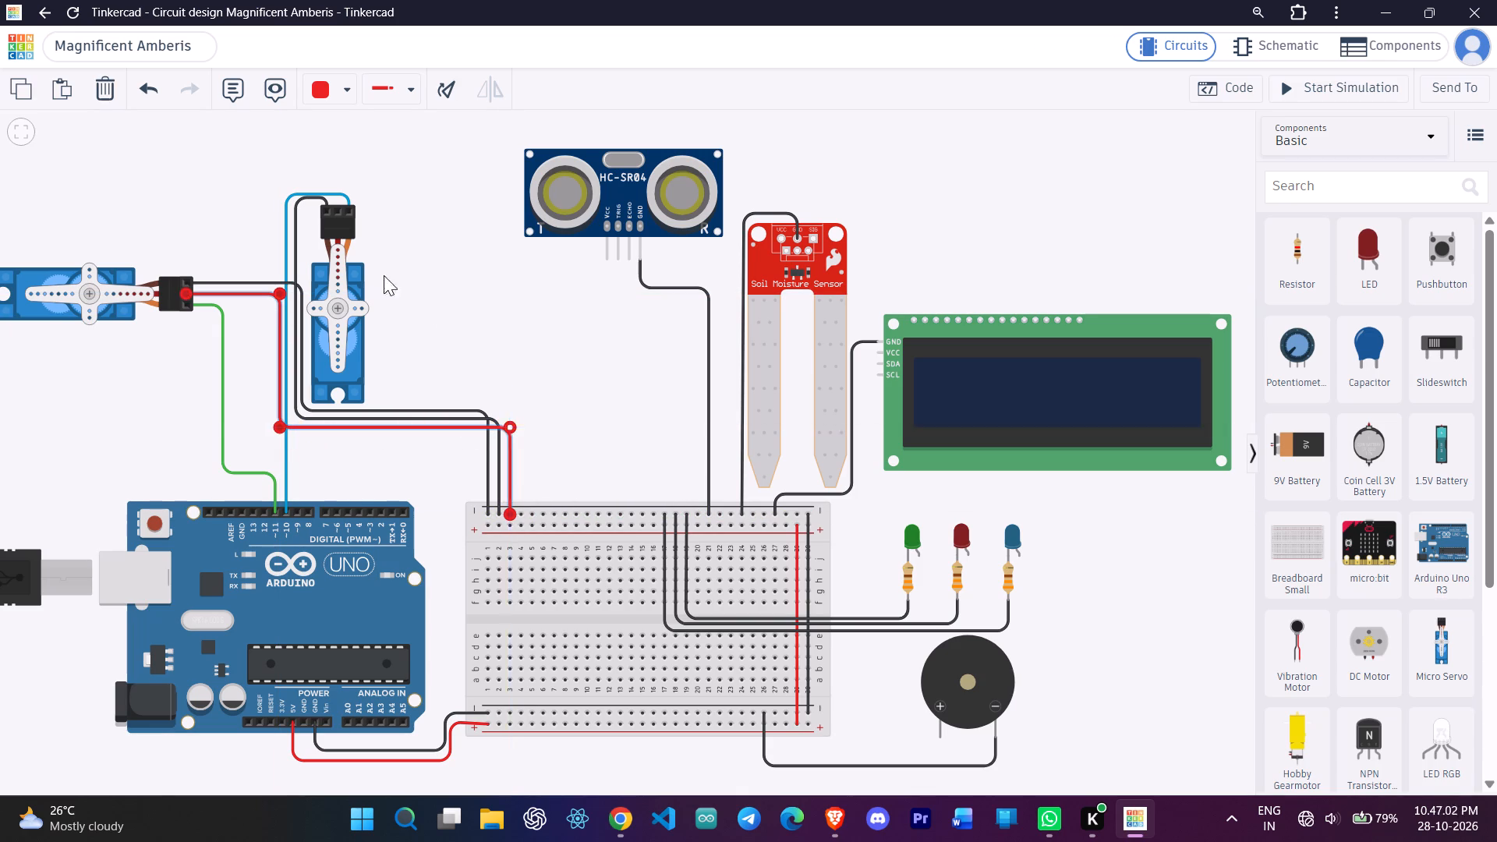
Wire micro servo 2's power pin in red around its blue signal wire and beneath servo 1's red wire to the upper positive rail.
{"action": "left_click", "coordinate": [339, 210]}
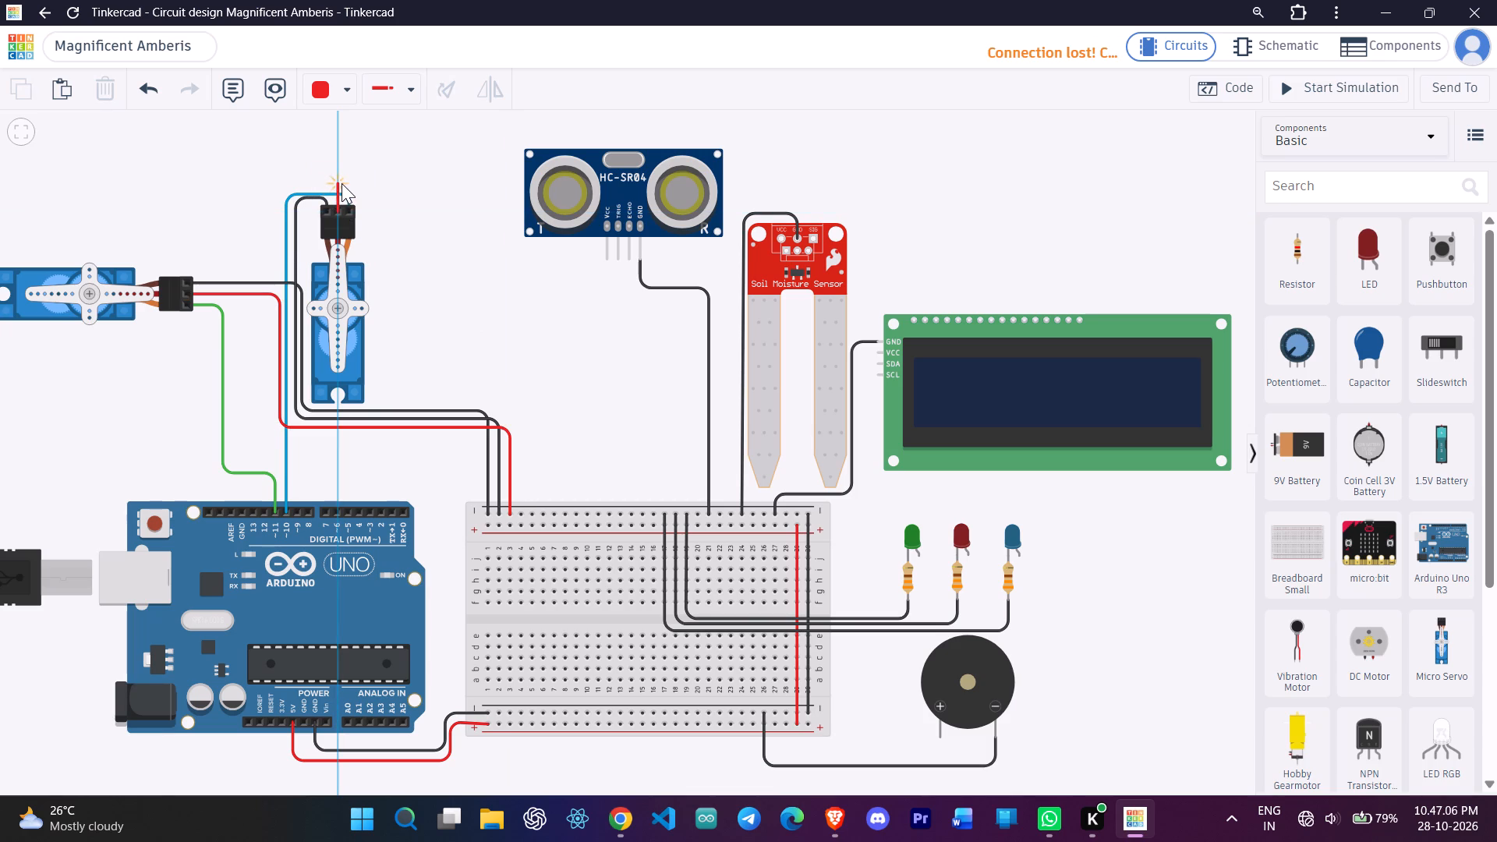
{"action": "left_click", "coordinate": [342, 183]}
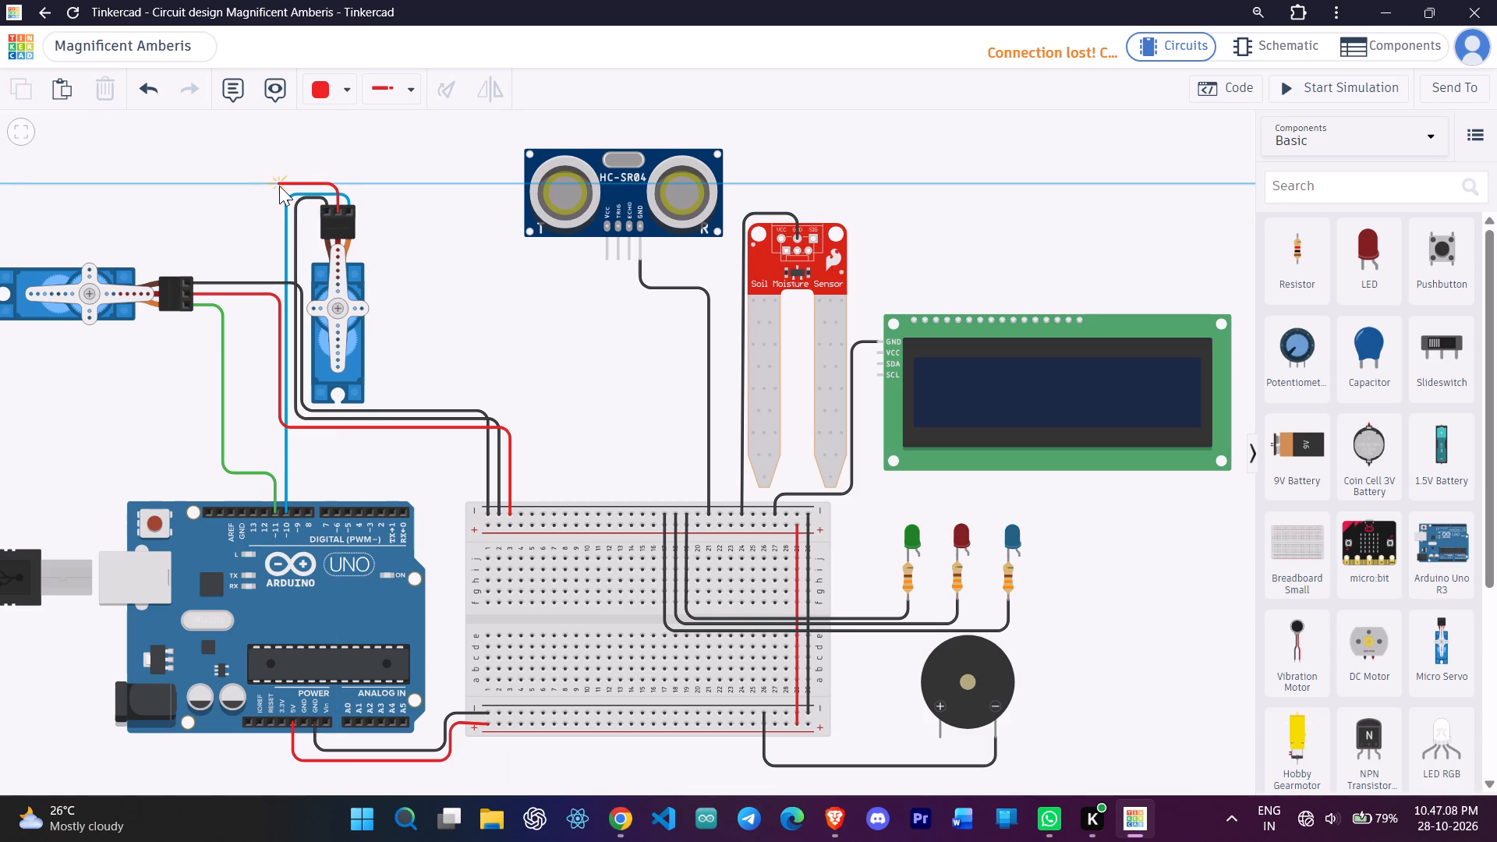
{"action": "left_click", "coordinate": [279, 186]}
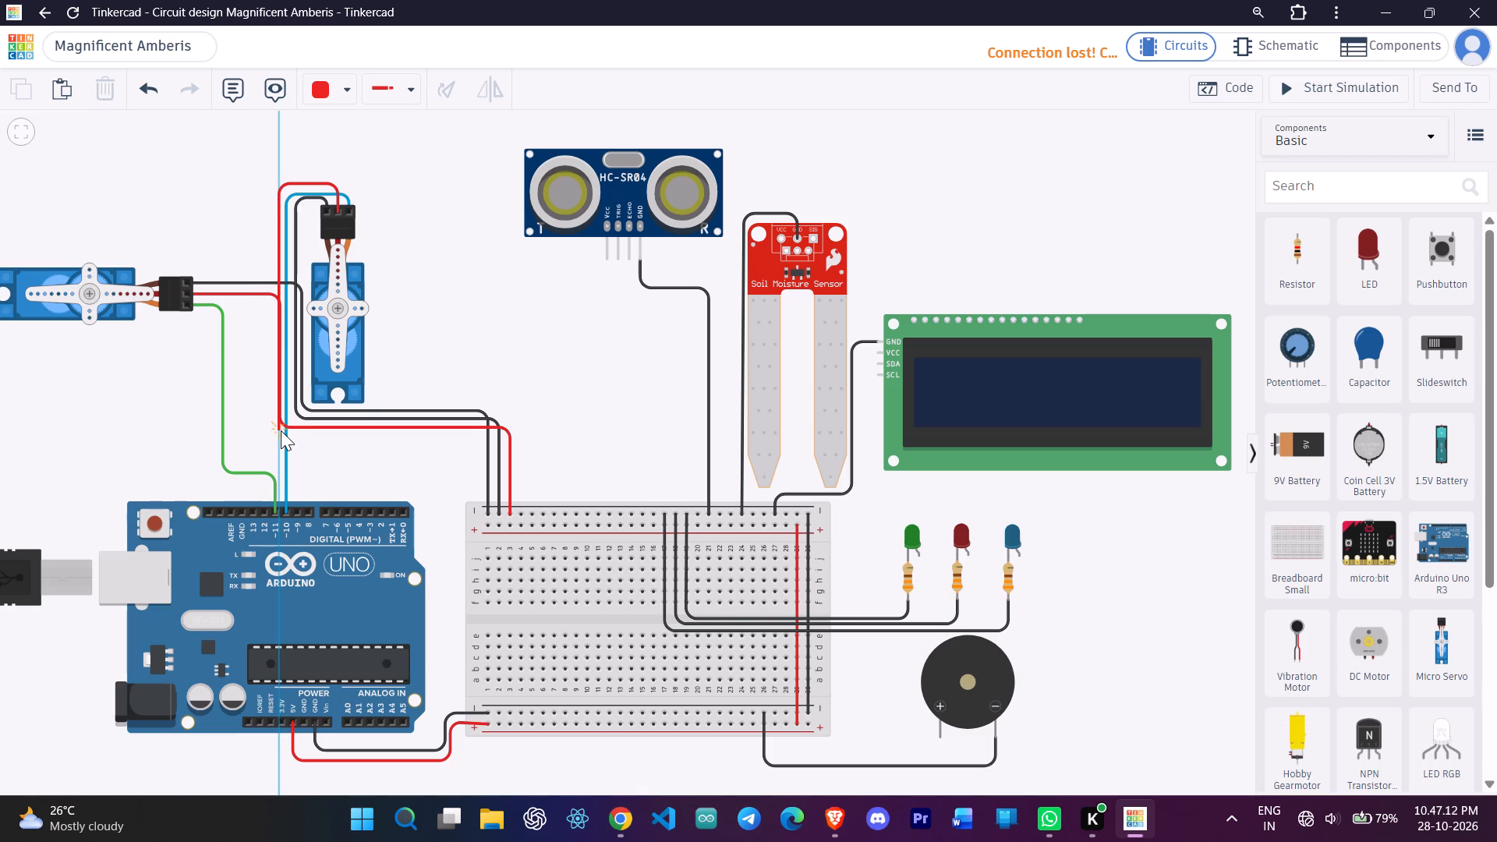
{"action": "left_click", "coordinate": [273, 432]}
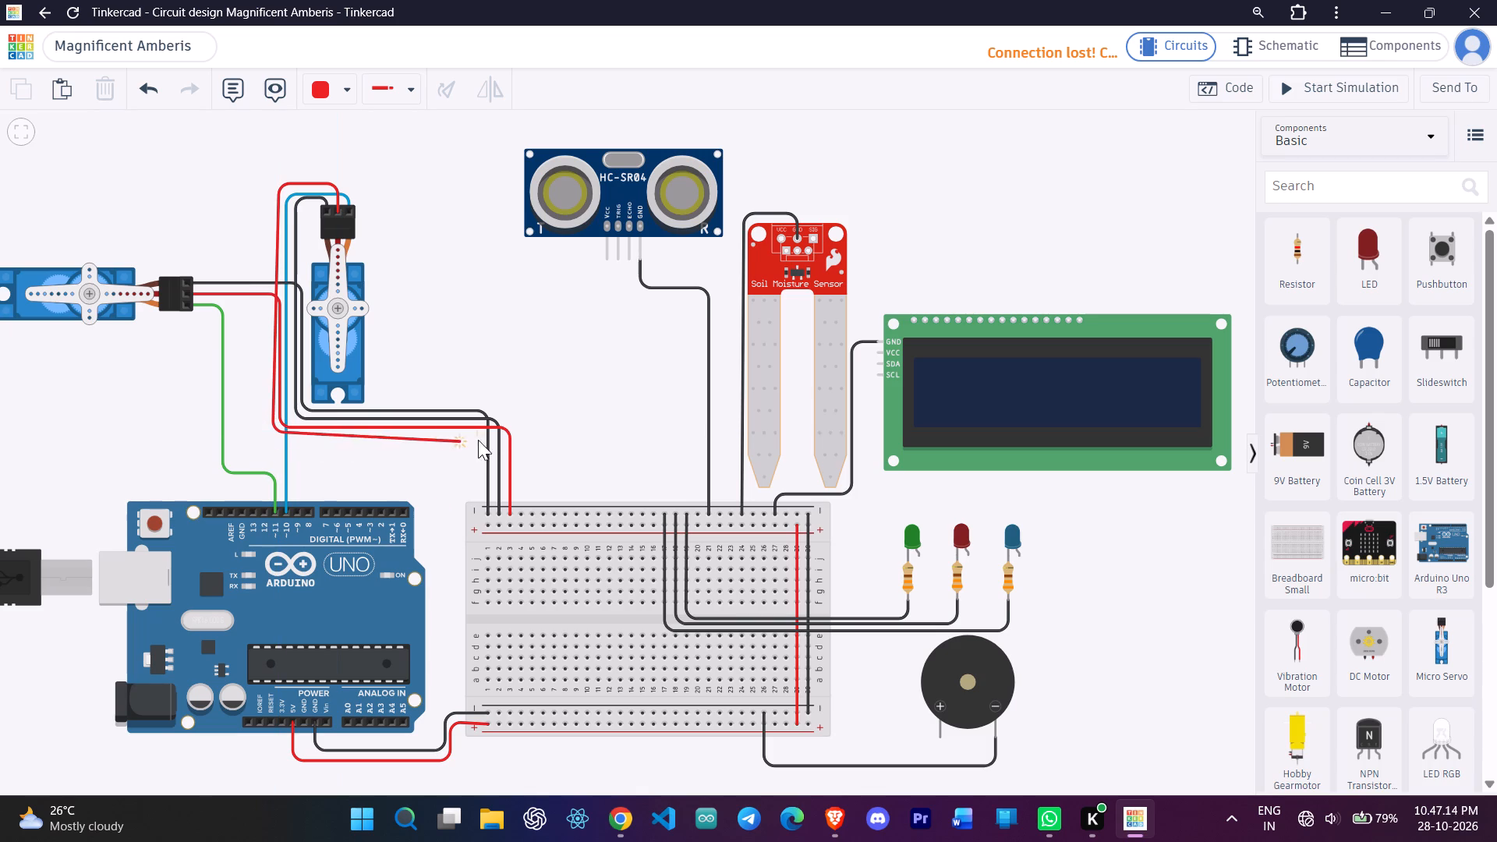
{"action": "left_click", "coordinate": [522, 434]}
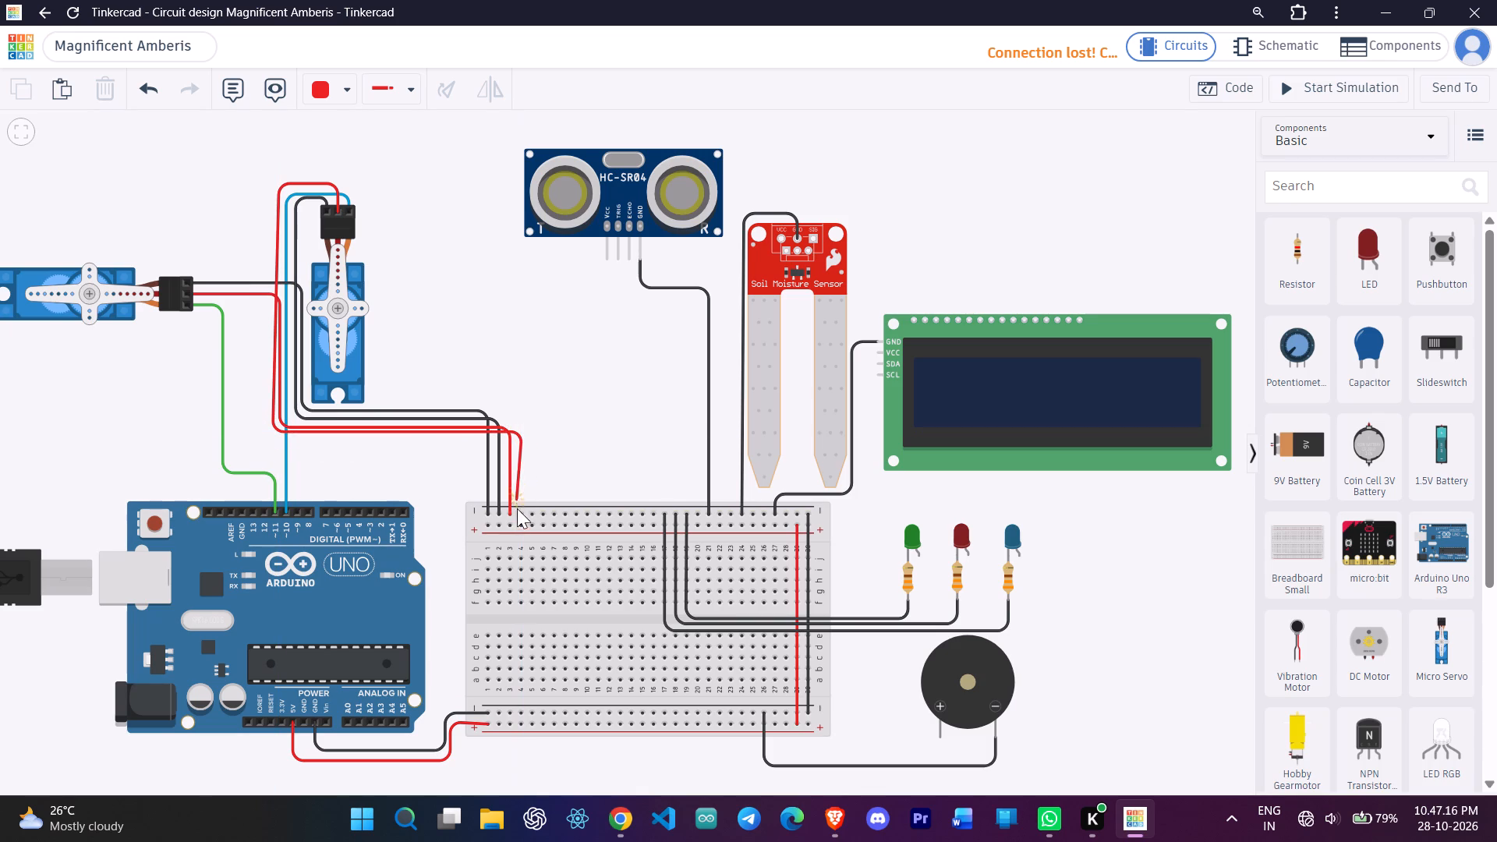
{"action": "left_click", "coordinate": [517, 524]}
Move the breadboard end of micro servo 1's red power wire down to the upper positive rail, keeping the same column.
{"action": "left_click", "coordinate": [510, 472]}
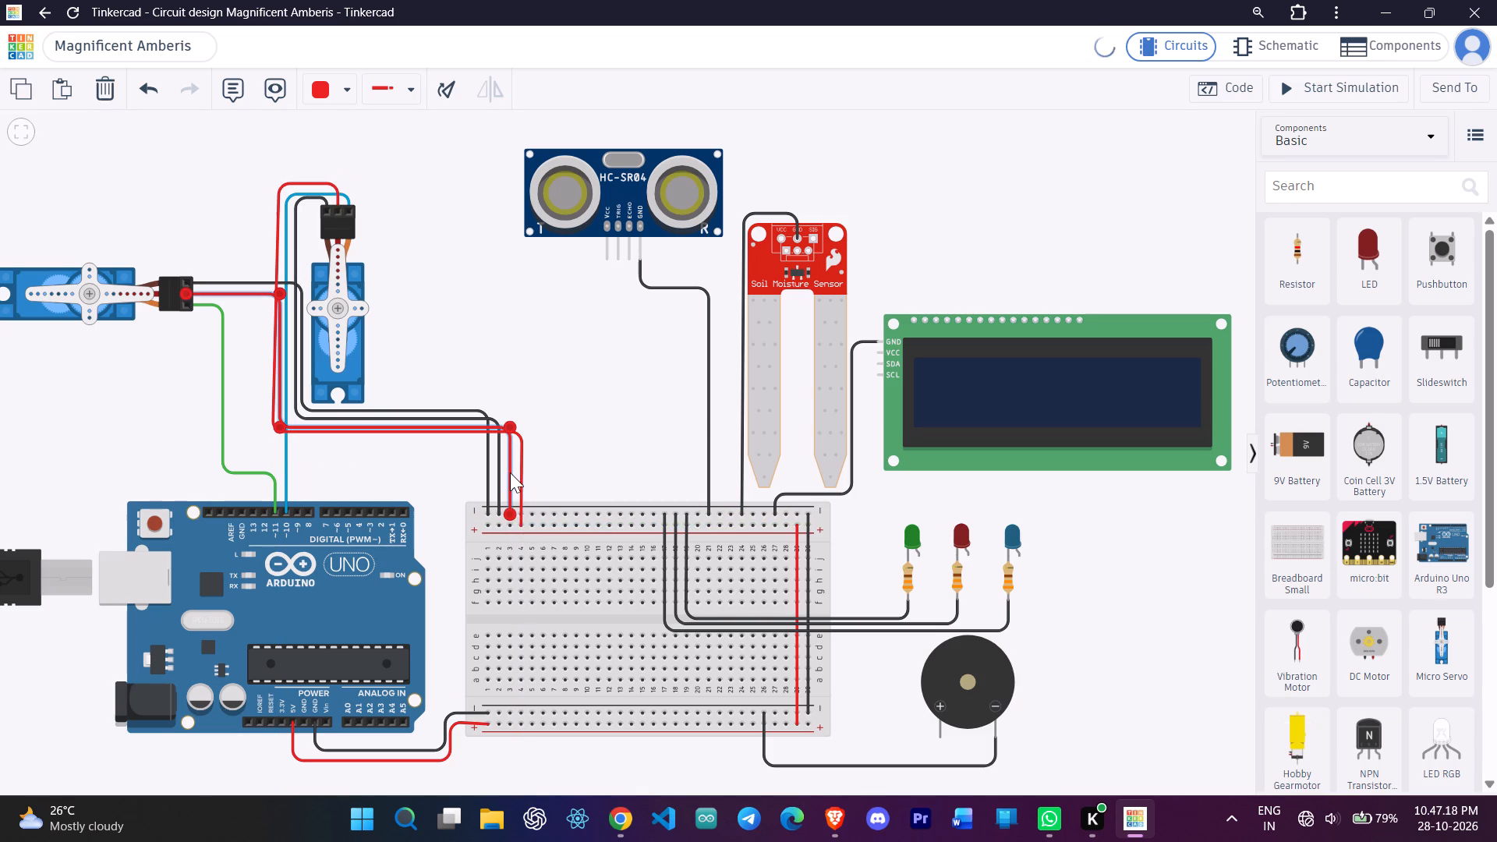
{"action": "left_click_drag", "start_coordinate": [511, 510], "coordinate": [511, 518]}
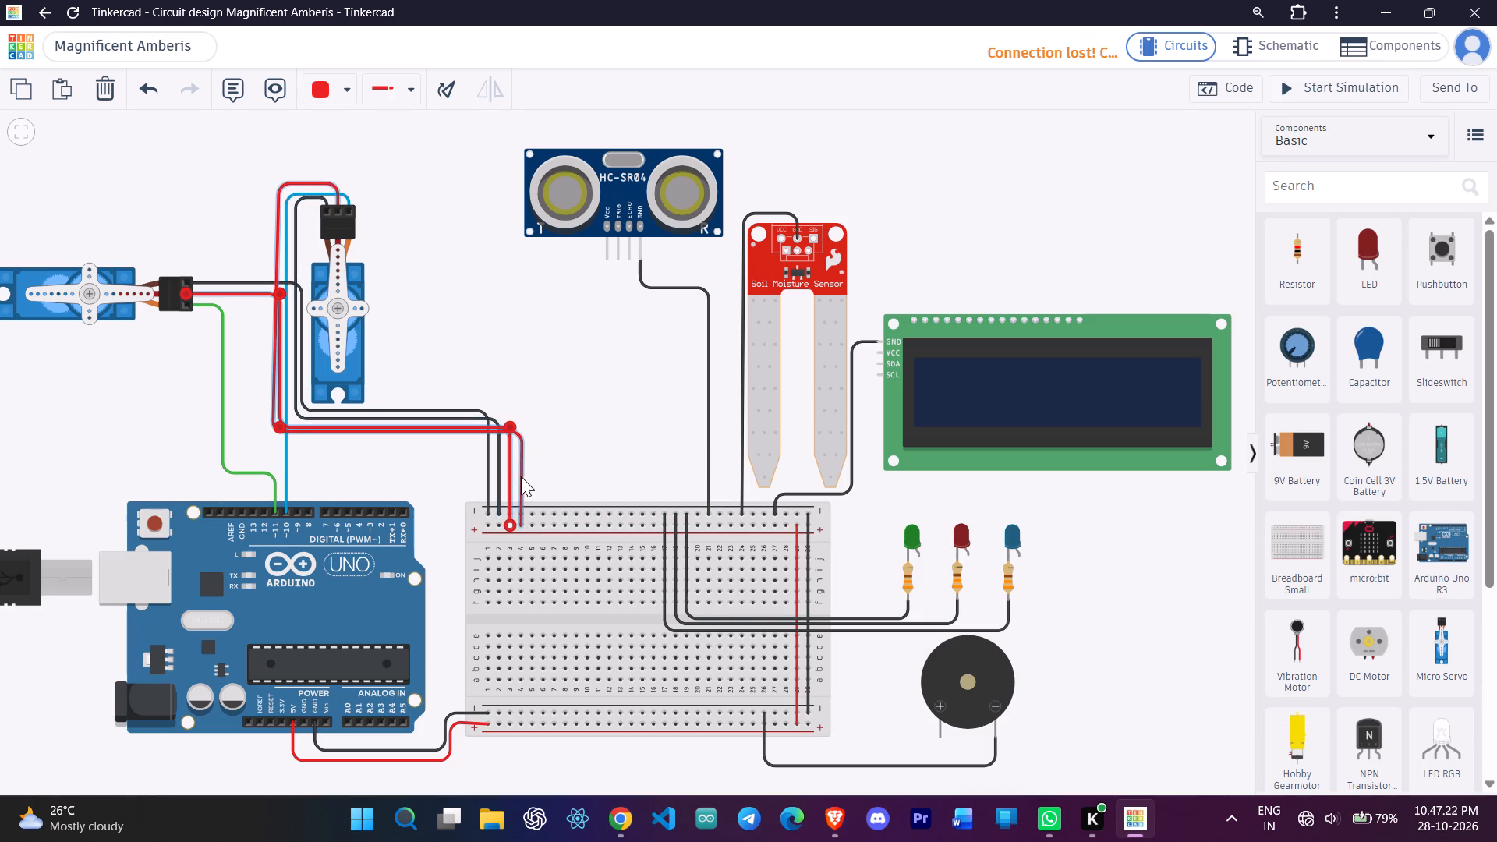
Straighten micro servo 2's red power wire by aligning its two outer bends vertically, clear of the neighbouring wires.
{"action": "left_click", "coordinate": [521, 476]}
{"action": "left_click", "coordinate": [273, 433]}
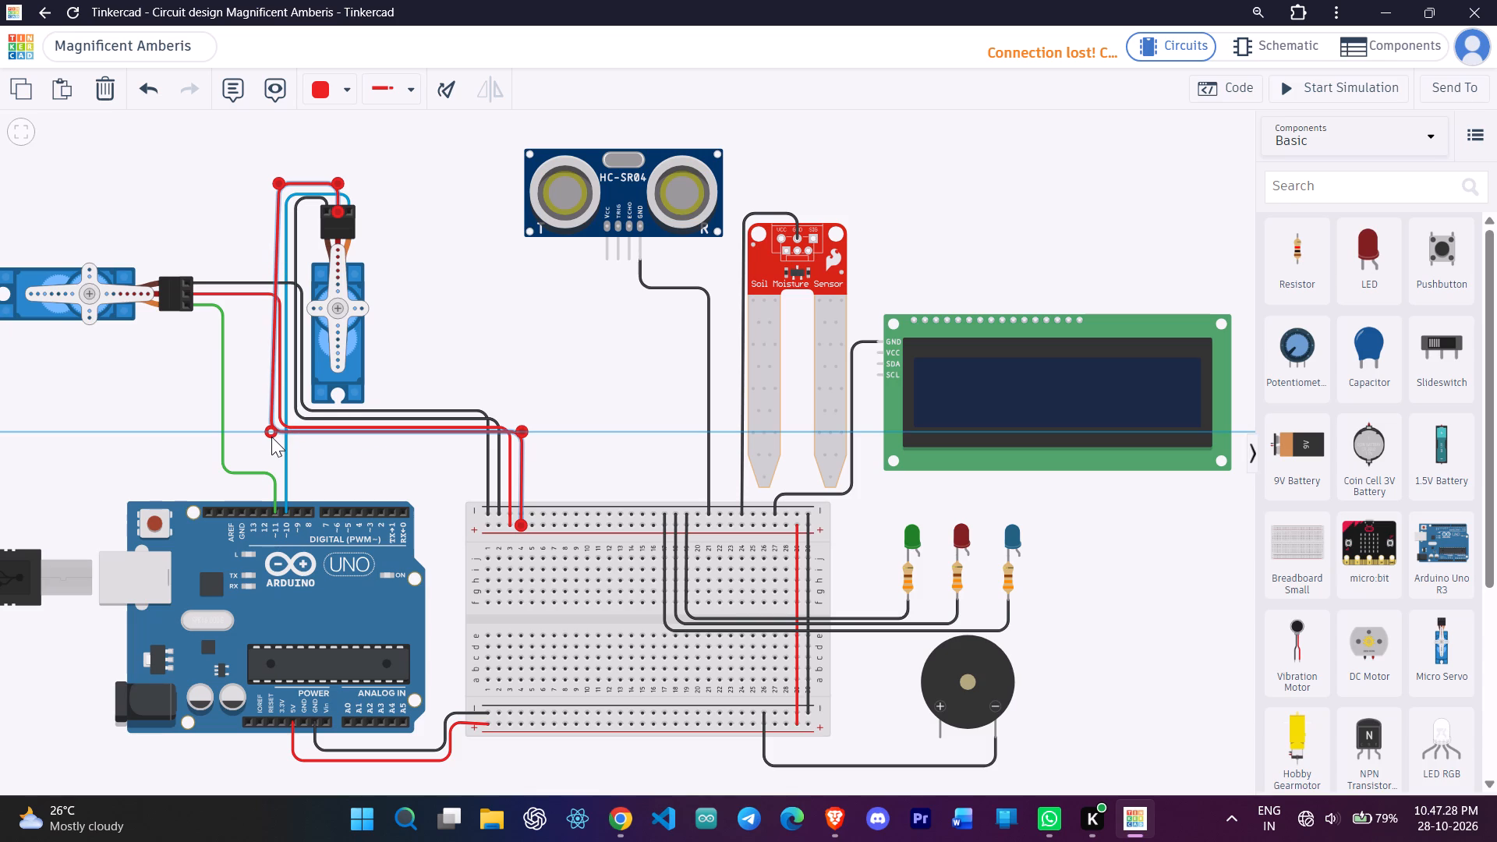
{"action": "left_click_drag", "start_coordinate": [281, 183], "coordinate": [278, 182]}
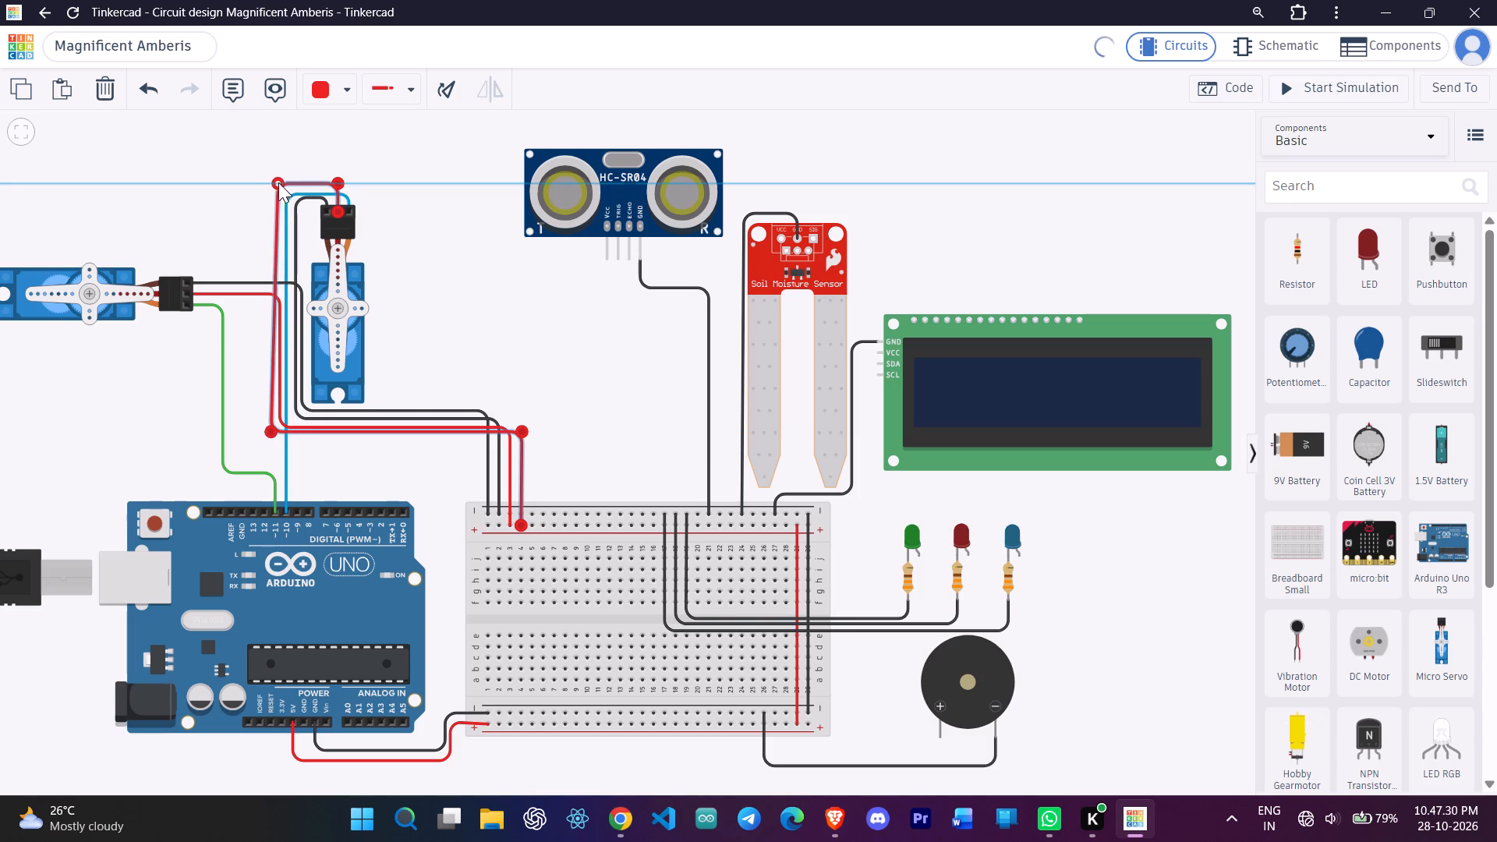
{"action": "left_click_drag", "start_coordinate": [278, 182], "coordinate": [274, 181]}
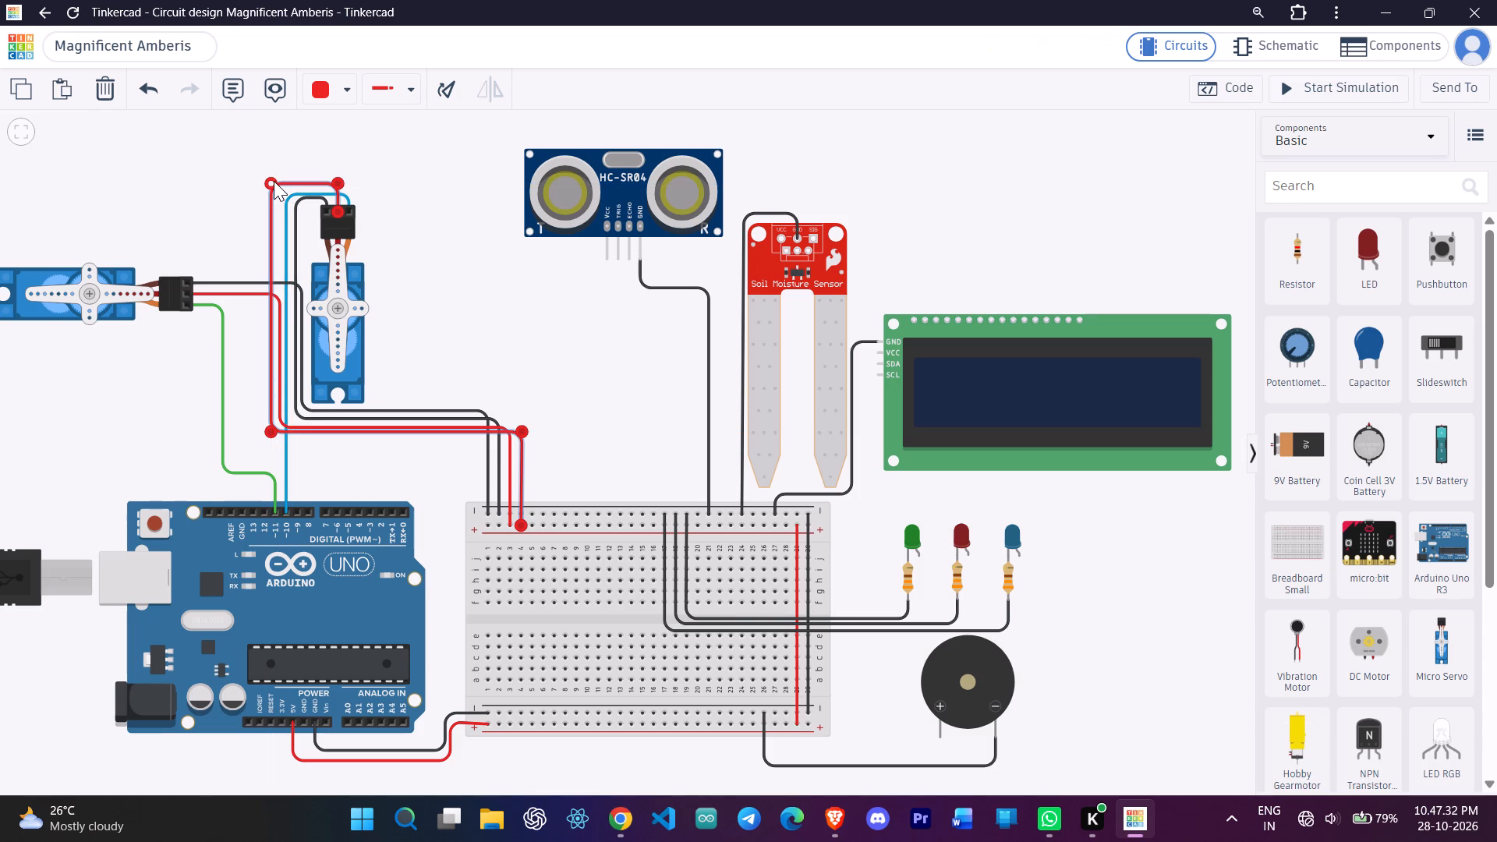
{"action": "left_click", "coordinate": [404, 207]}
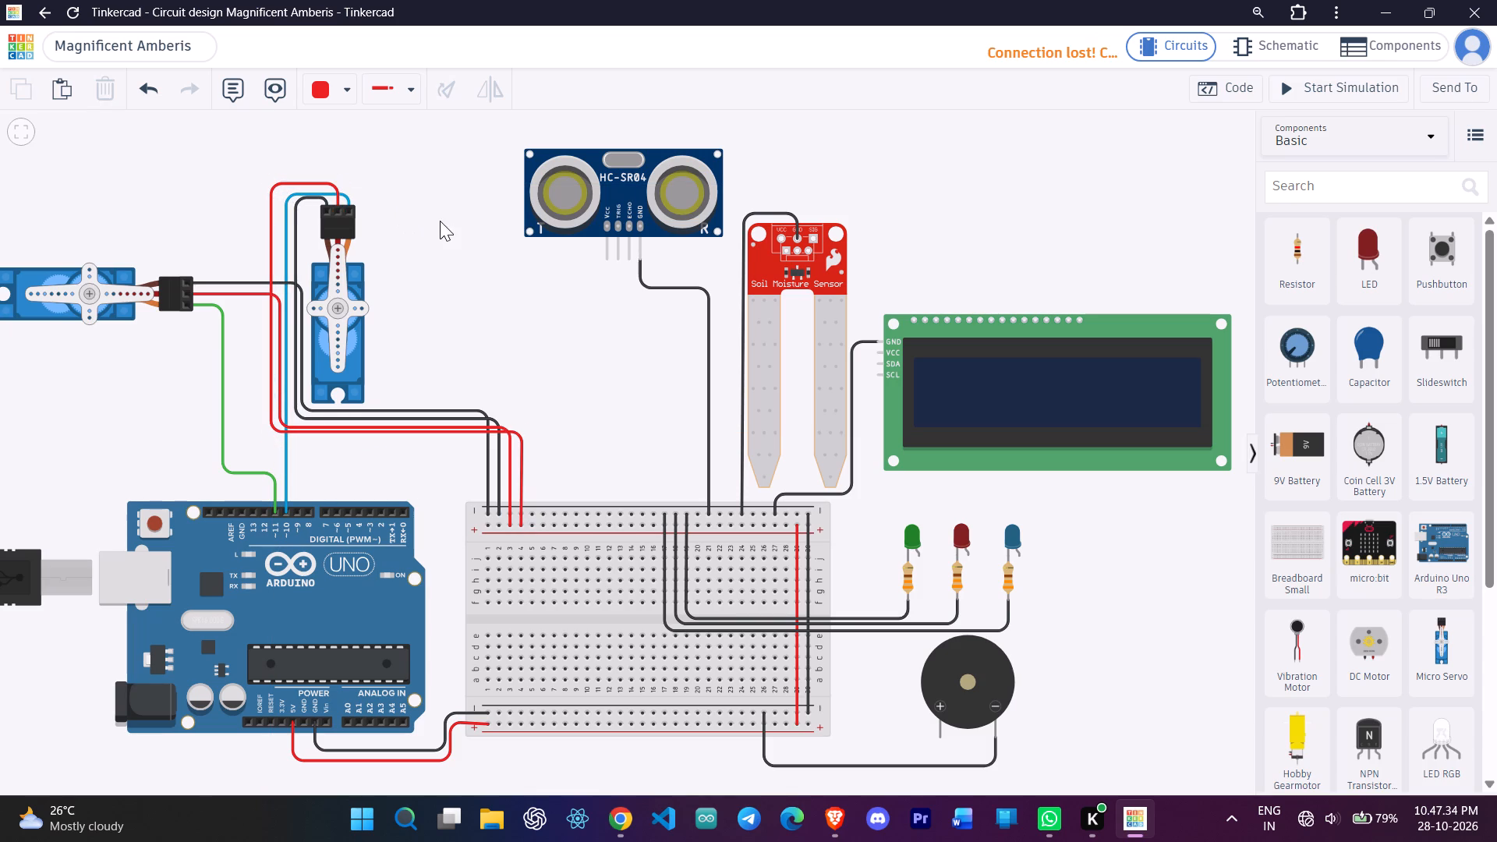
Wire the ultrasonic sensor's VCC pin in red to the upper positive rail, with straight right-angle bends.
{"action": "left_click", "coordinate": [605, 258]}
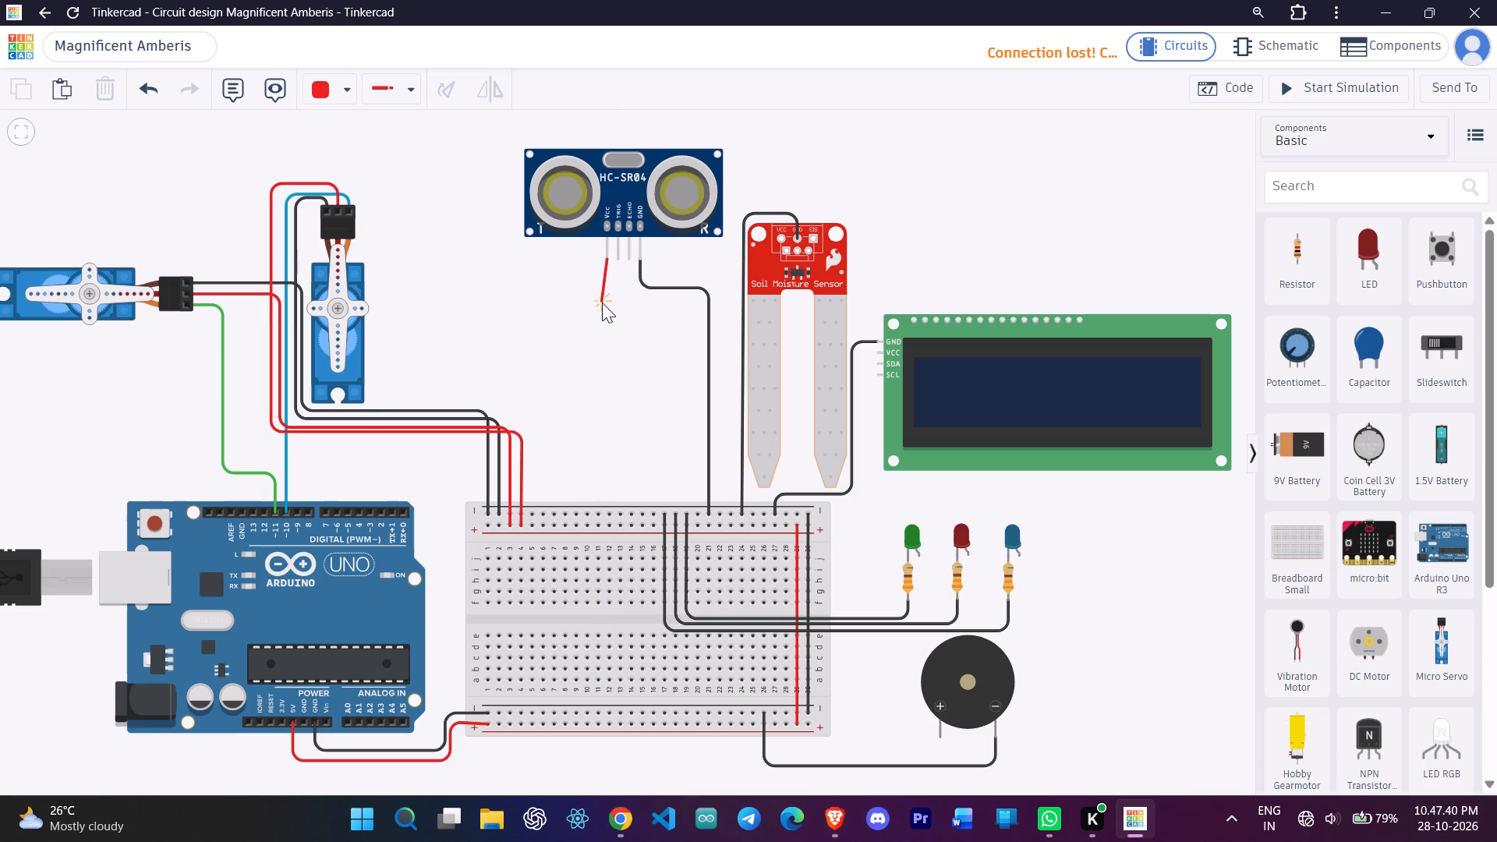
{"action": "left_click", "coordinate": [609, 288]}
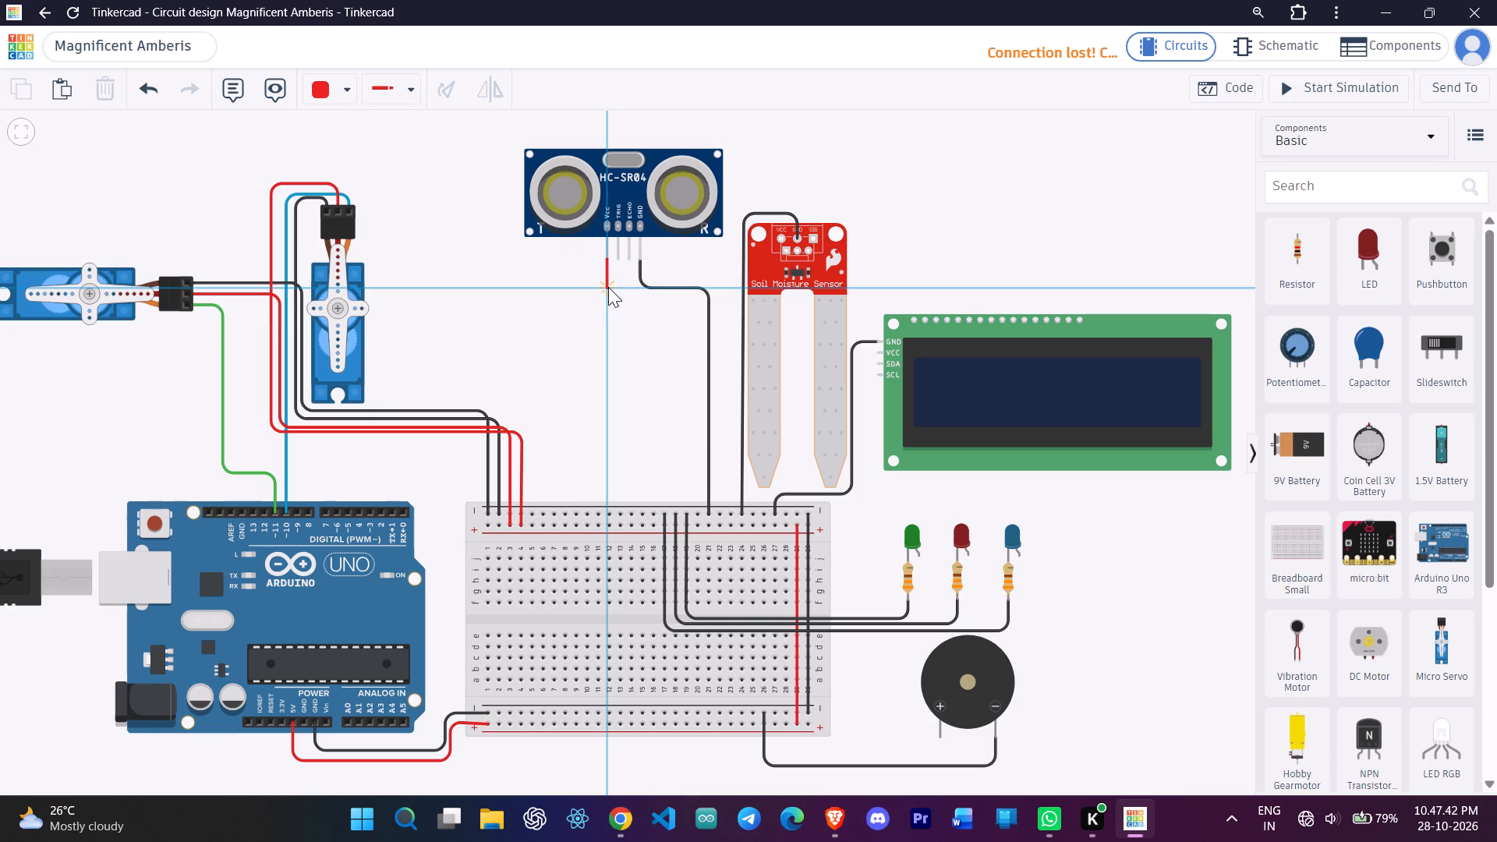
{"action": "left_click", "coordinate": [562, 290]}
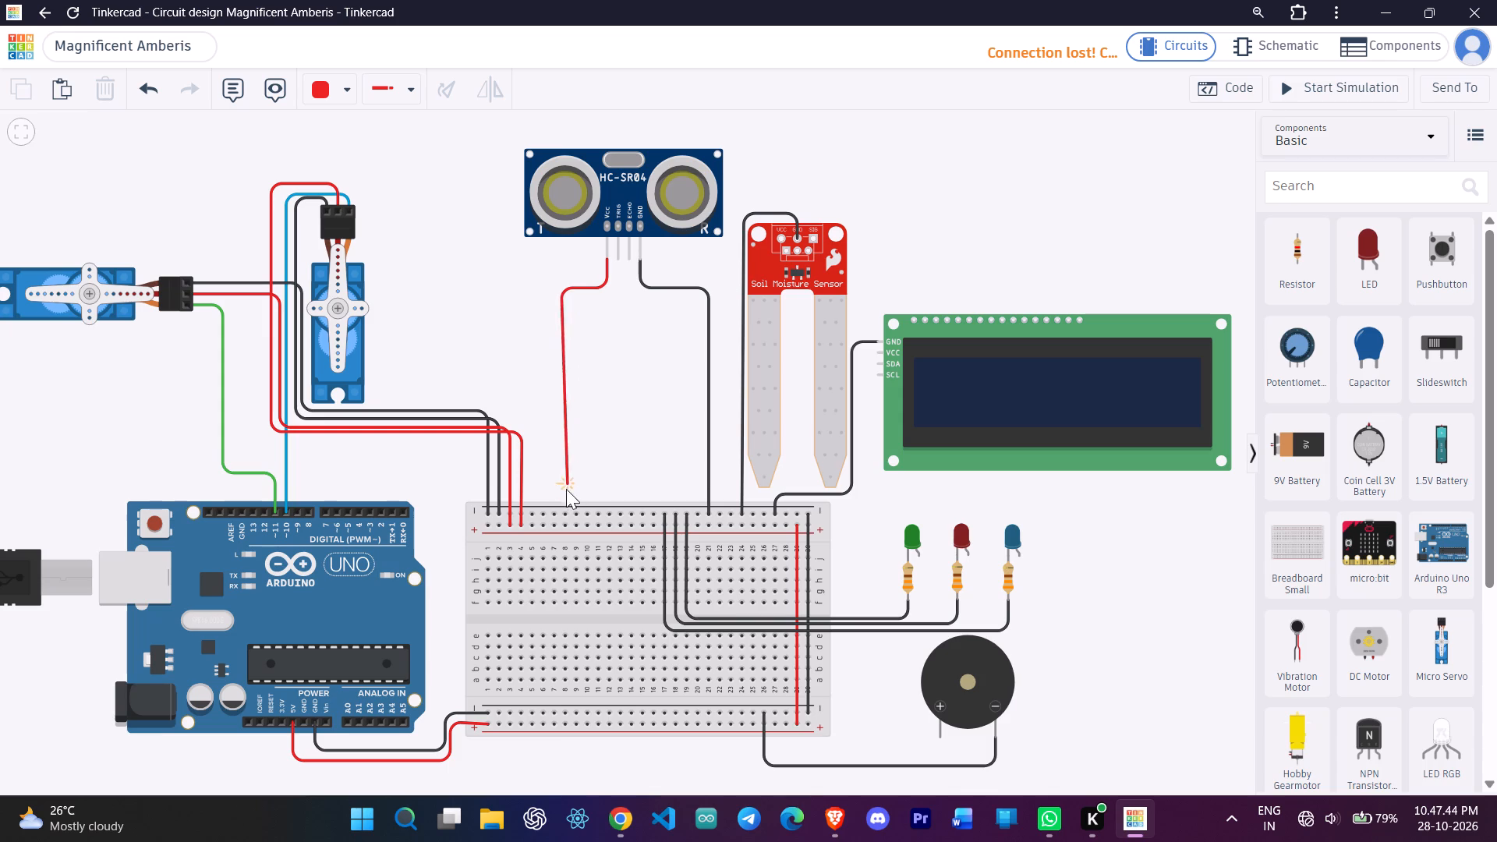
{"action": "left_click", "coordinate": [564, 523]}
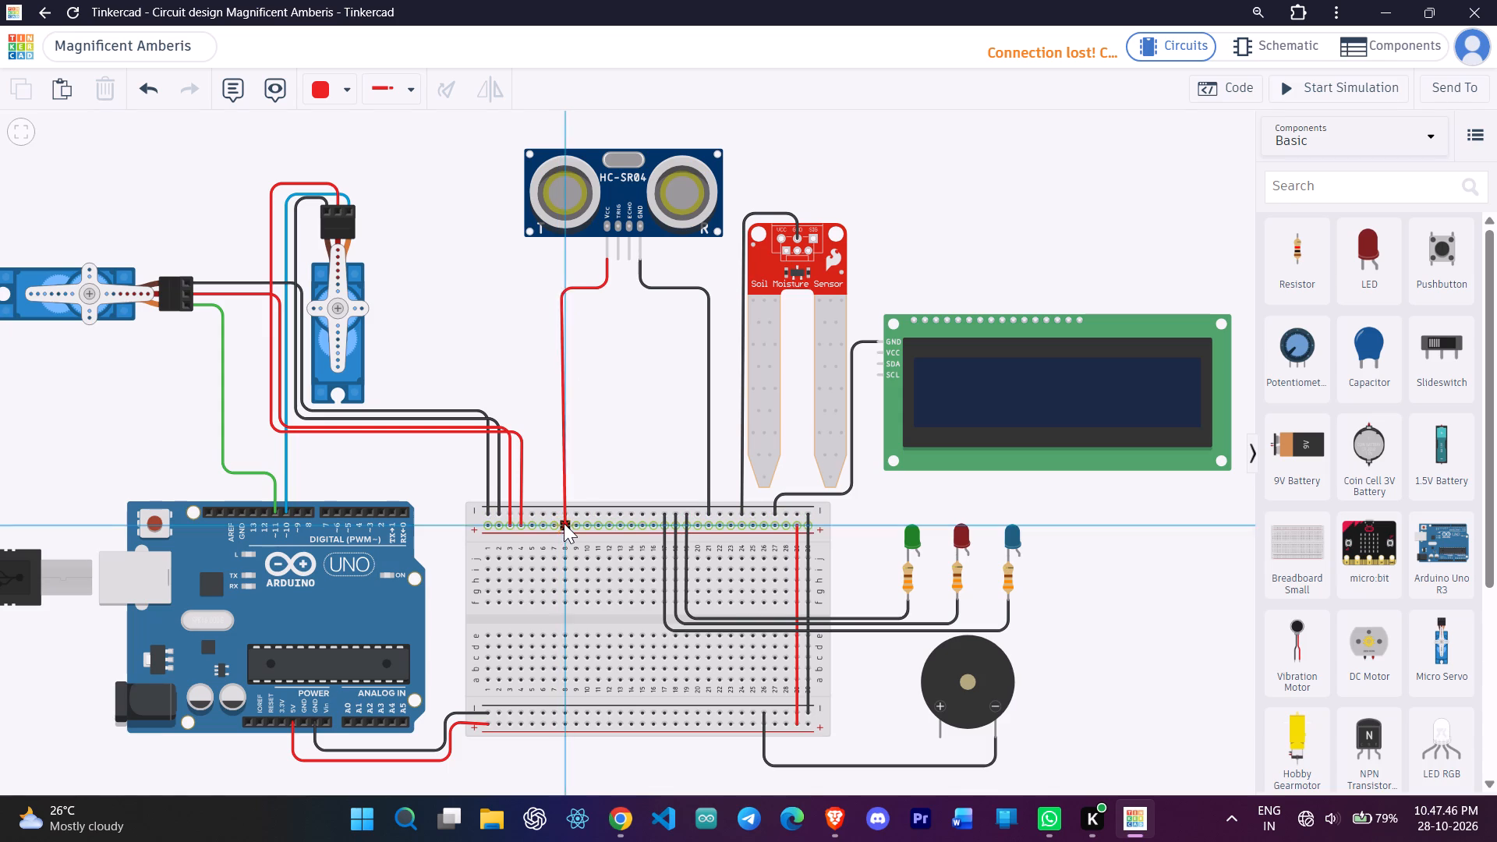
{"action": "left_click", "coordinate": [562, 288]}
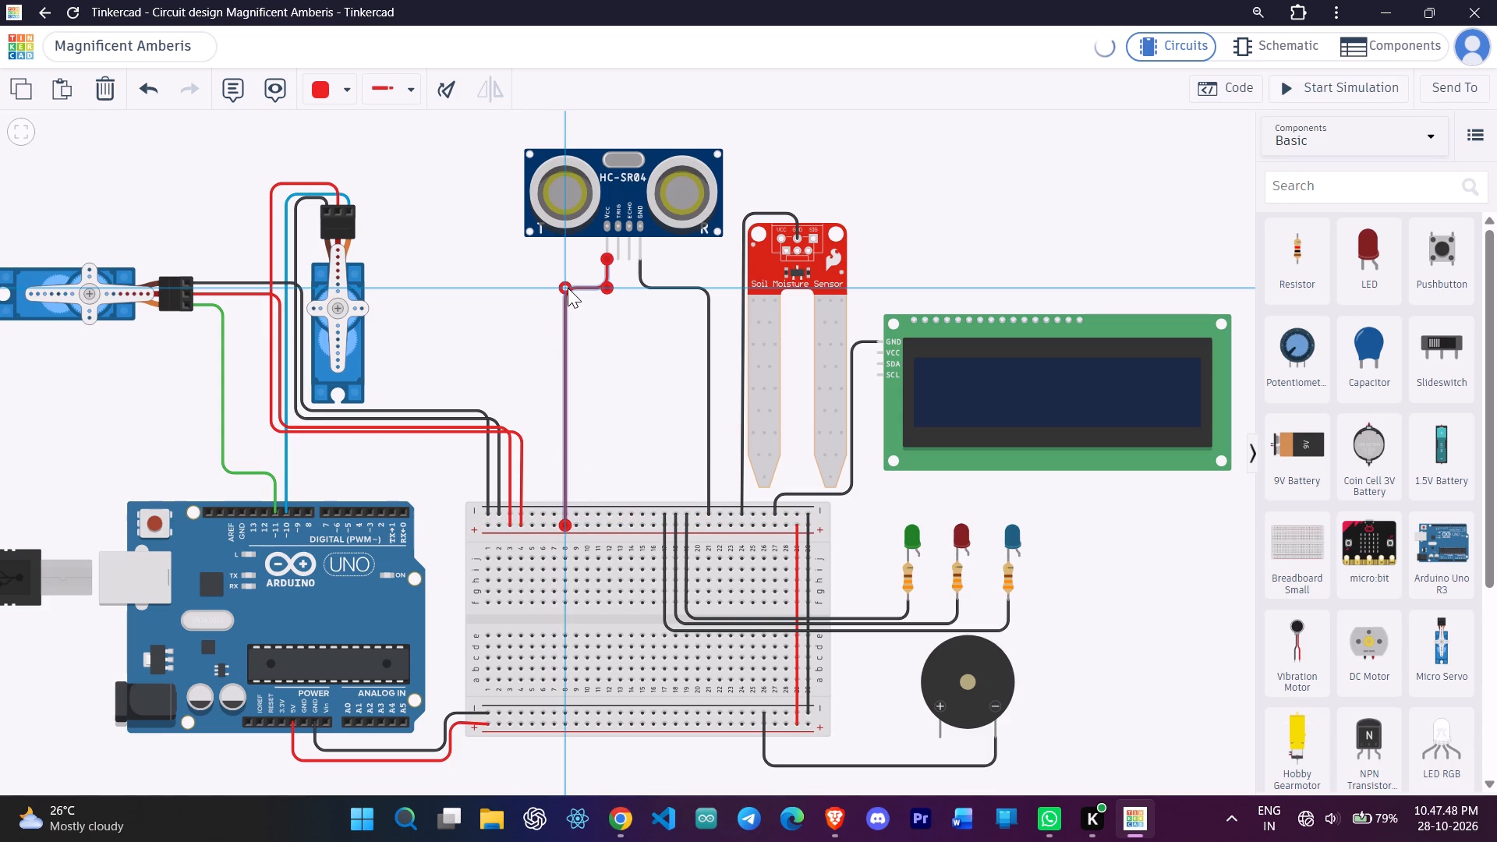
{"action": "left_click", "coordinate": [701, 251]}
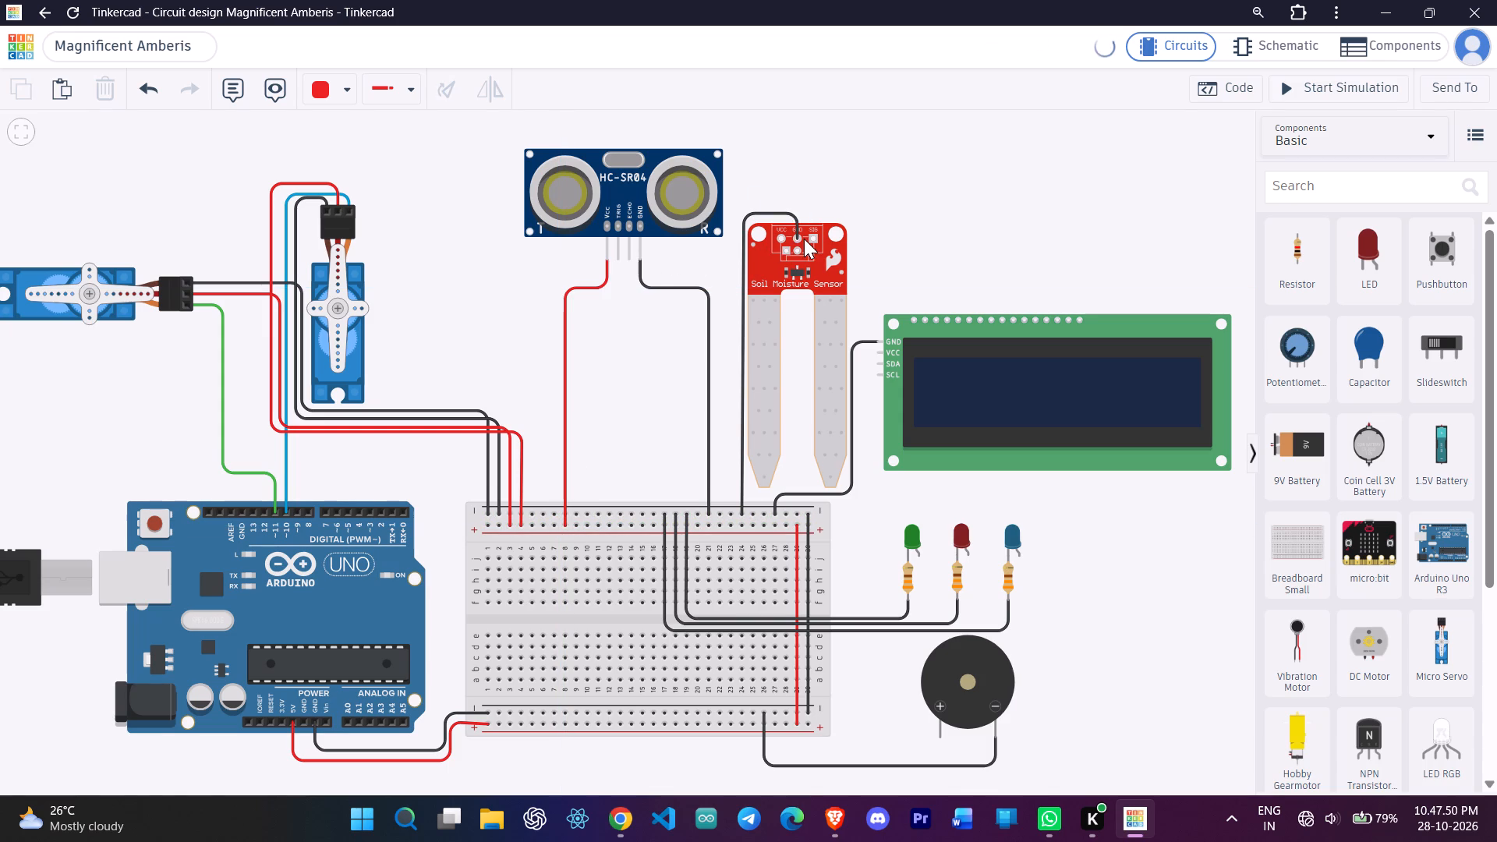
Wire the soil moisture sensor's power pin in red around its black wire to the upper negative rail, one hole before it, with straight bends.
{"action": "left_click", "coordinate": [782, 238]}
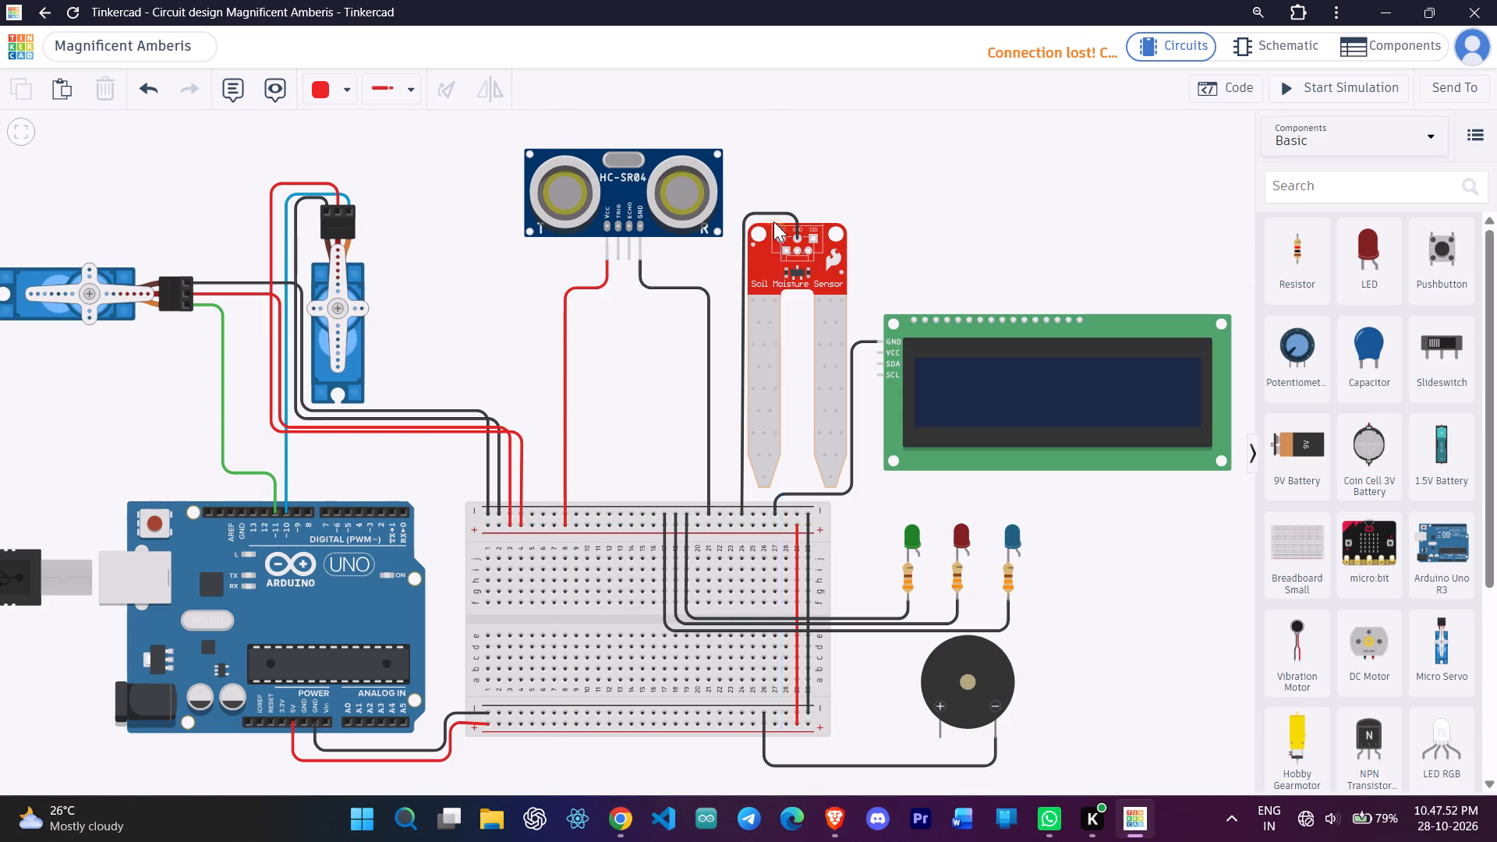
{"action": "left_click", "coordinate": [782, 201]}
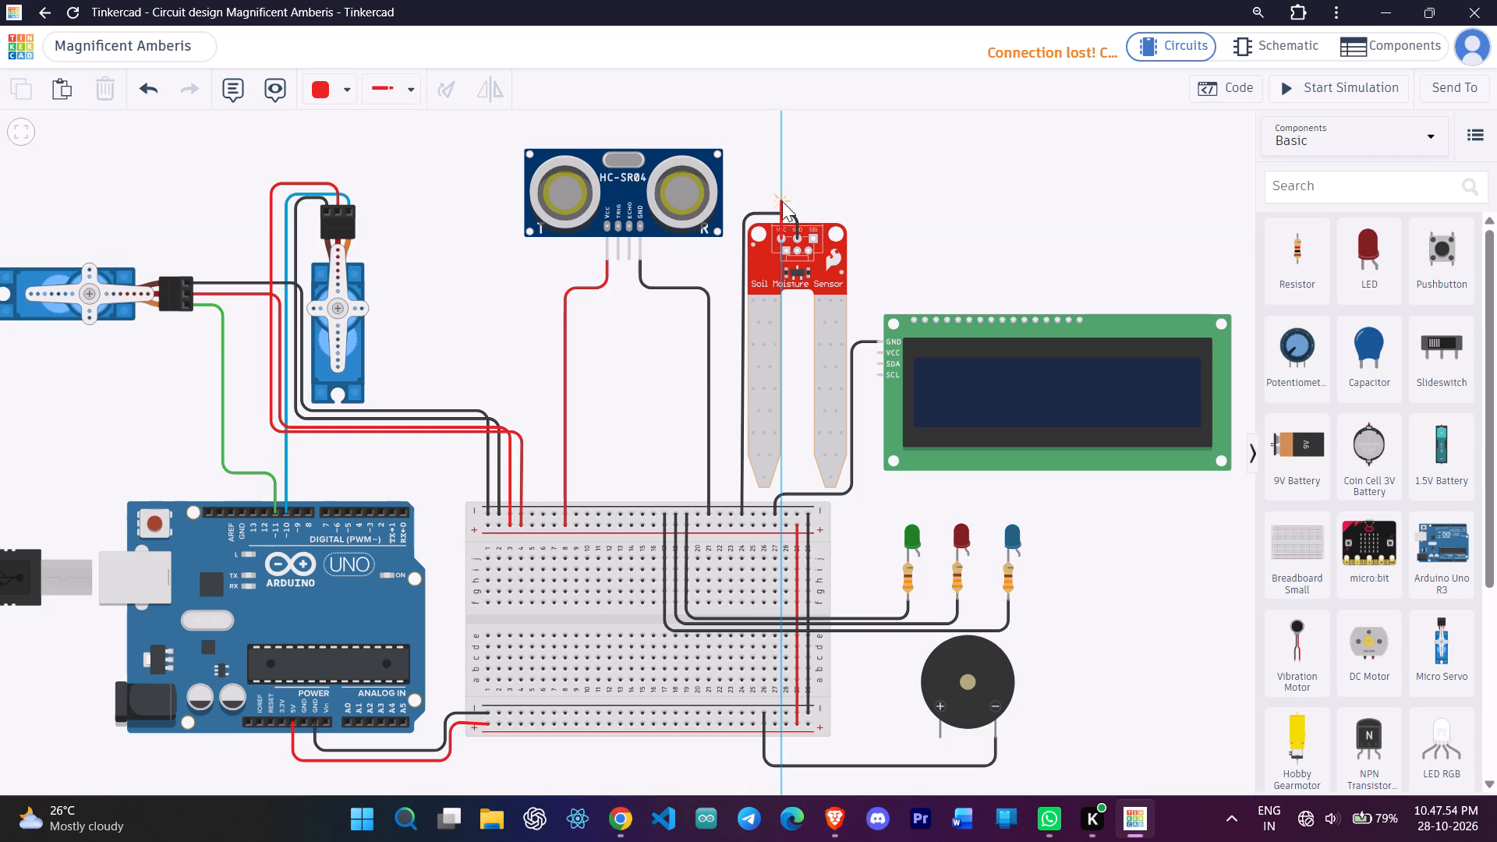
{"action": "left_click", "coordinate": [734, 201]}
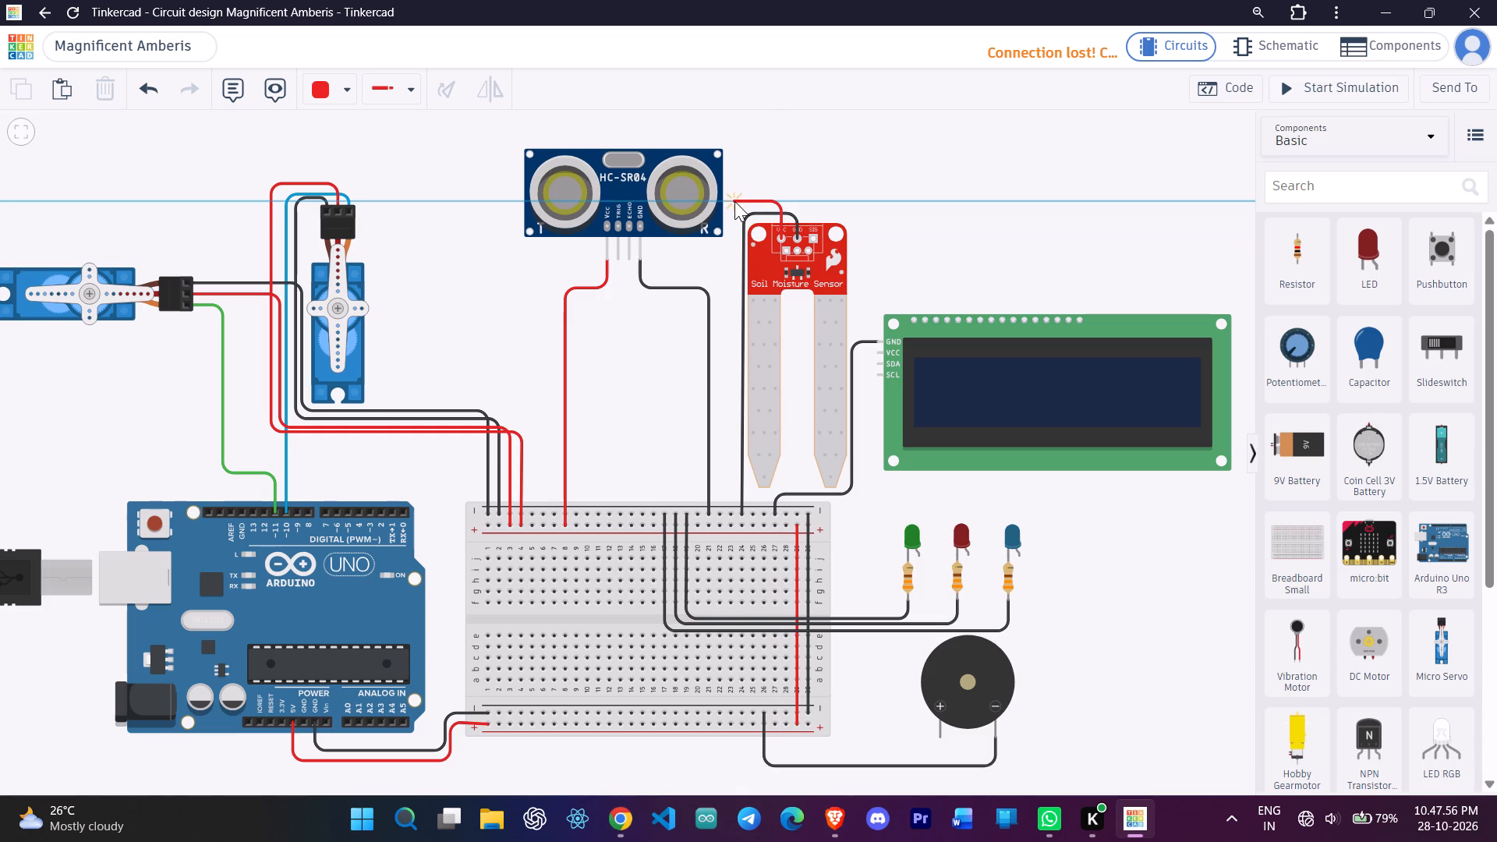
{"action": "left_click", "coordinate": [729, 515]}
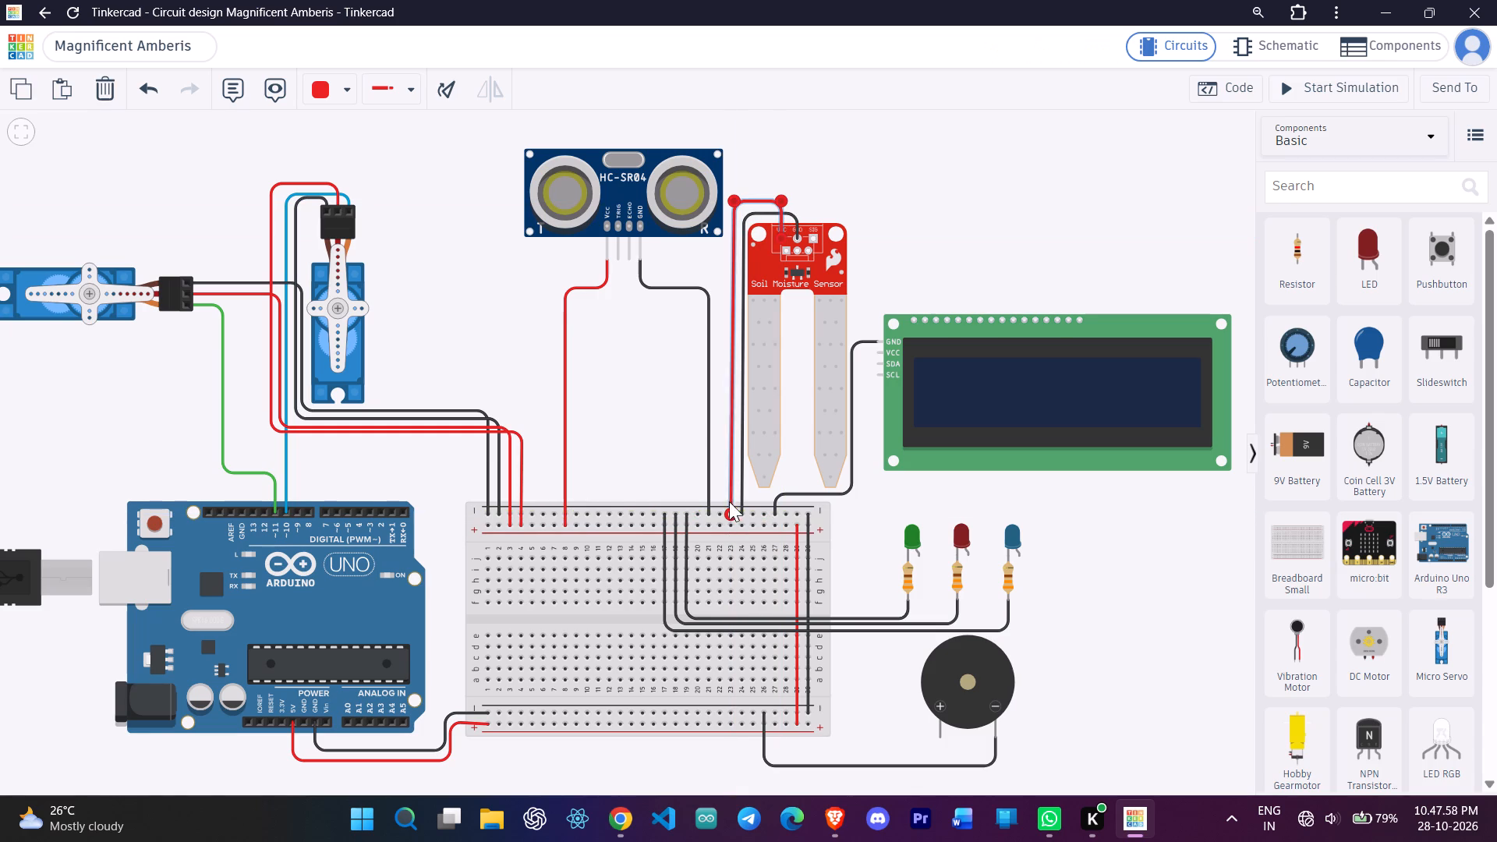
{"action": "left_click", "coordinate": [734, 199]}
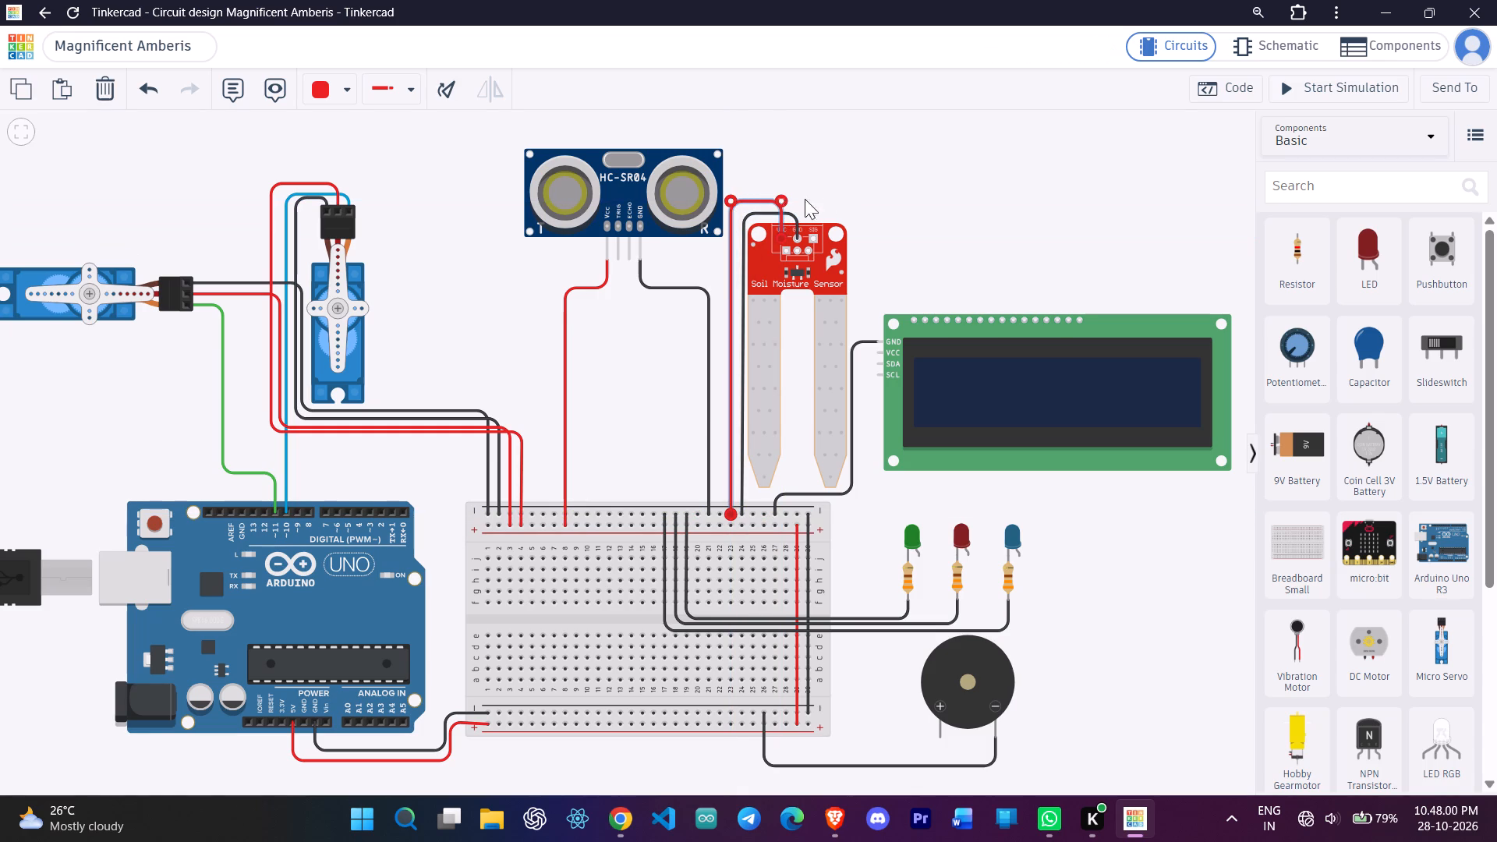
{"action": "left_click", "coordinate": [845, 199]}
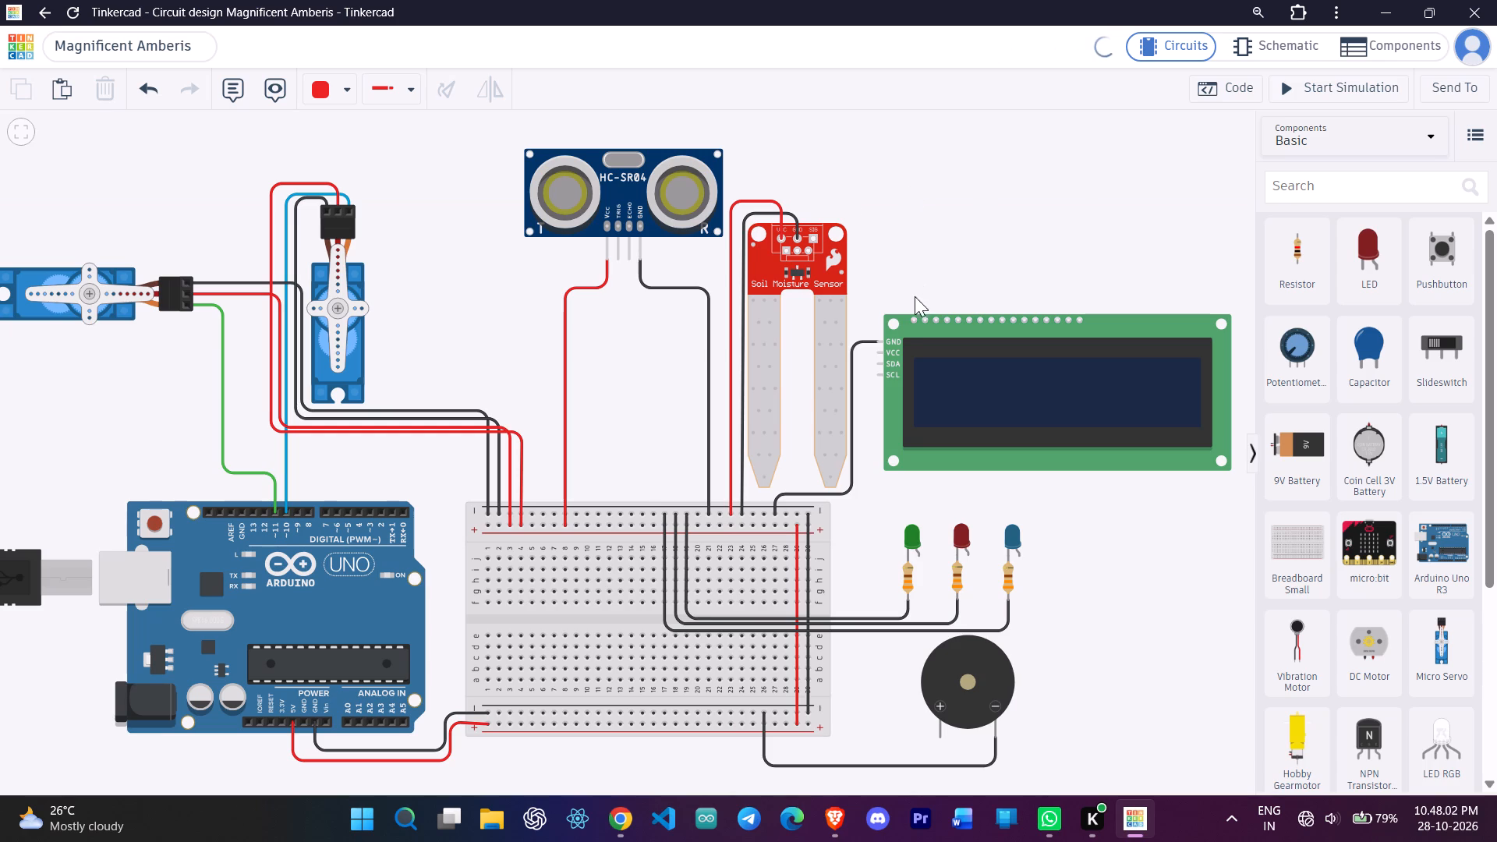
Wire the LCD's VCC pin in red, parallel below its black ground wire, to the upper positive rail.
{"action": "left_click", "coordinate": [875, 355]}
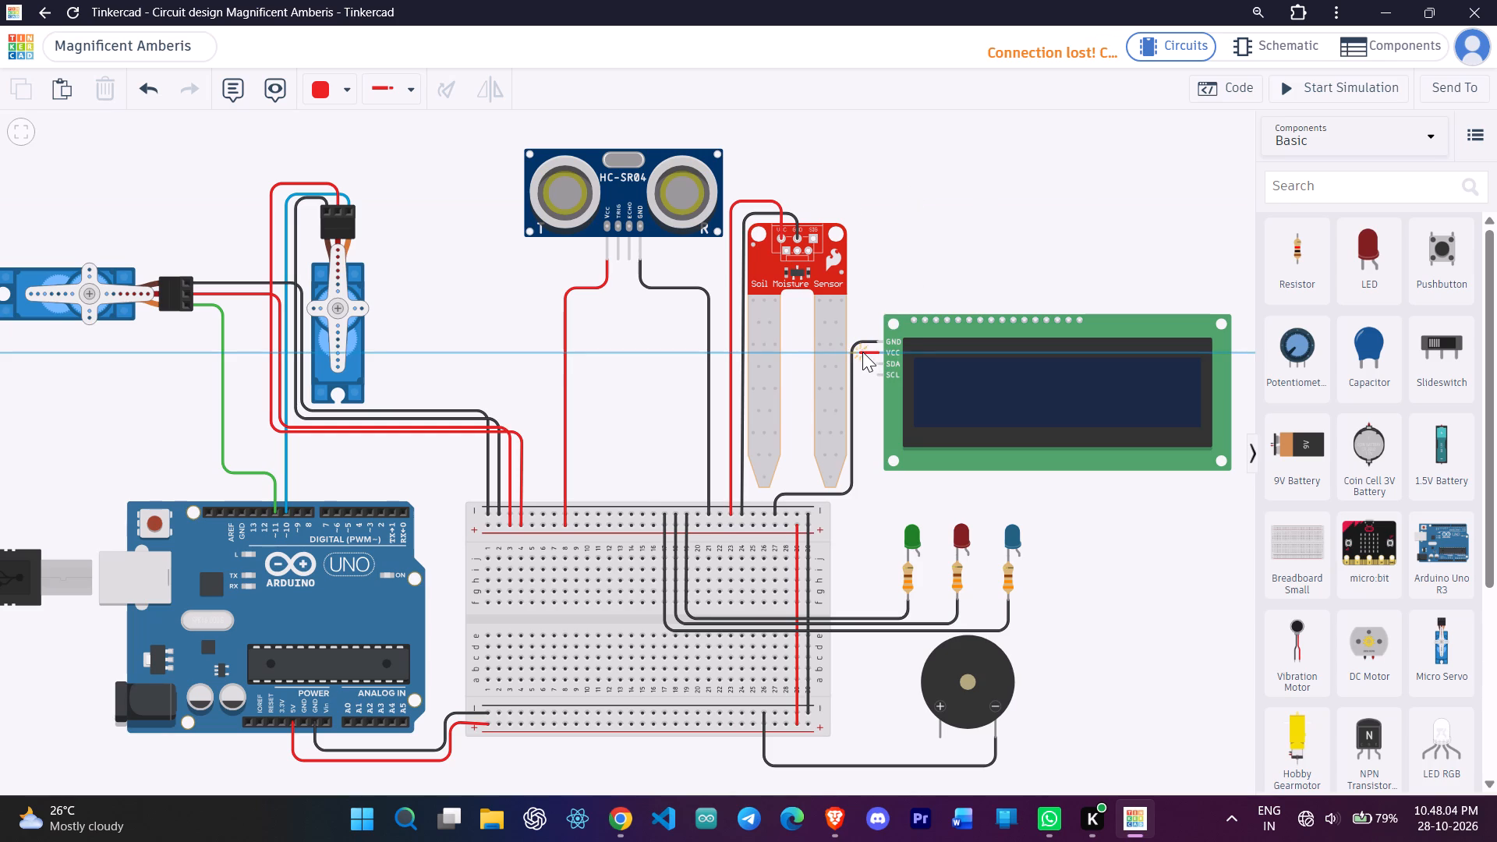
{"action": "left_click", "coordinate": [856, 351]}
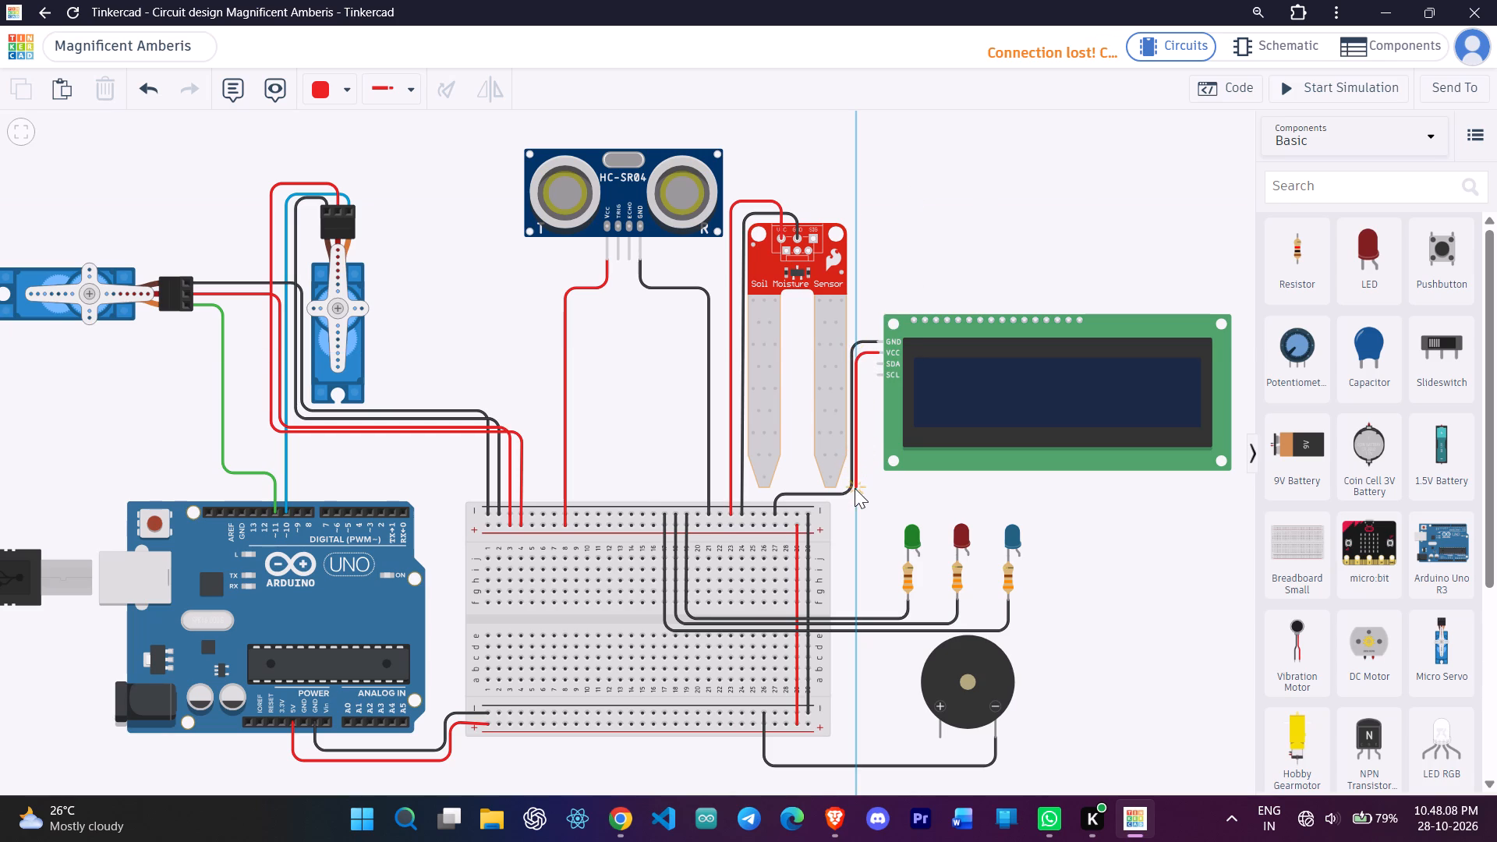
{"action": "left_click", "coordinate": [857, 504]}
{"action": "left_click", "coordinate": [763, 506]}
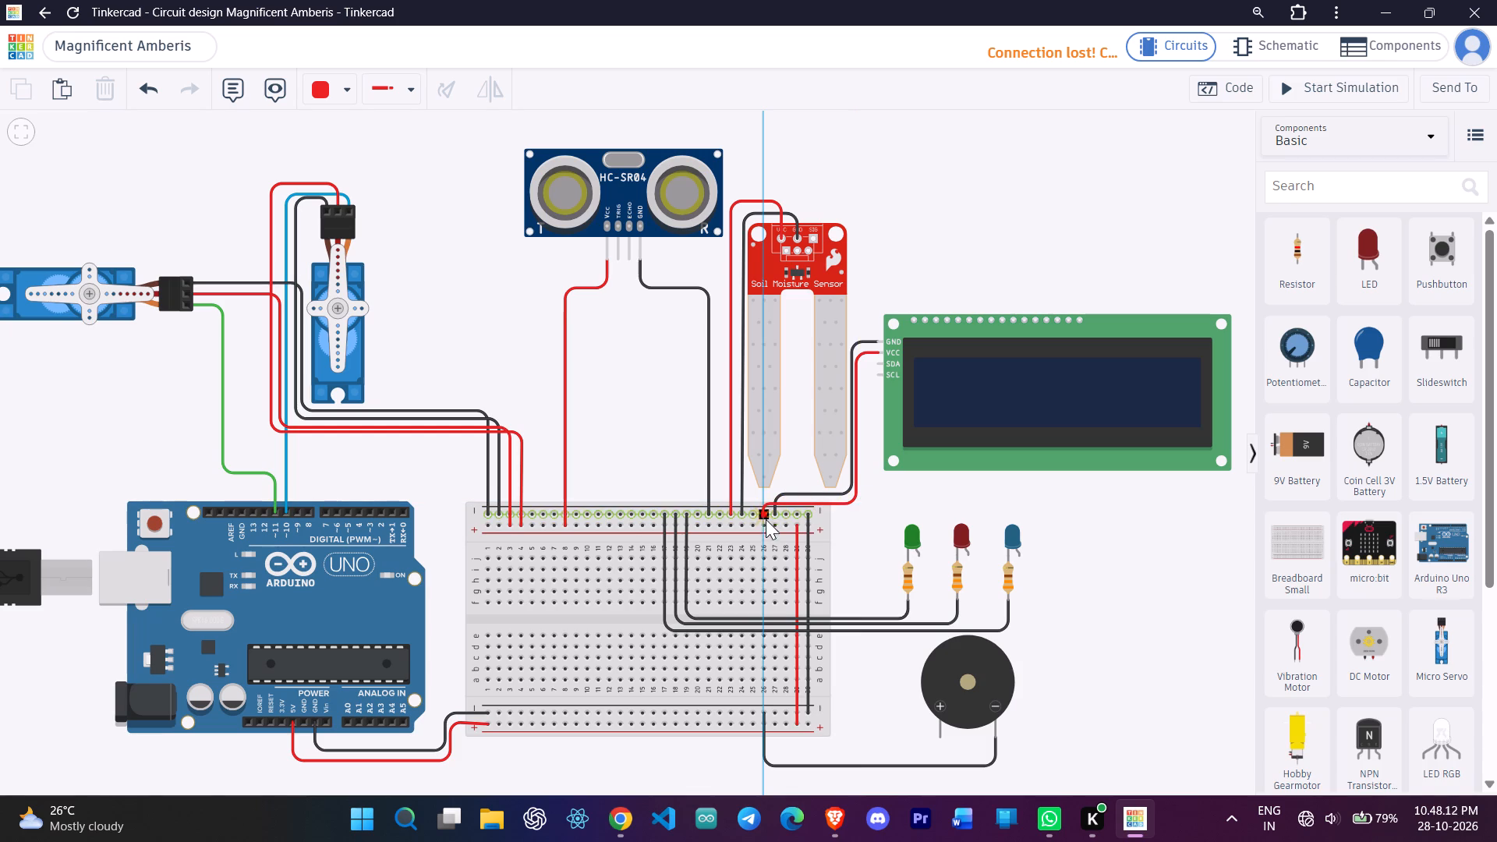
{"action": "left_click", "coordinate": [766, 525]}
{"action": "left_click", "coordinate": [789, 477]}
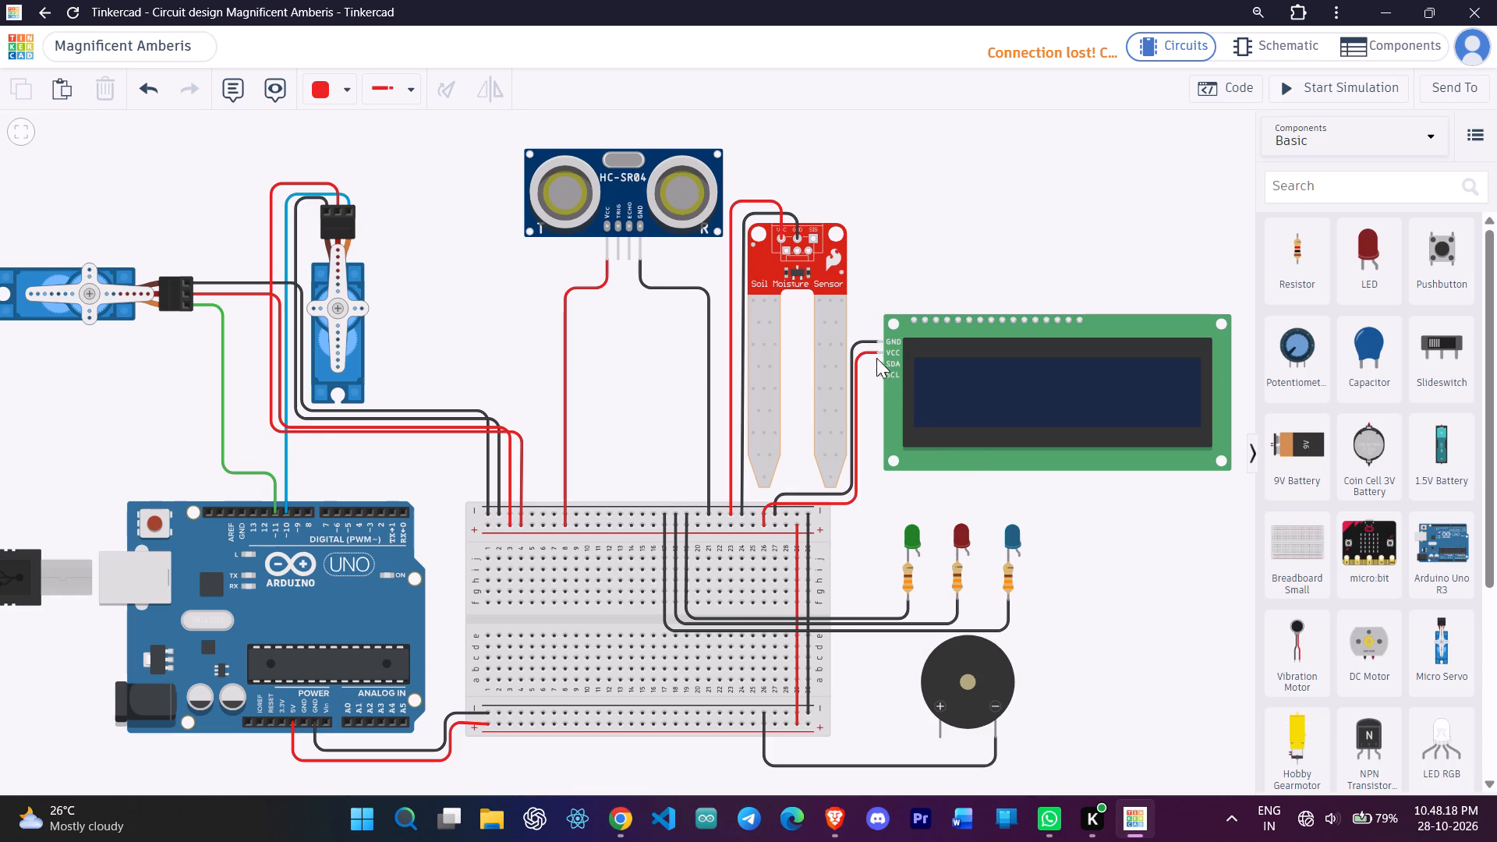
Set the wire color to orange and wire the ultrasonic sensor's TRIG pin to Arduino digital pin 2 with straight bends.
{"action": "left_click", "coordinate": [335, 90]}
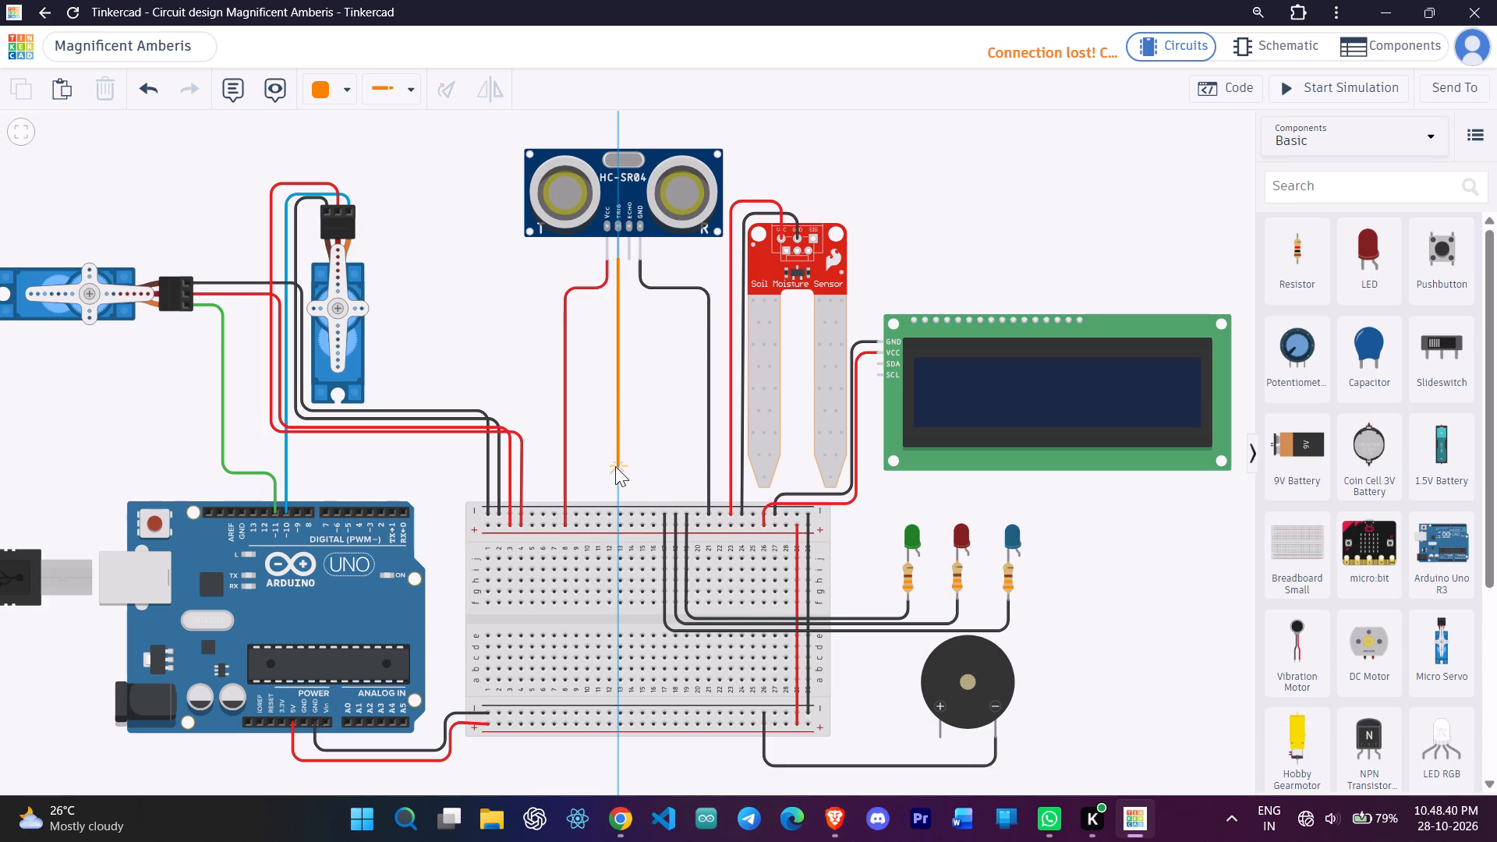
{"action": "left_click", "coordinate": [615, 451]}
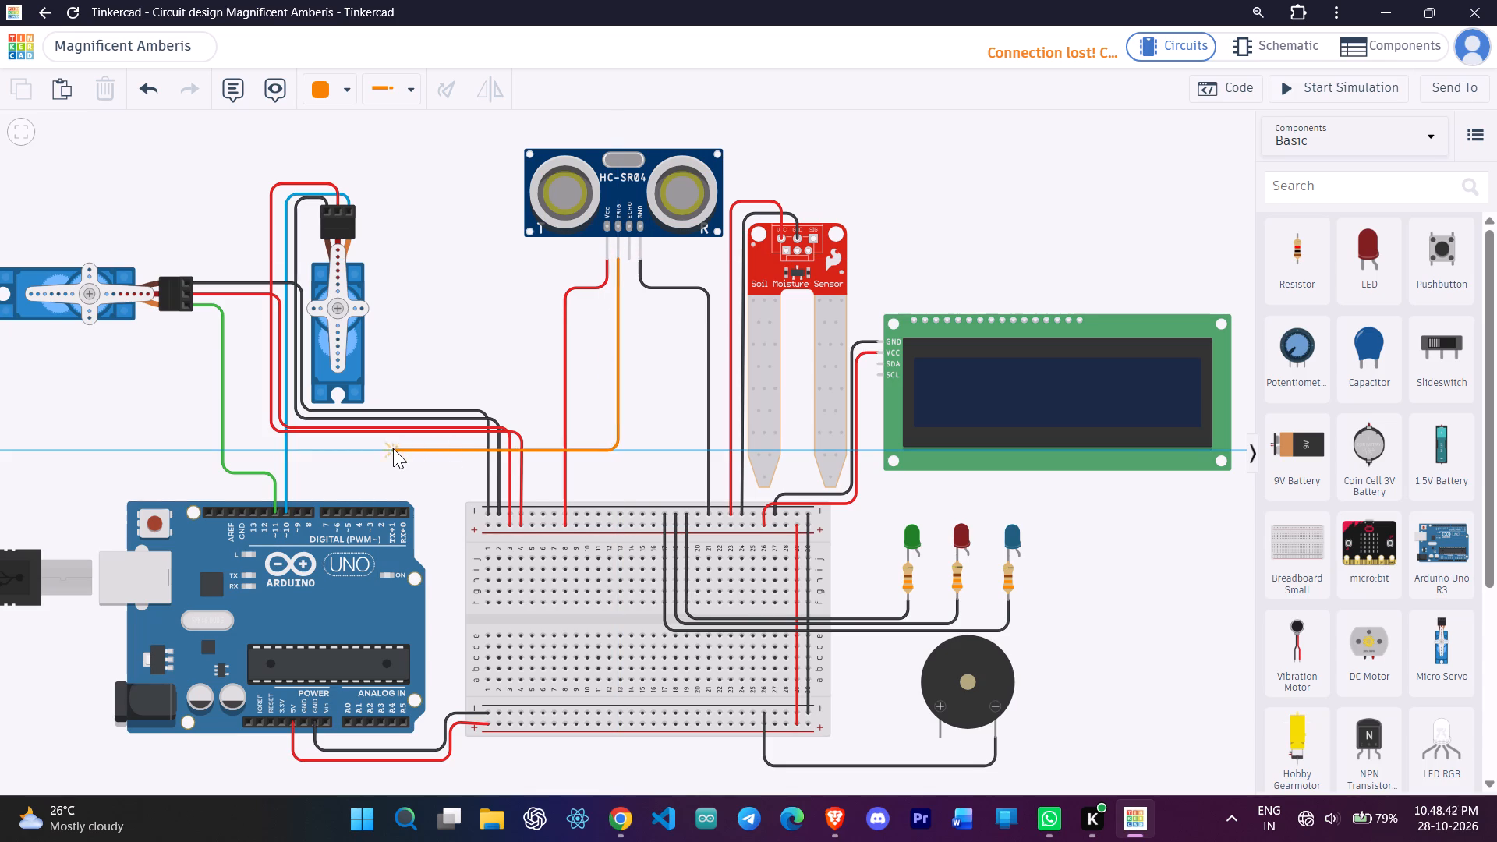
{"action": "left_click", "coordinate": [388, 451]}
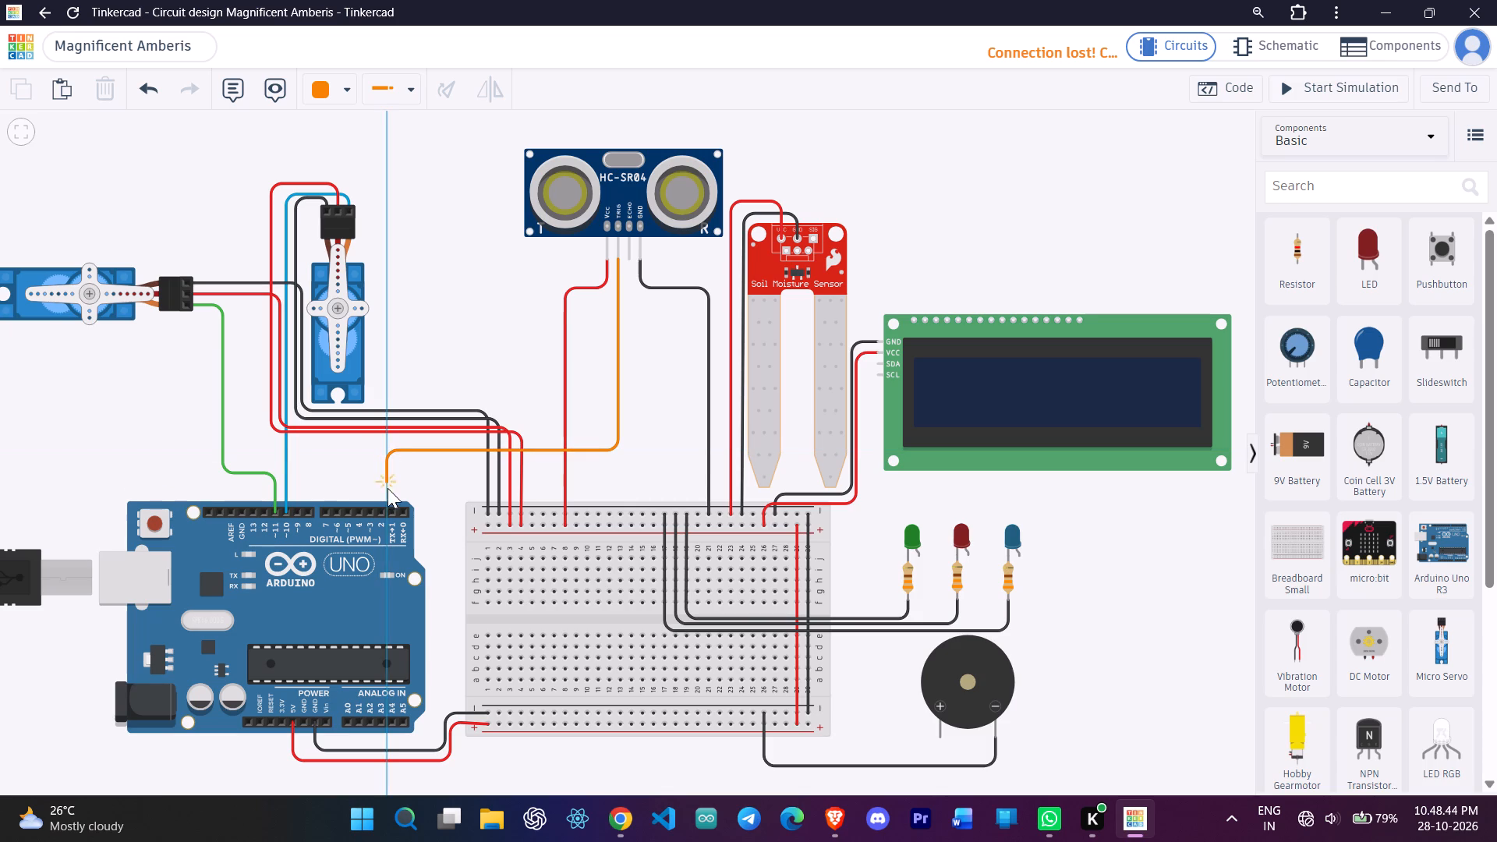
{"action": "left_click", "coordinate": [390, 512]}
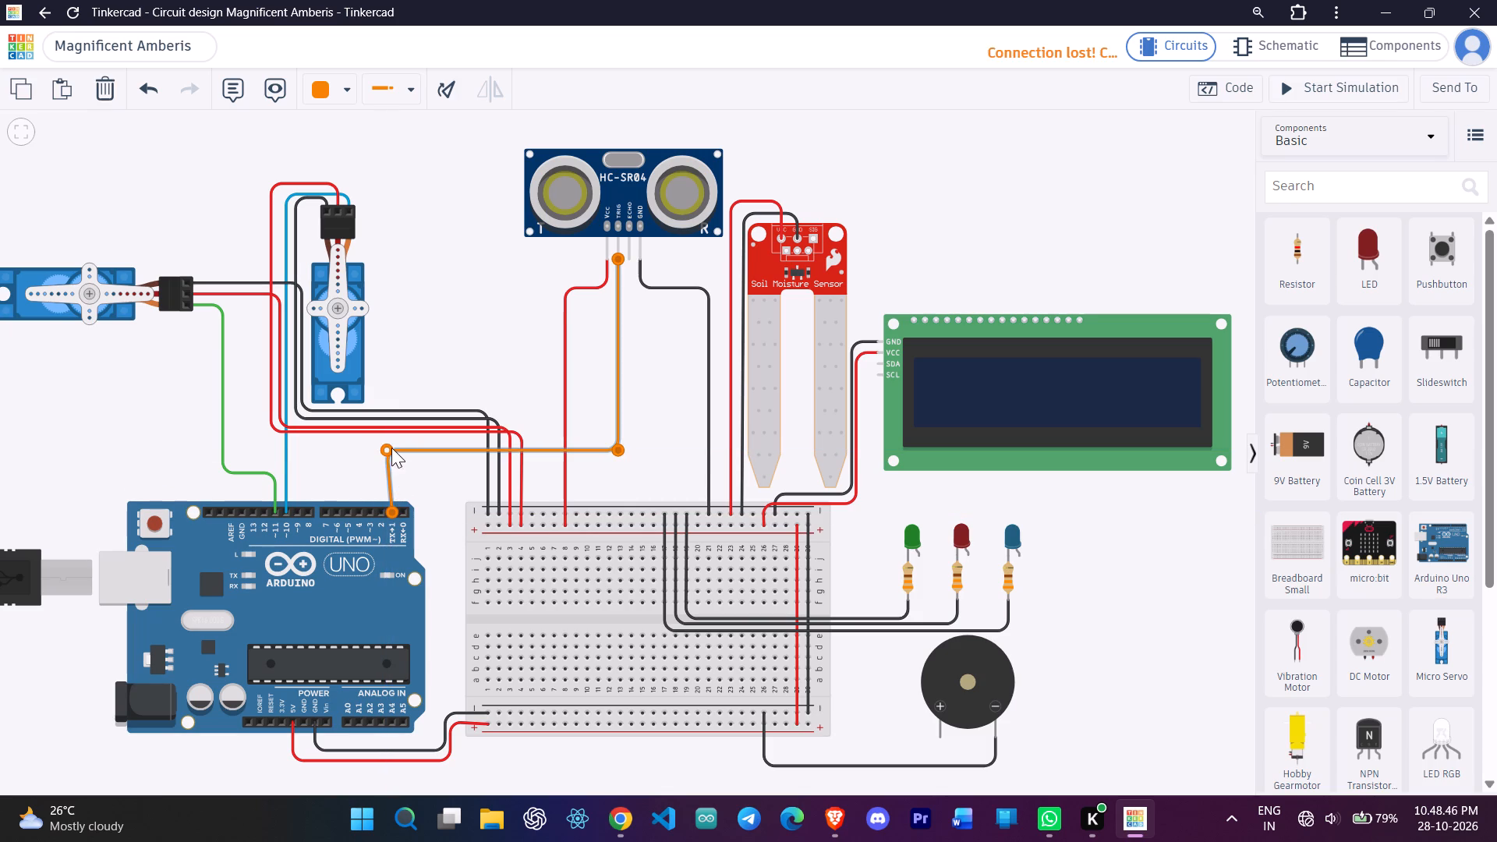
{"action": "left_click", "coordinate": [388, 448]}
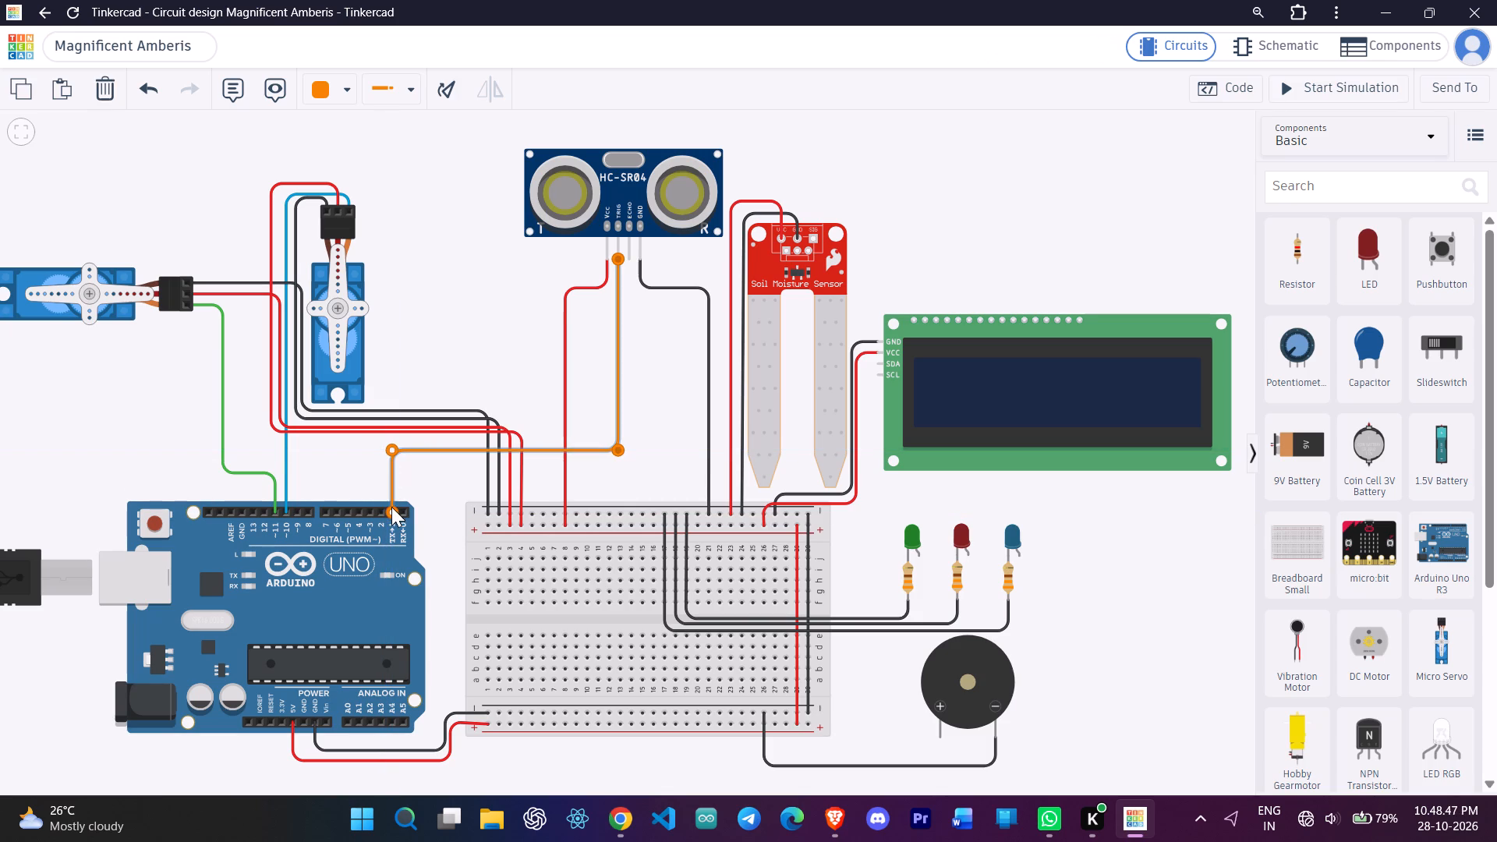
{"action": "left_click_drag", "start_coordinate": [391, 508], "coordinate": [382, 508]}
{"action": "left_click_drag", "start_coordinate": [392, 451], "coordinate": [387, 451]}
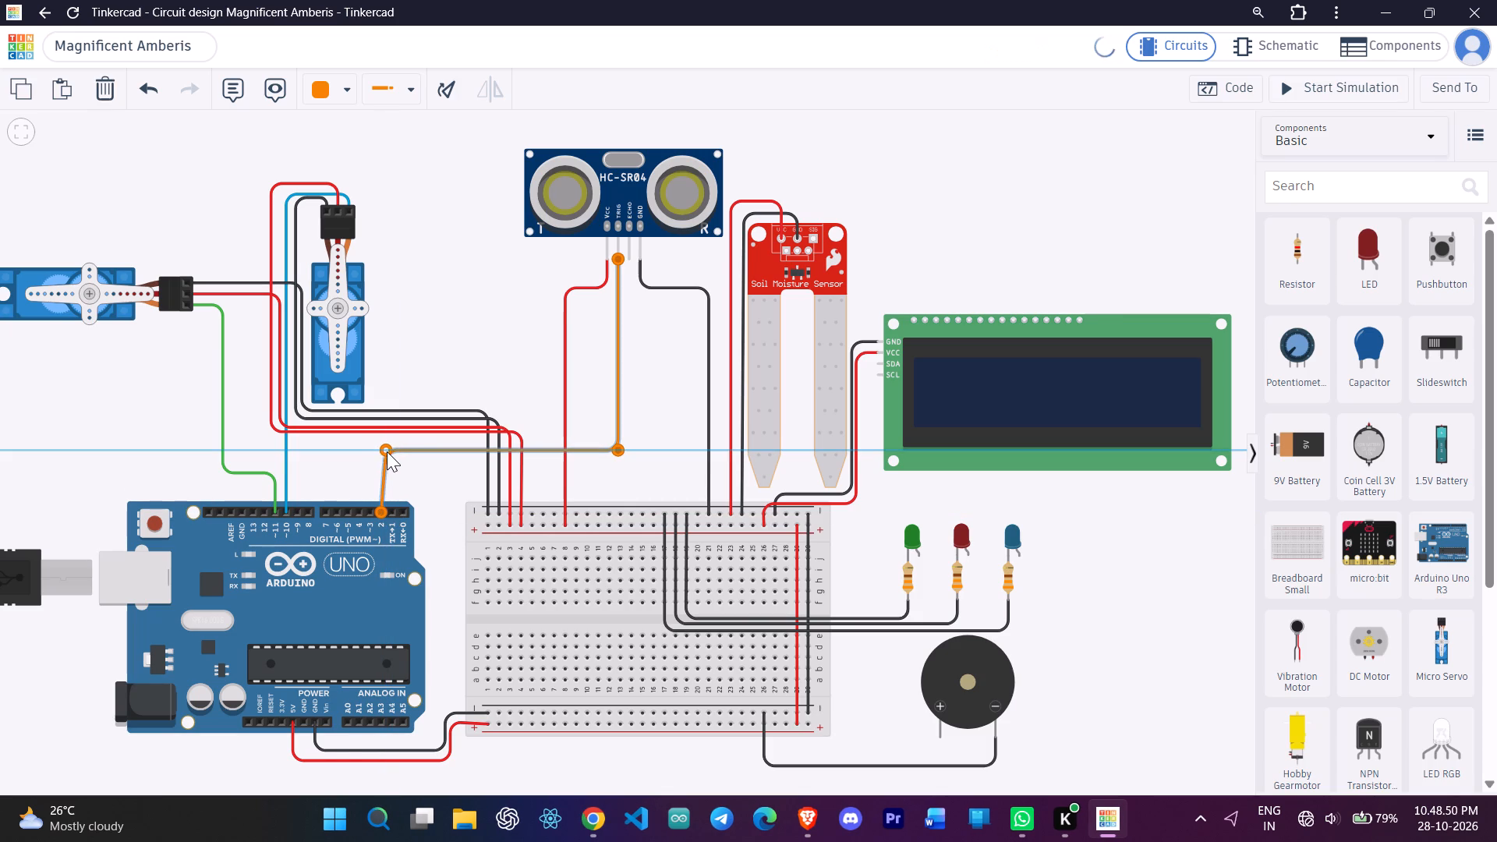
{"action": "left_click_drag", "start_coordinate": [387, 451], "coordinate": [382, 450]}
{"action": "left_click", "coordinate": [639, 347]}
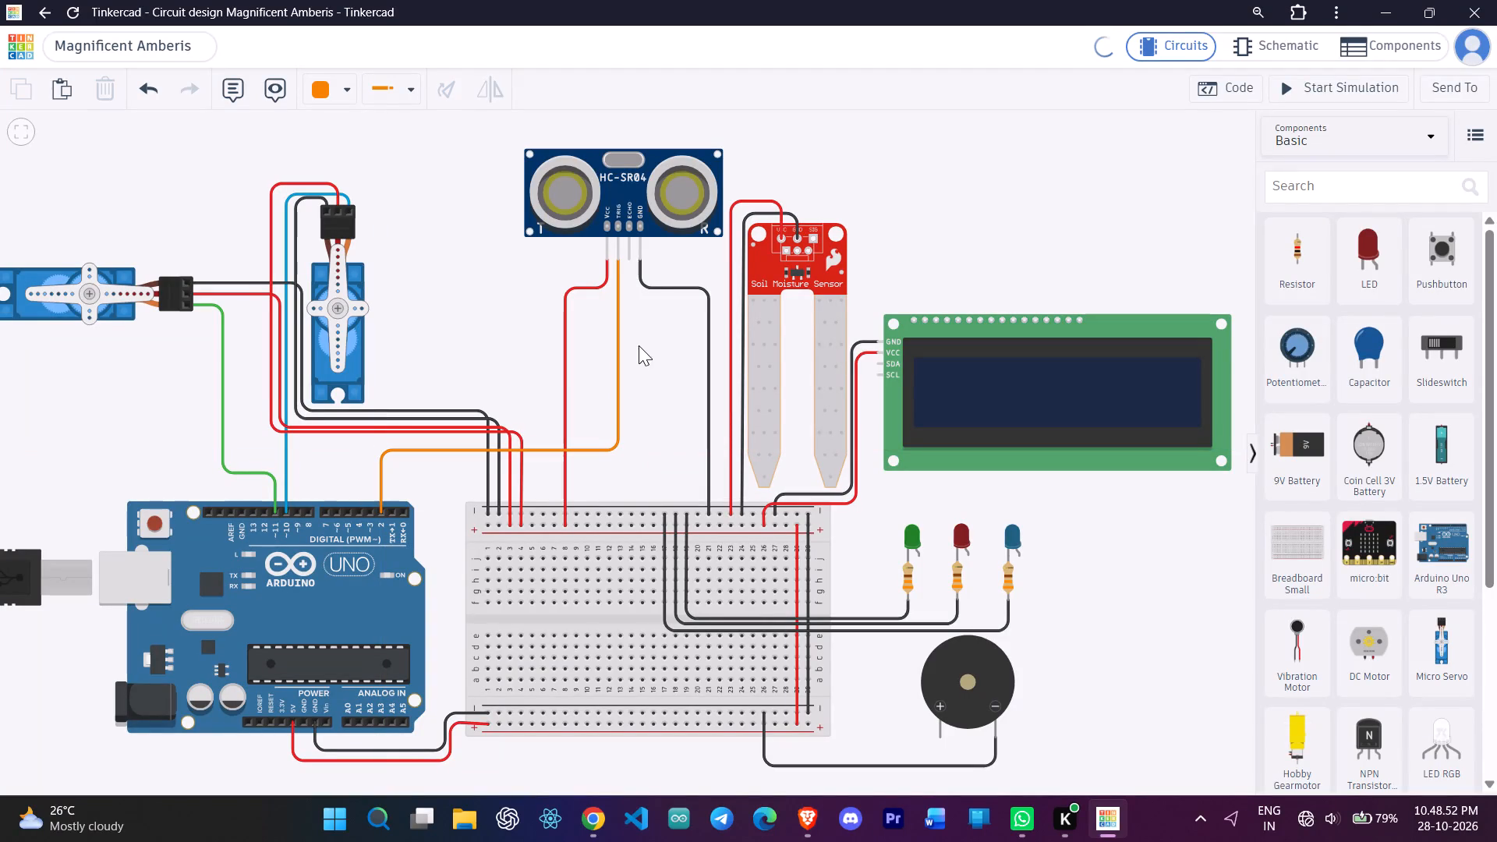
Wire the ultrasonic sensor's ECHO pin in orange, parallel below the TRIG wire, to Arduino pin D5 with straight bends.
{"action": "left_click", "coordinate": [625, 258]}
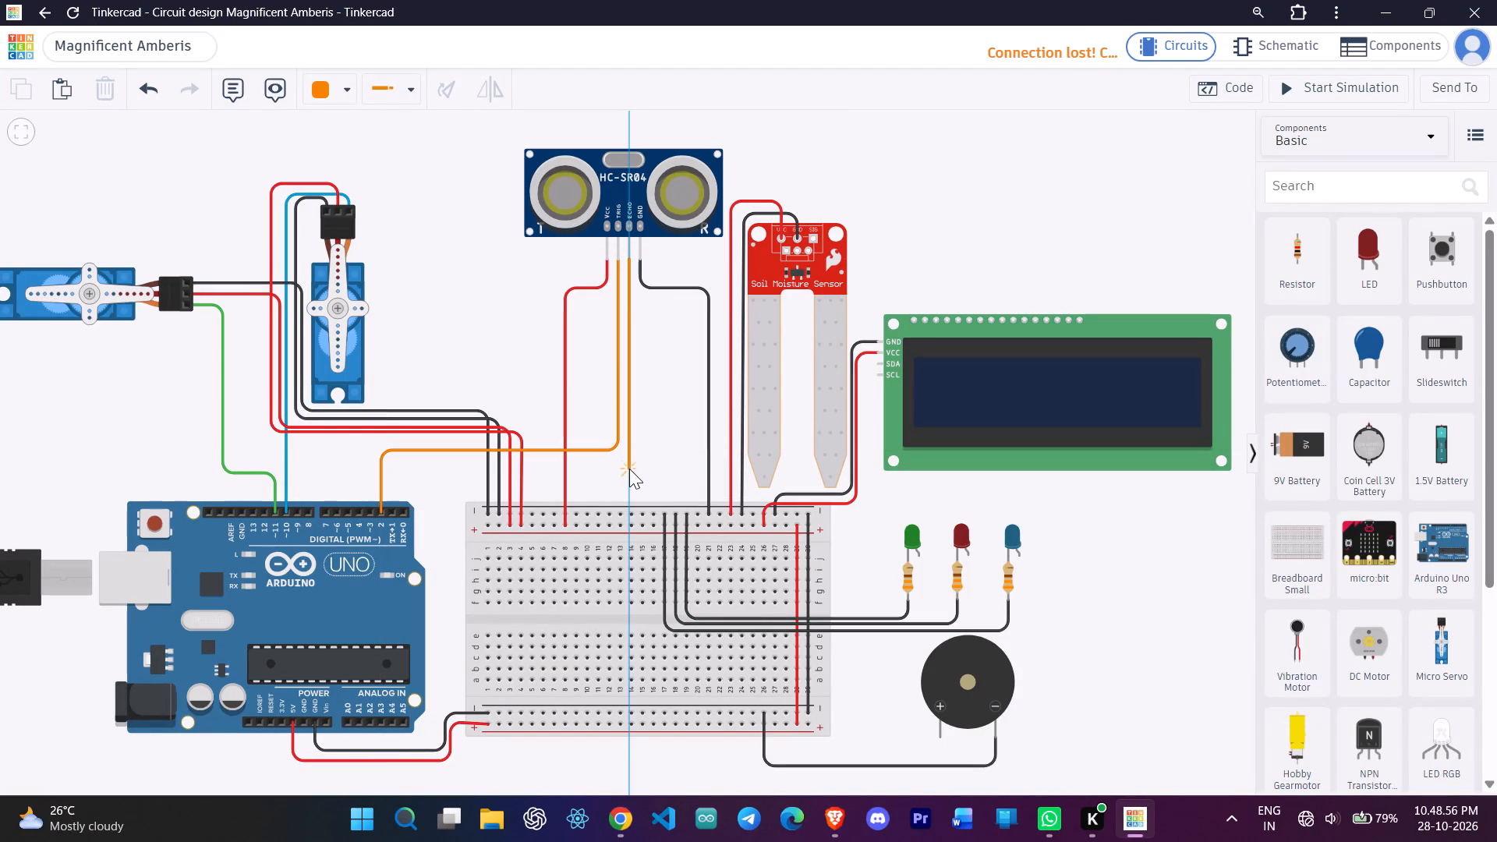
{"action": "left_click", "coordinate": [629, 469]}
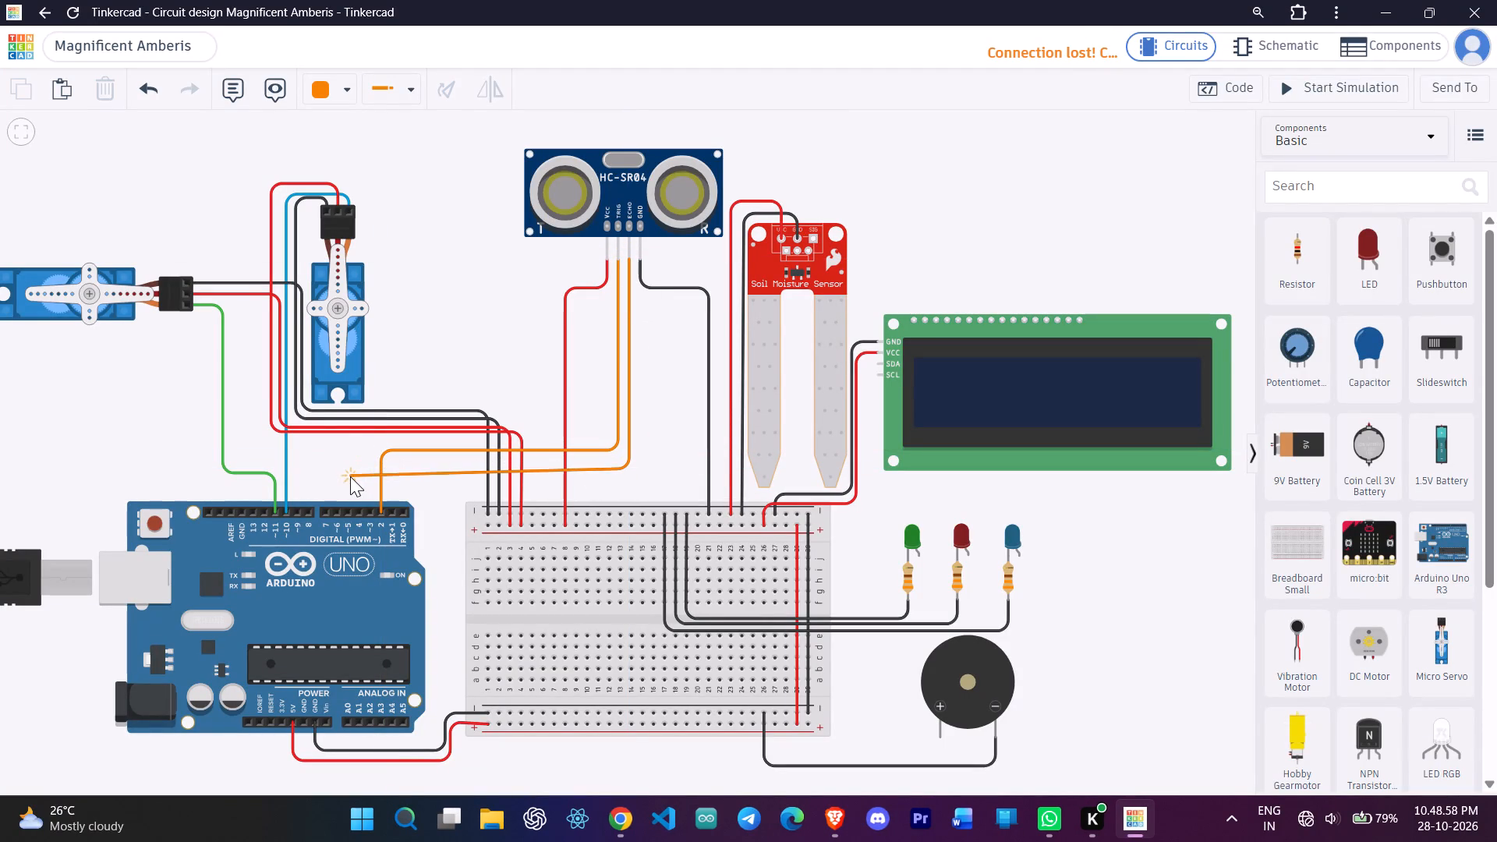
{"action": "left_click", "coordinate": [349, 466]}
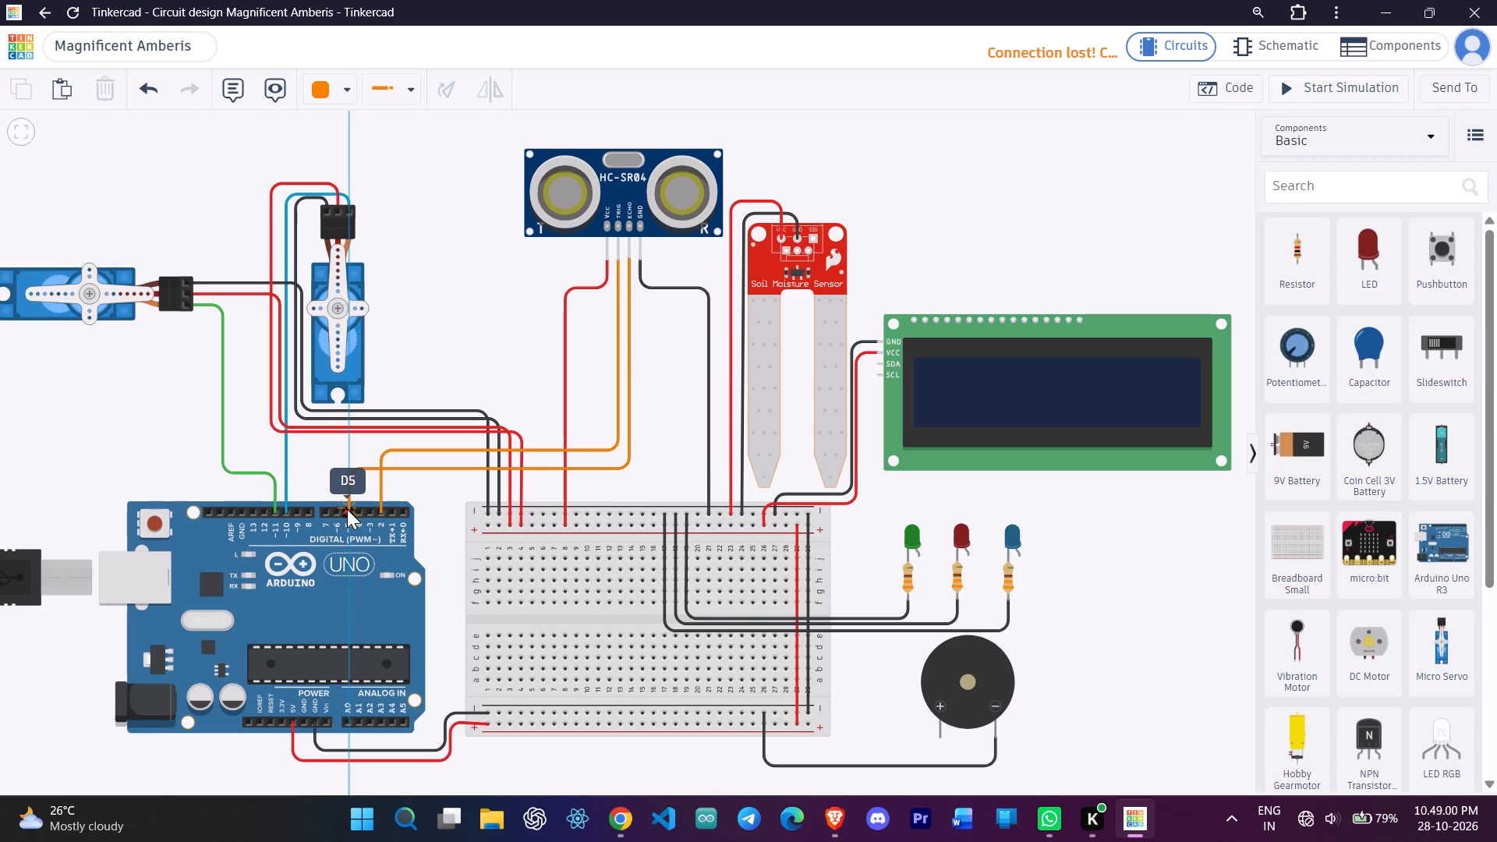
{"action": "left_click", "coordinate": [348, 511]}
{"action": "left_click", "coordinate": [349, 470]}
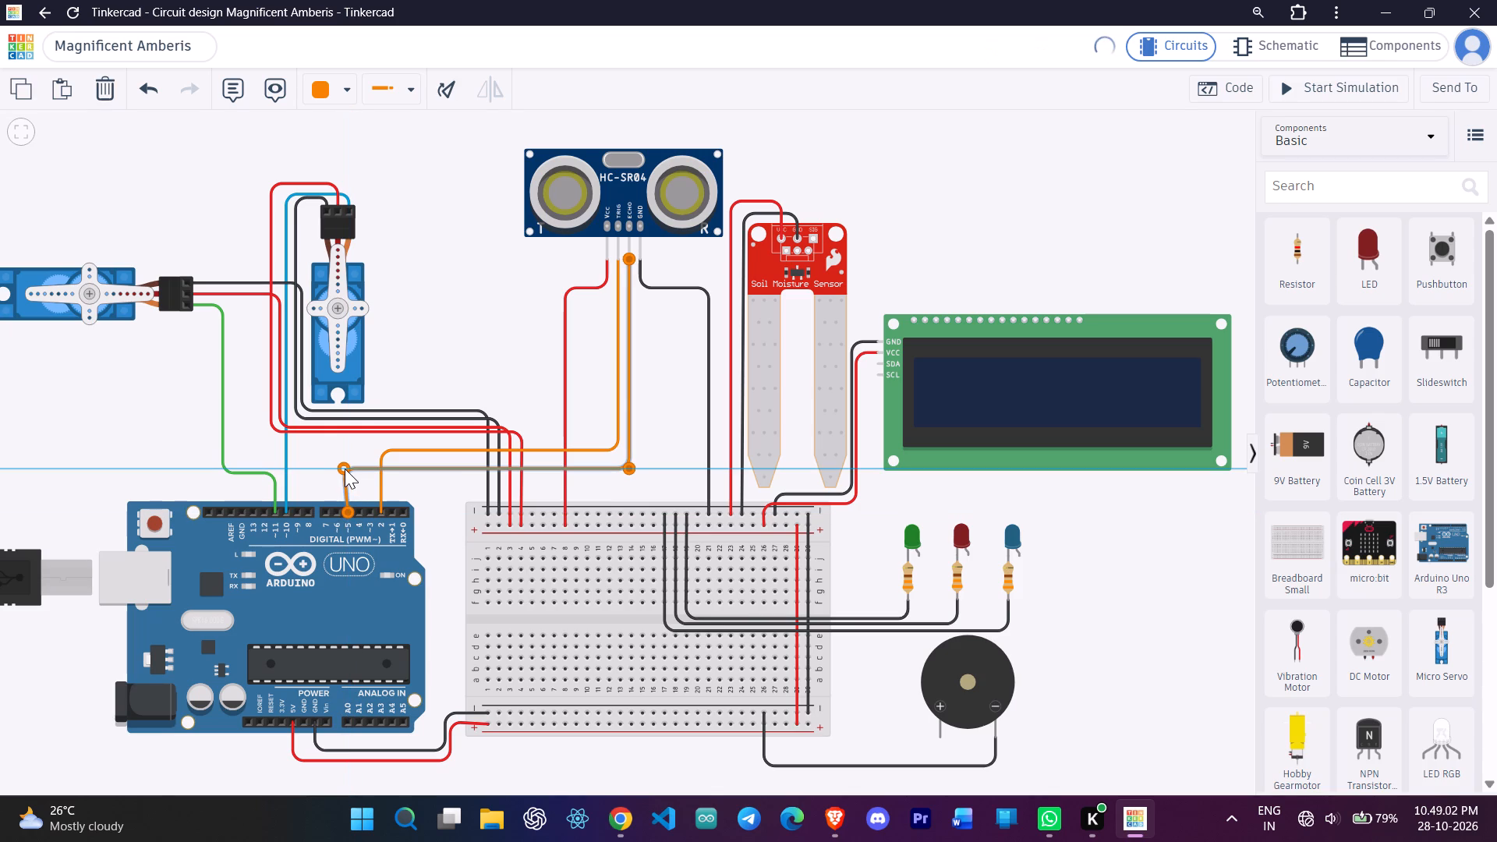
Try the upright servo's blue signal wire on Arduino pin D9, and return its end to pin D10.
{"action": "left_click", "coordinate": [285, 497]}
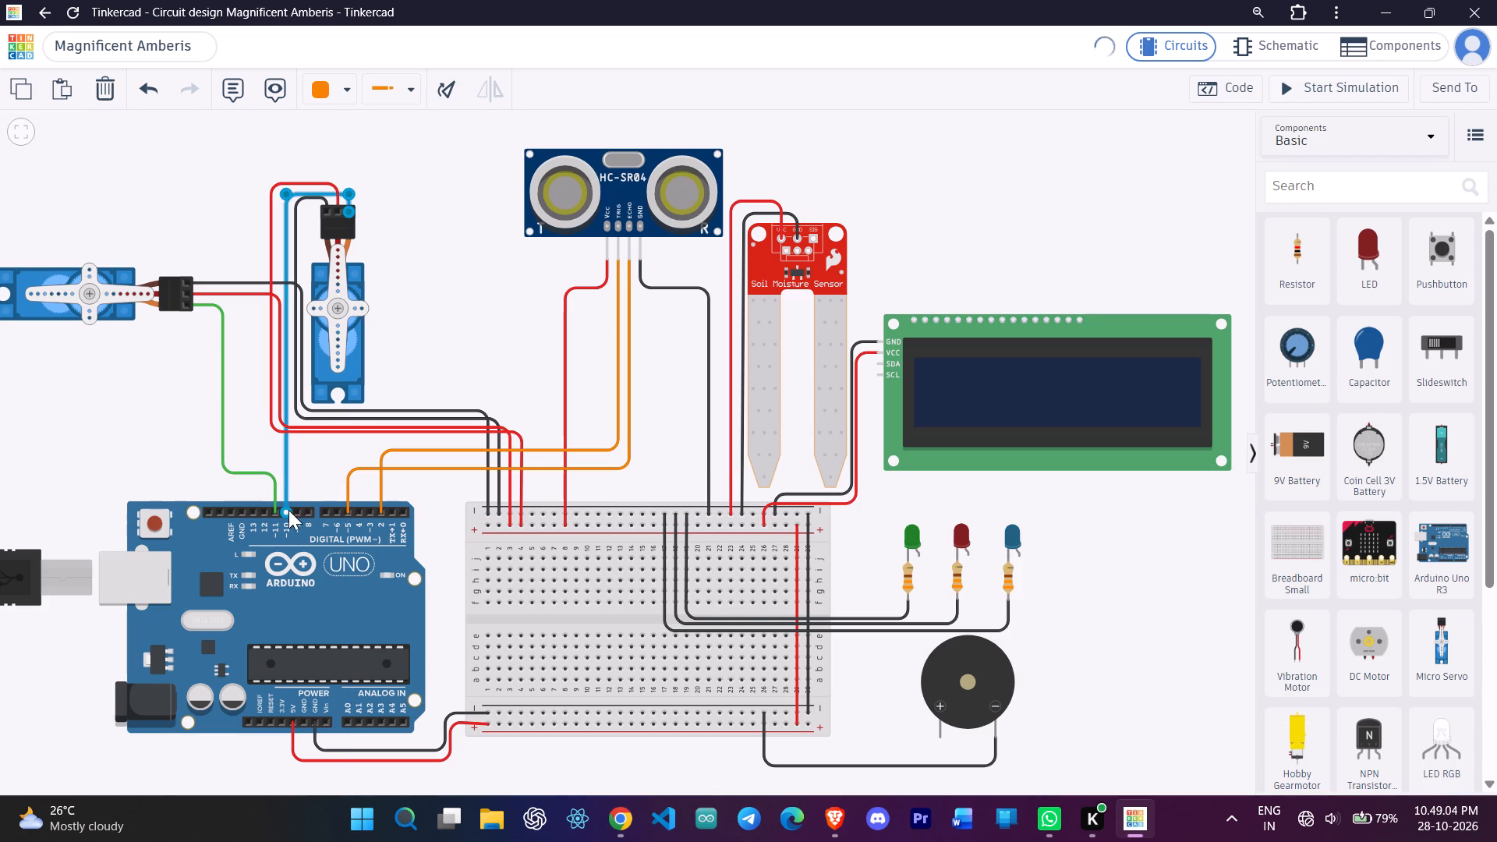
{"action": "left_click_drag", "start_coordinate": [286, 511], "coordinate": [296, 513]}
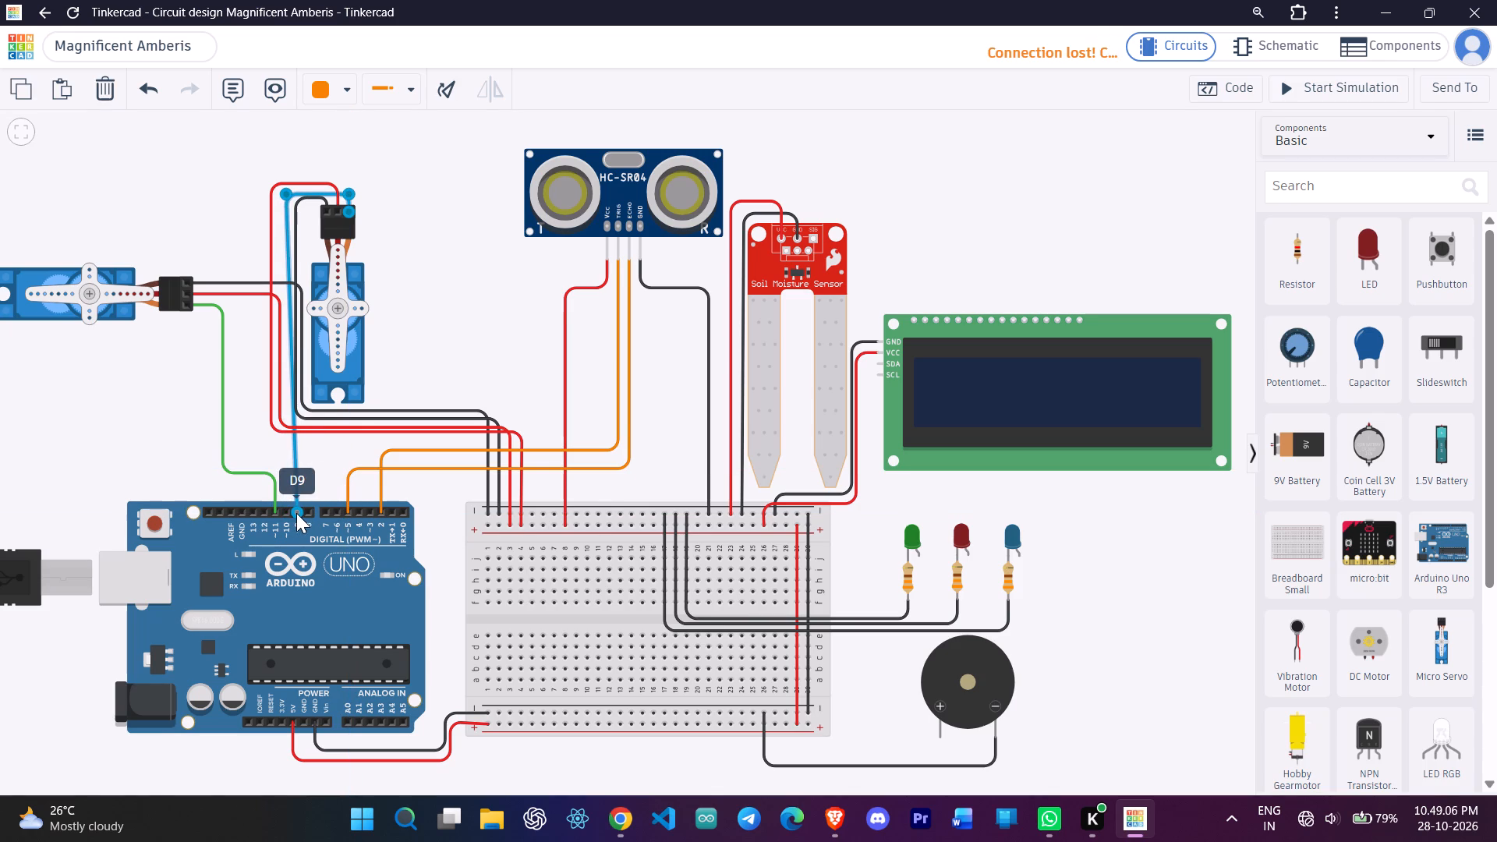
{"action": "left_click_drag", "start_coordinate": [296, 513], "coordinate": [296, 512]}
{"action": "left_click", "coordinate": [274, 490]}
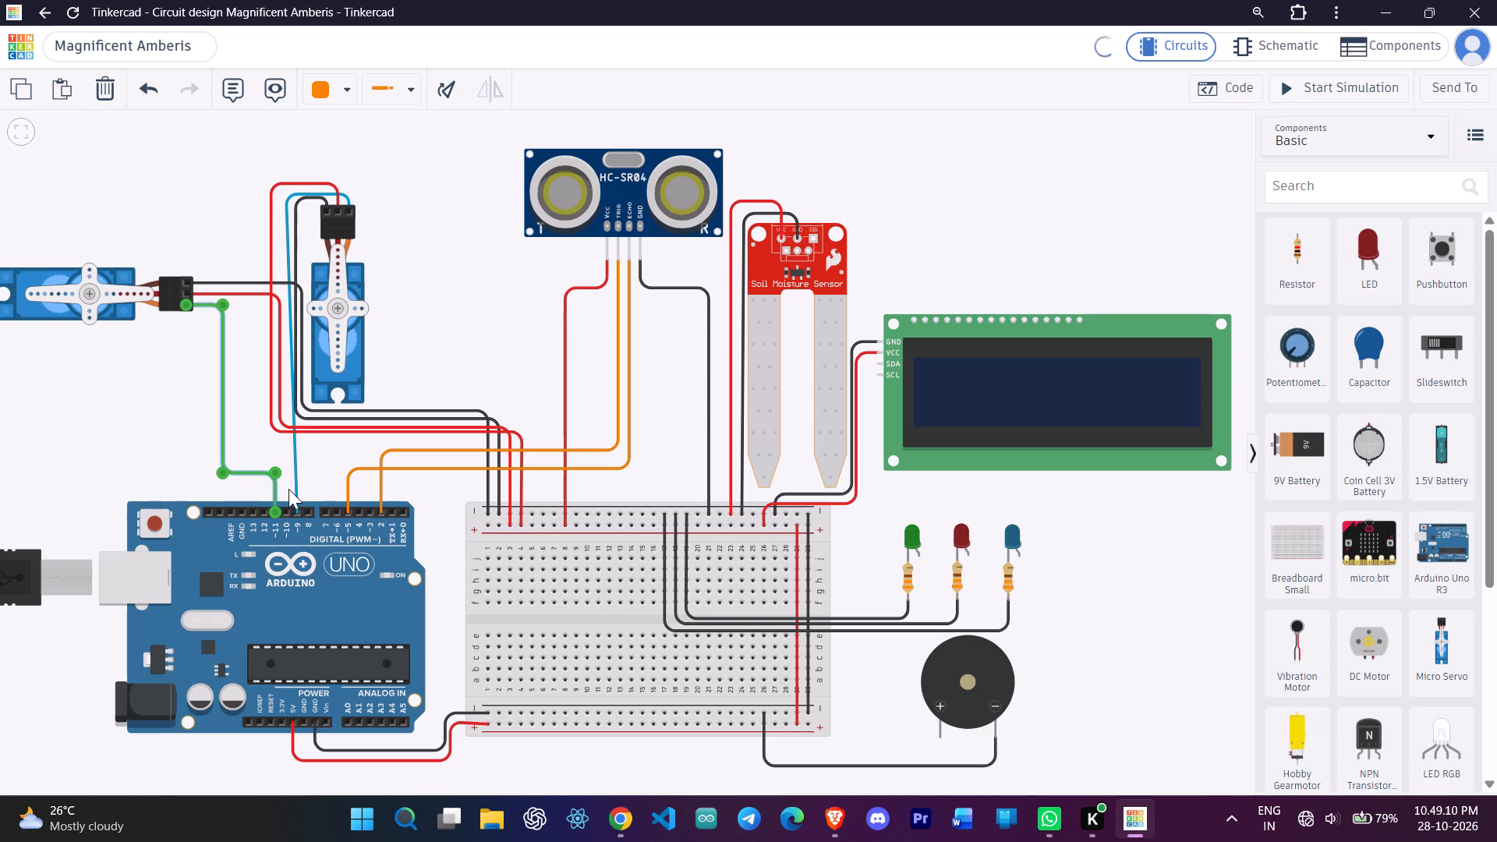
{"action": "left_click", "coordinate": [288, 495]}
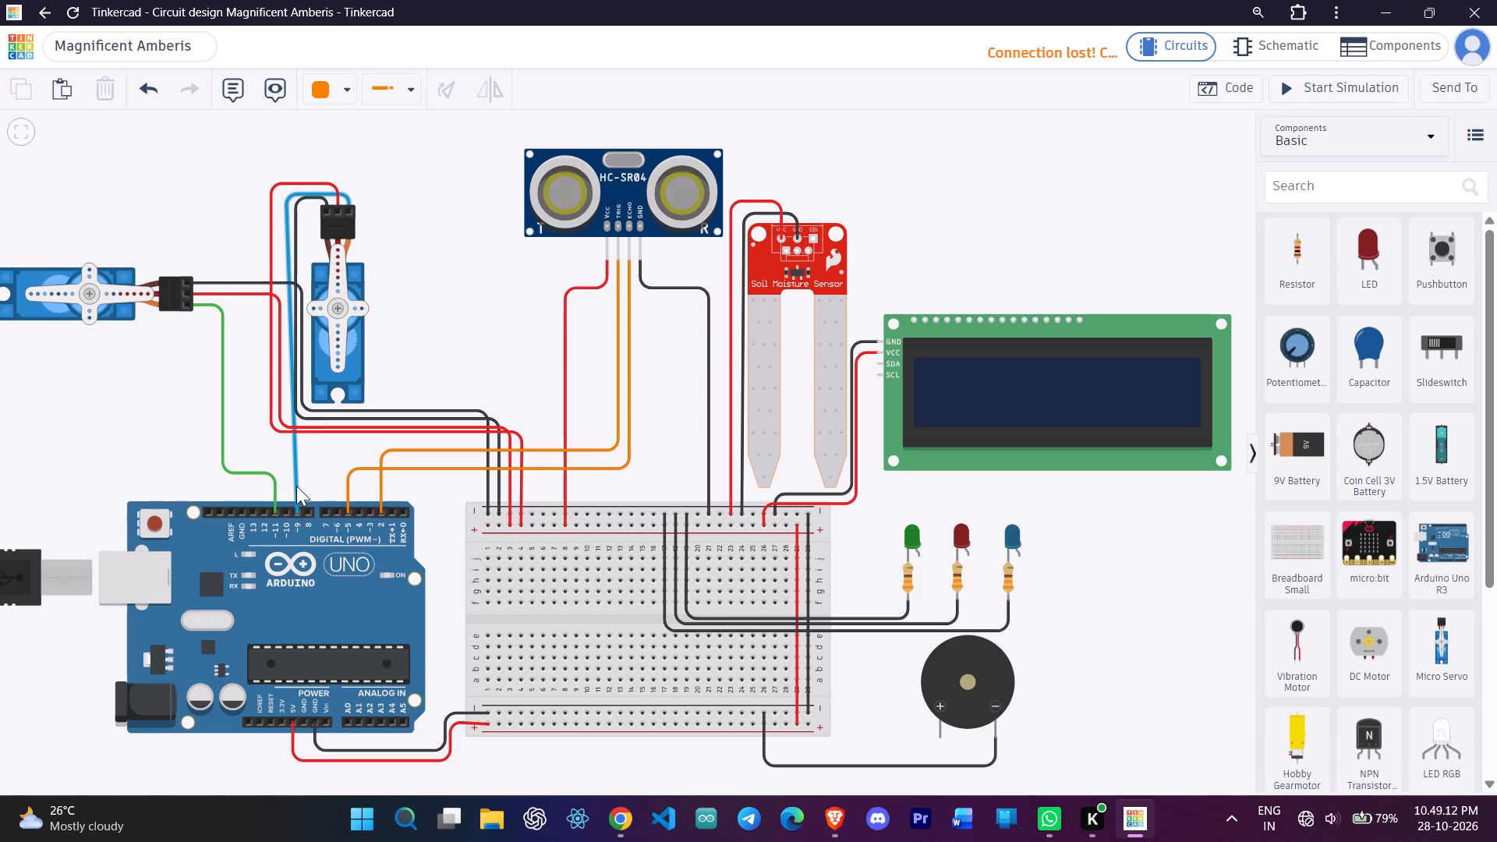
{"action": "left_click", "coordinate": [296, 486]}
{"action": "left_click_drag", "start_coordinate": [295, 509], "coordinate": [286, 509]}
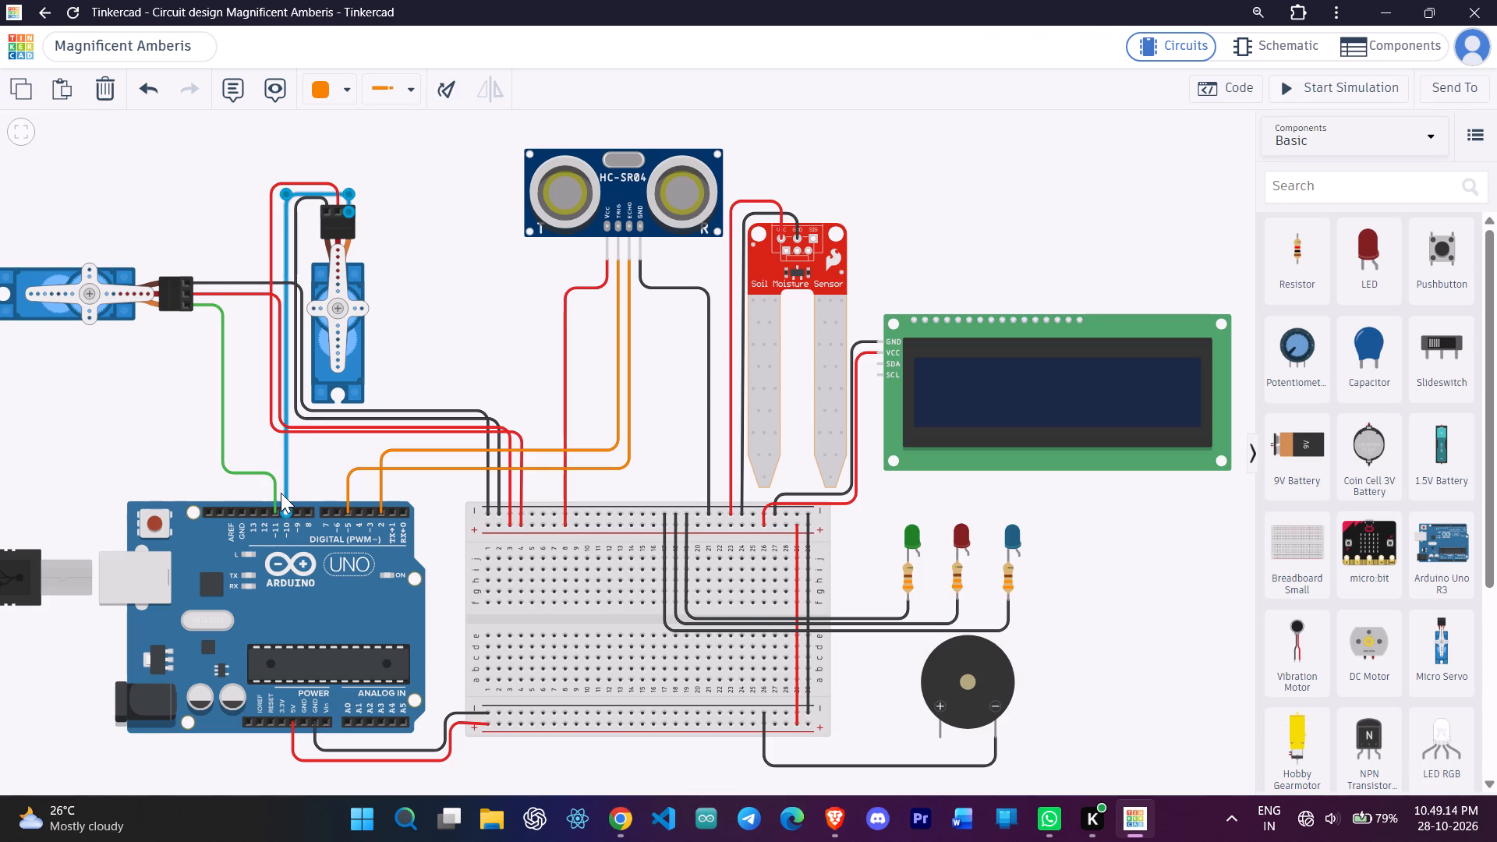
Move the horizontal servo's green signal wire to Arduino pin D13 and align its last bend straight above that pin.
{"action": "left_click", "coordinate": [274, 488]}
{"action": "left_click_drag", "start_coordinate": [275, 511], "coordinate": [263, 508]}
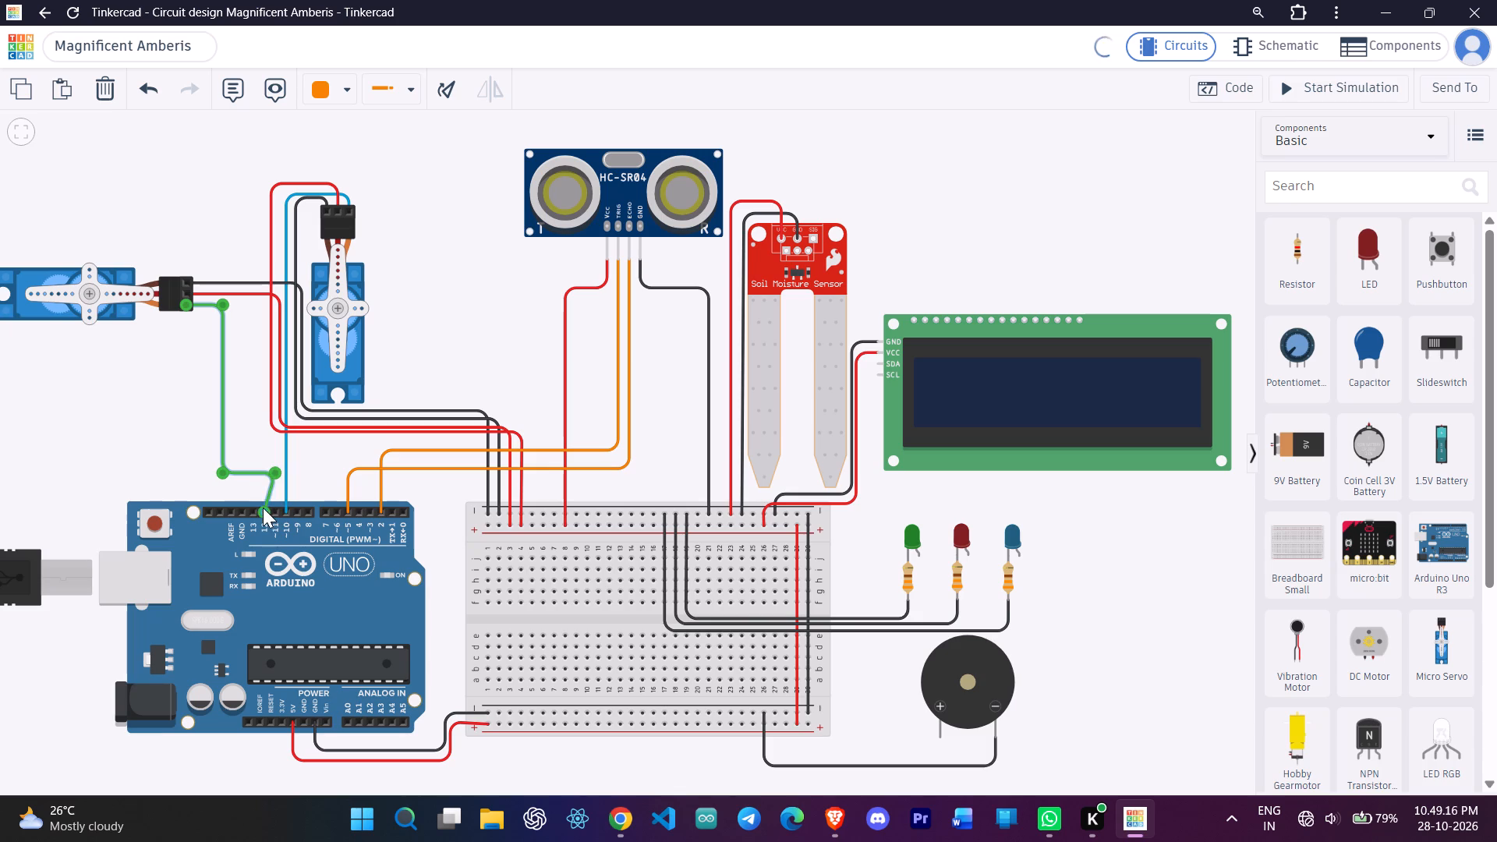
{"action": "left_click_drag", "start_coordinate": [263, 508], "coordinate": [253, 511]}
{"action": "left_click_drag", "start_coordinate": [272, 472], "coordinate": [252, 471]}
{"action": "left_click", "coordinate": [261, 440]}
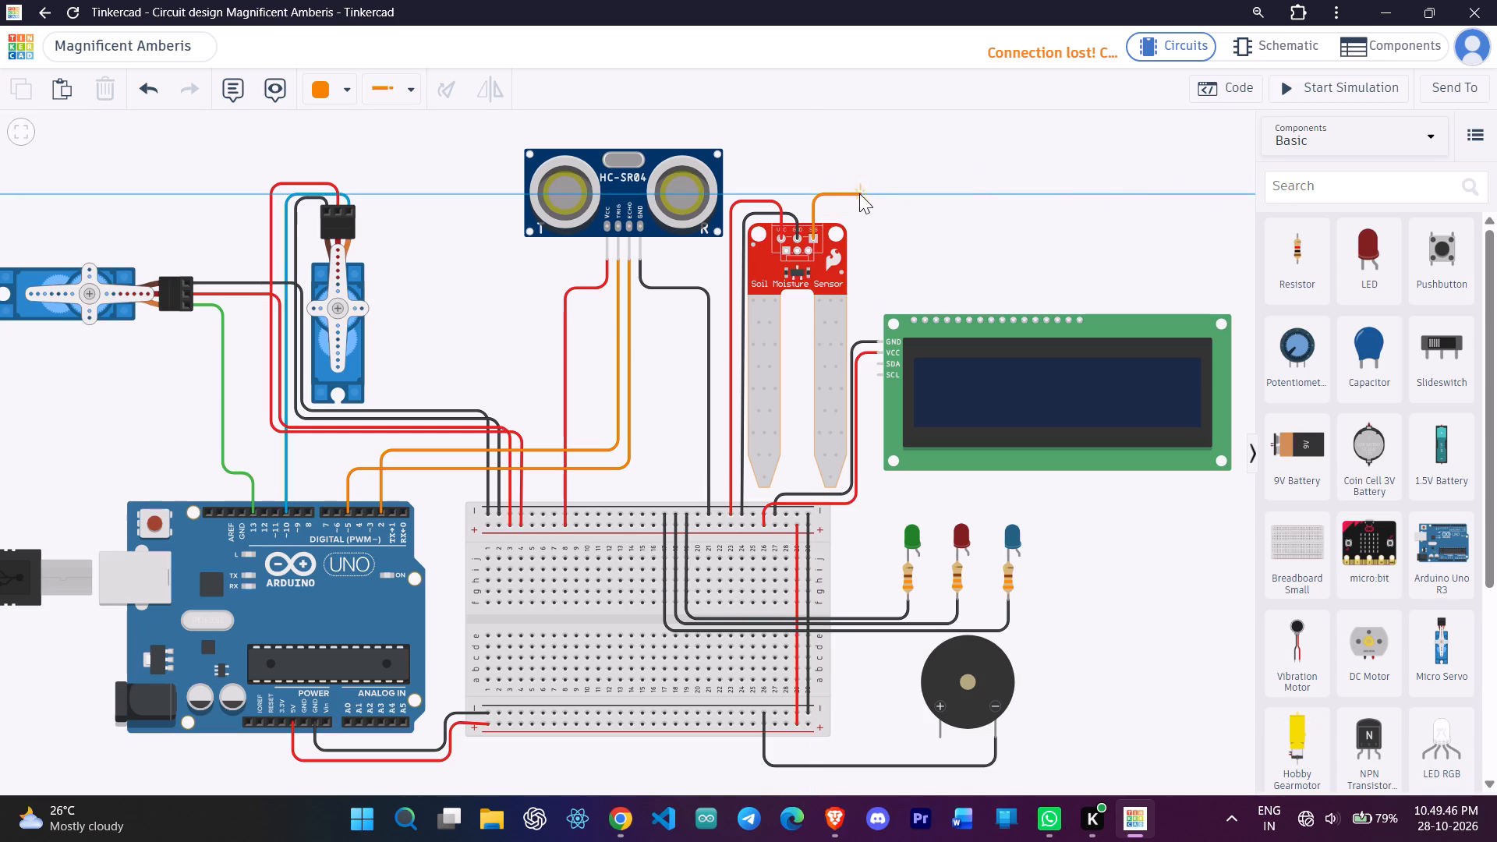
Wire the soil moisture sensor's signal pin around and below the breadboard to Arduino pin A0 with straight bends, and color it purple.
{"action": "left_click", "coordinate": [857, 193]}
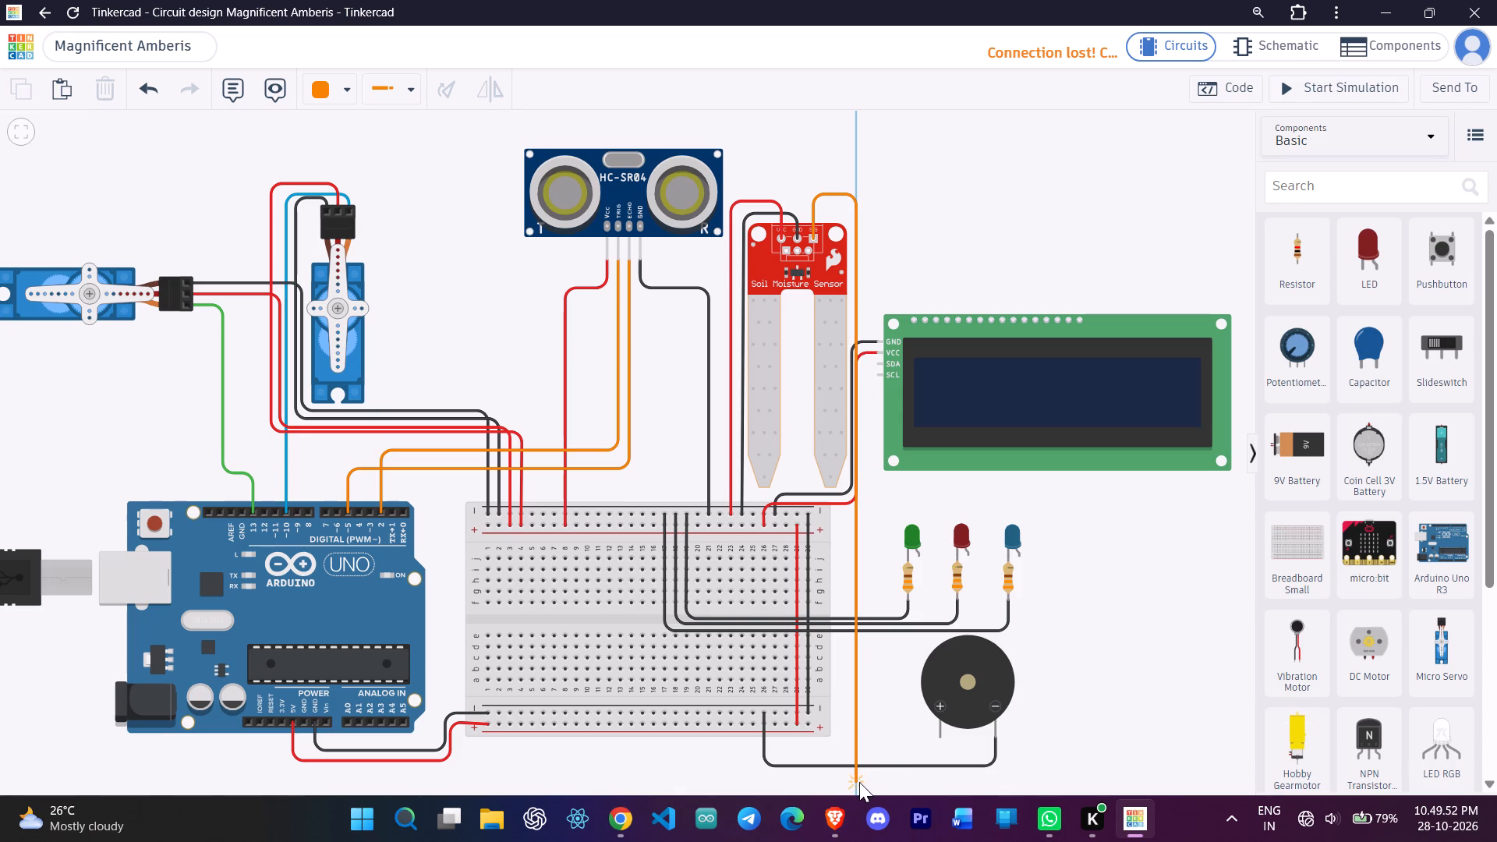
{"action": "left_click", "coordinate": [859, 783]}
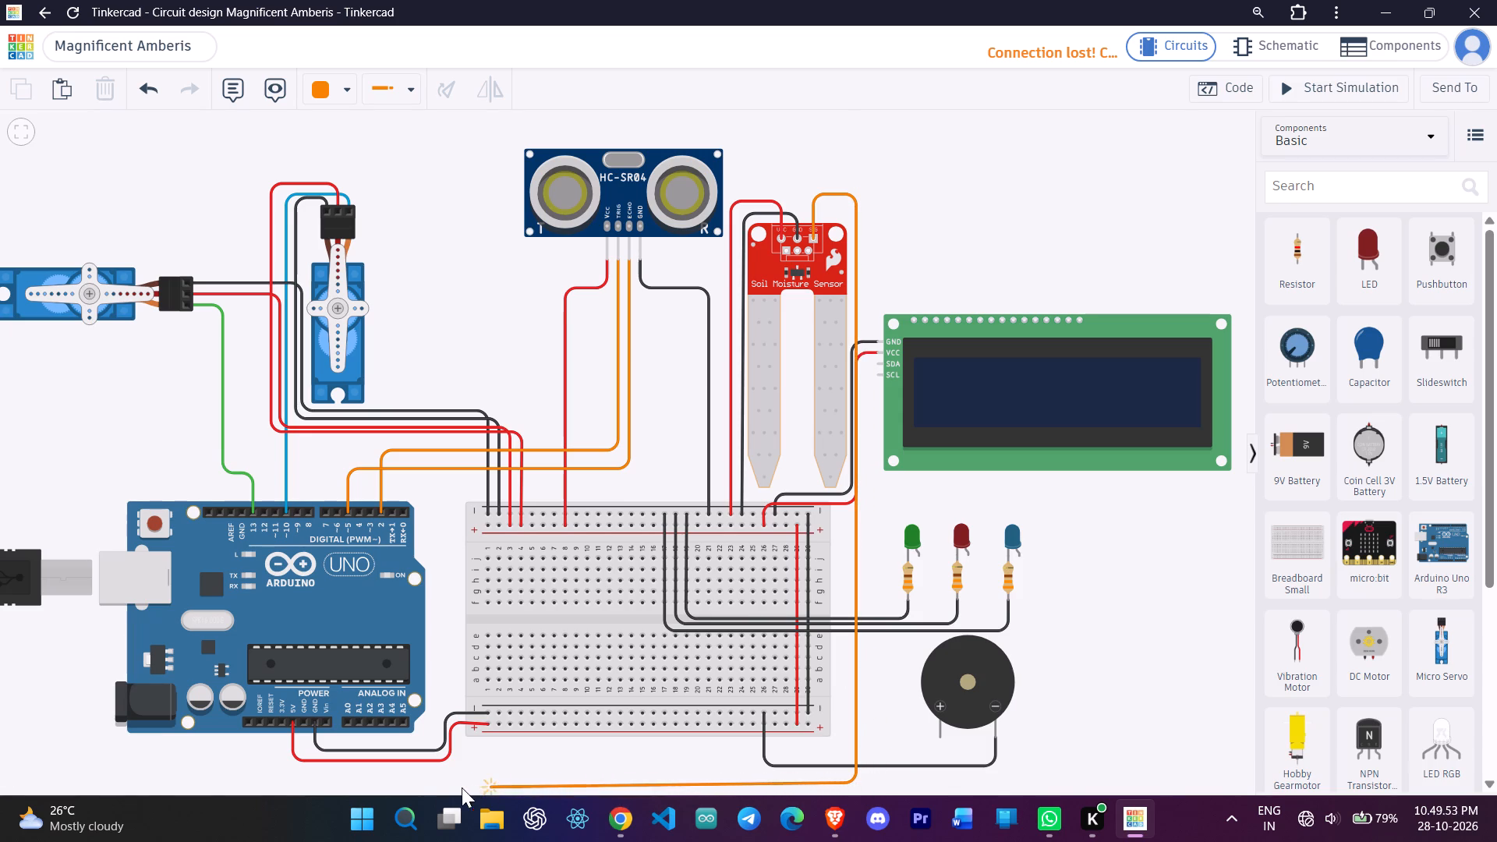
{"action": "left_click", "coordinate": [345, 786]}
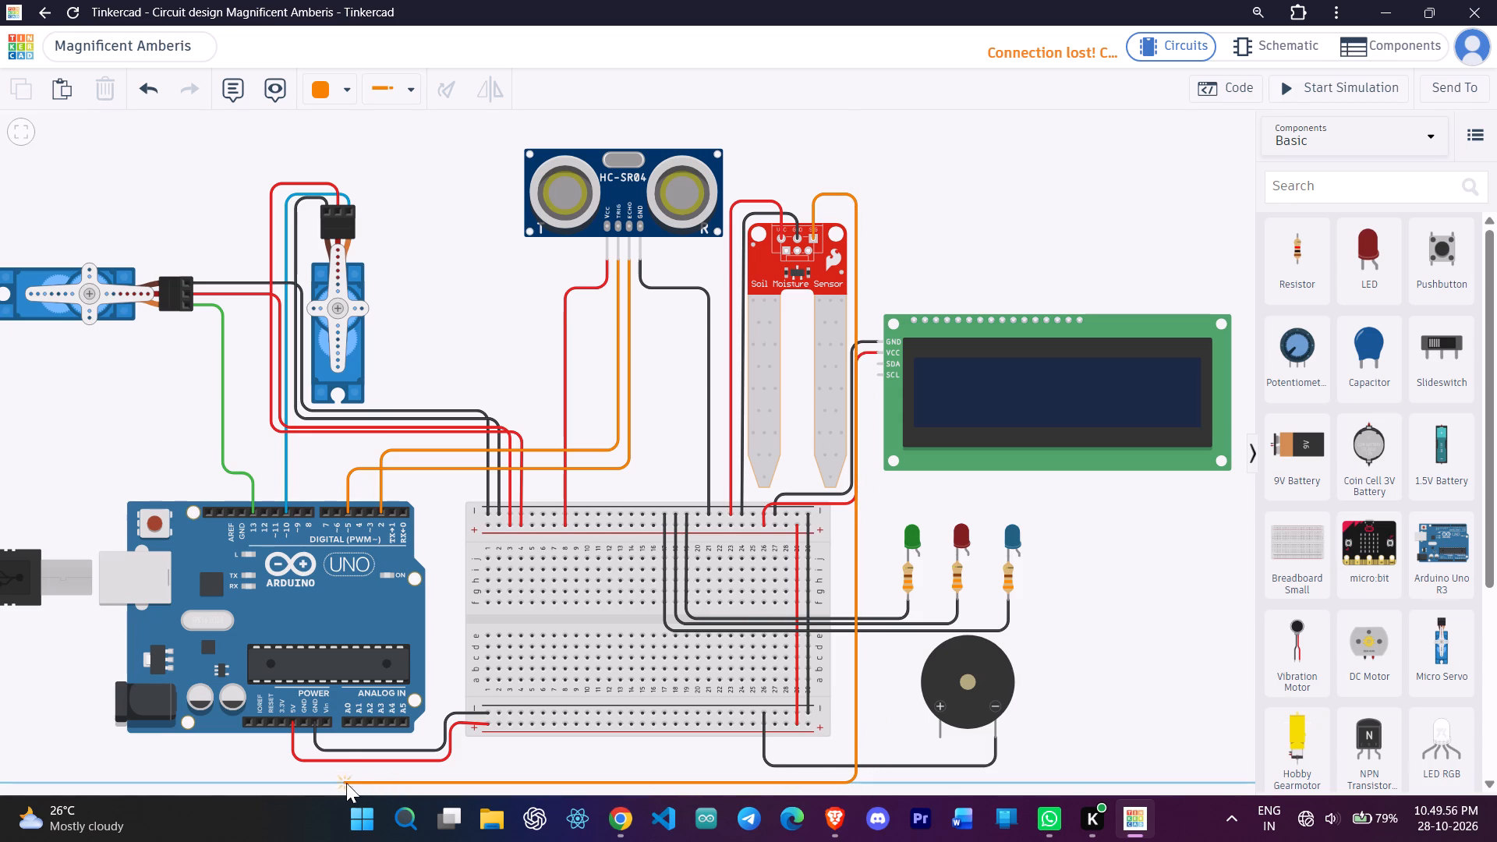
{"action": "left_click", "coordinate": [345, 725]}
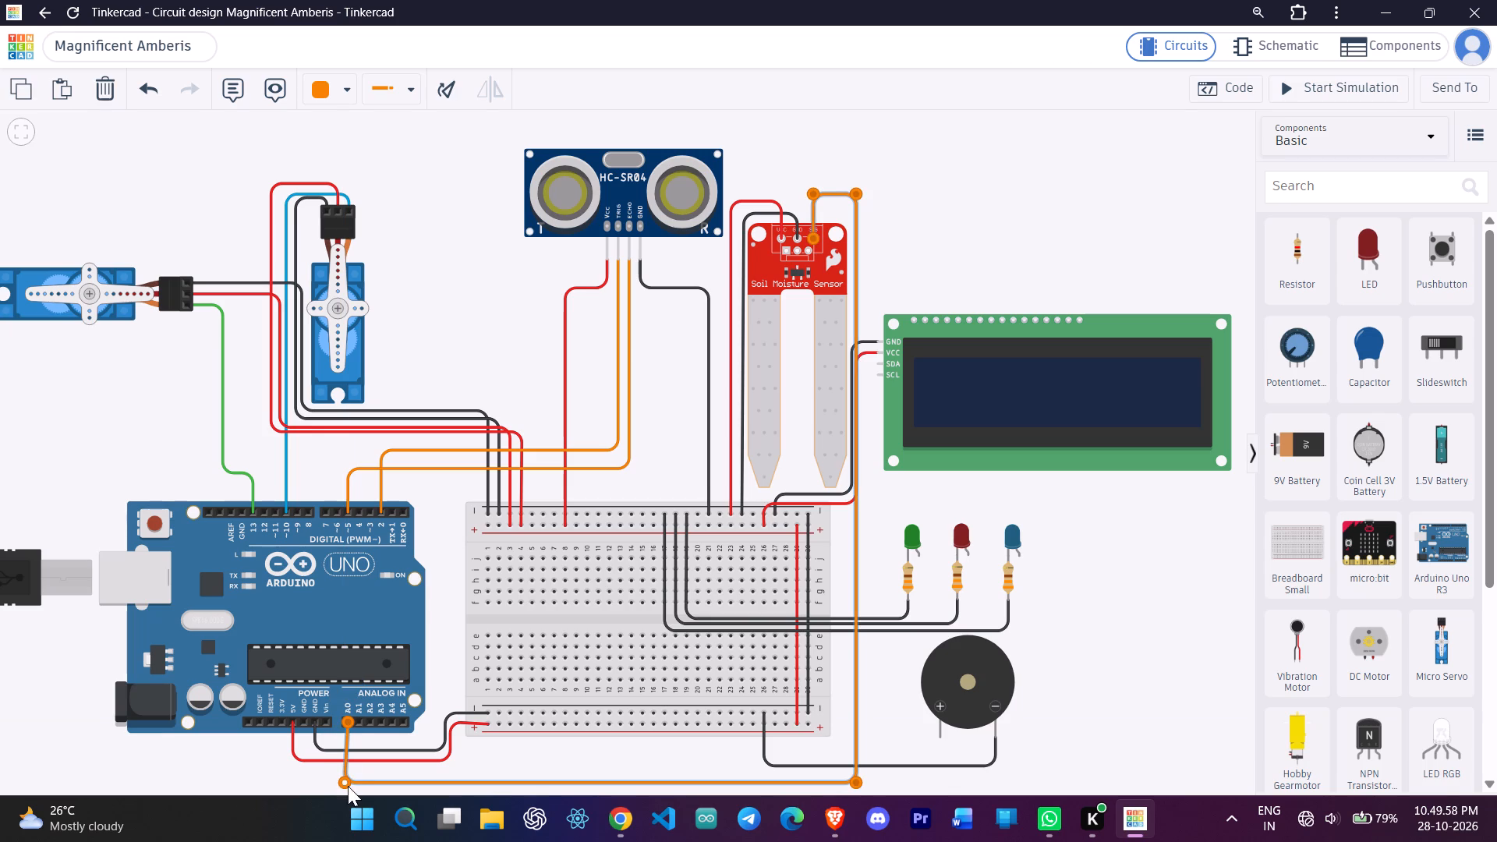
{"action": "left_click", "coordinate": [345, 780]}
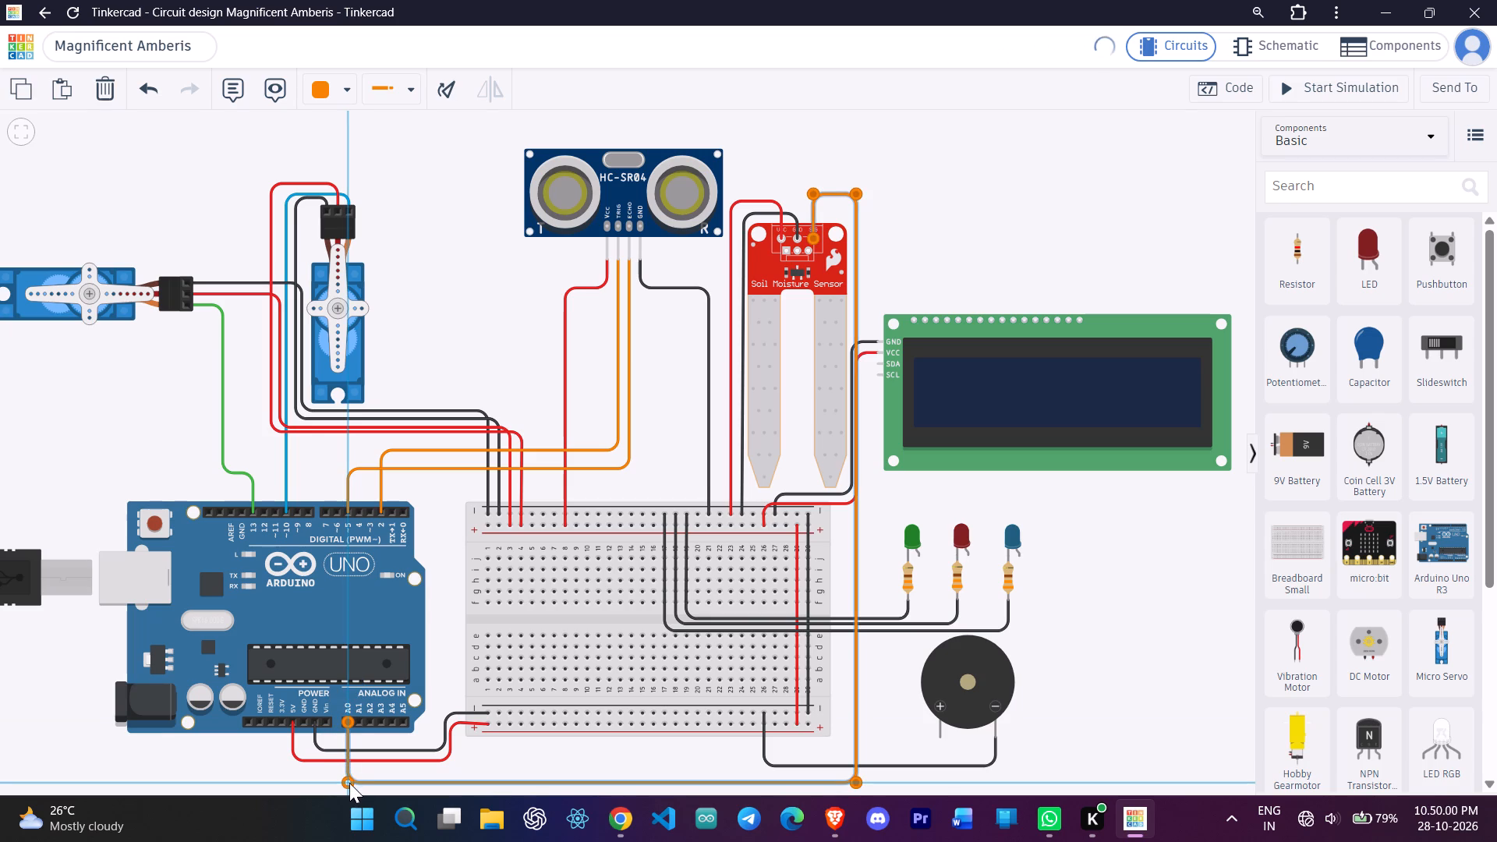
{"action": "left_click", "coordinate": [330, 94]}
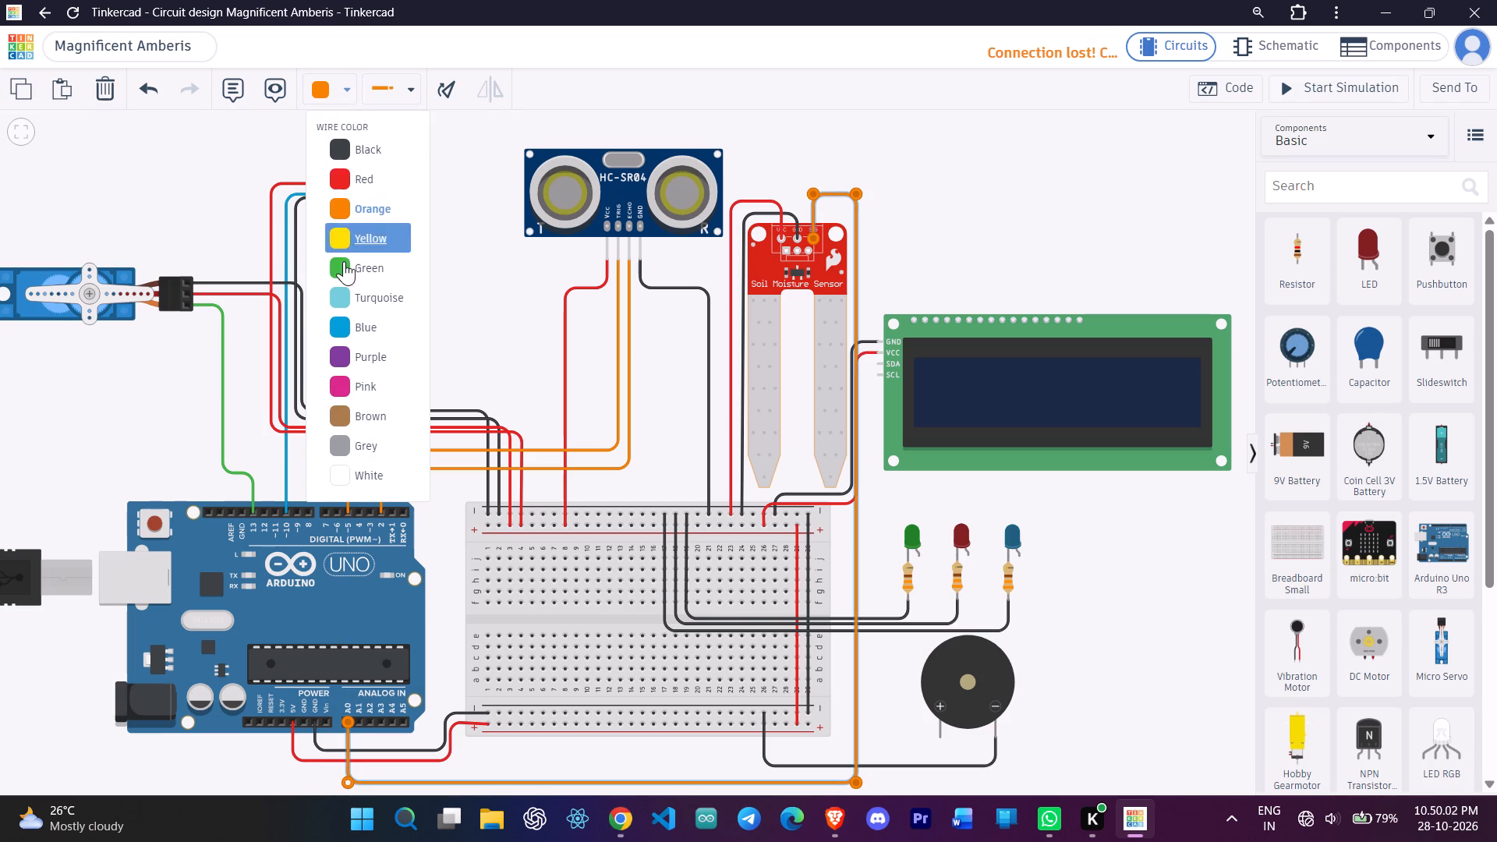
{"action": "left_click", "coordinate": [362, 355]}
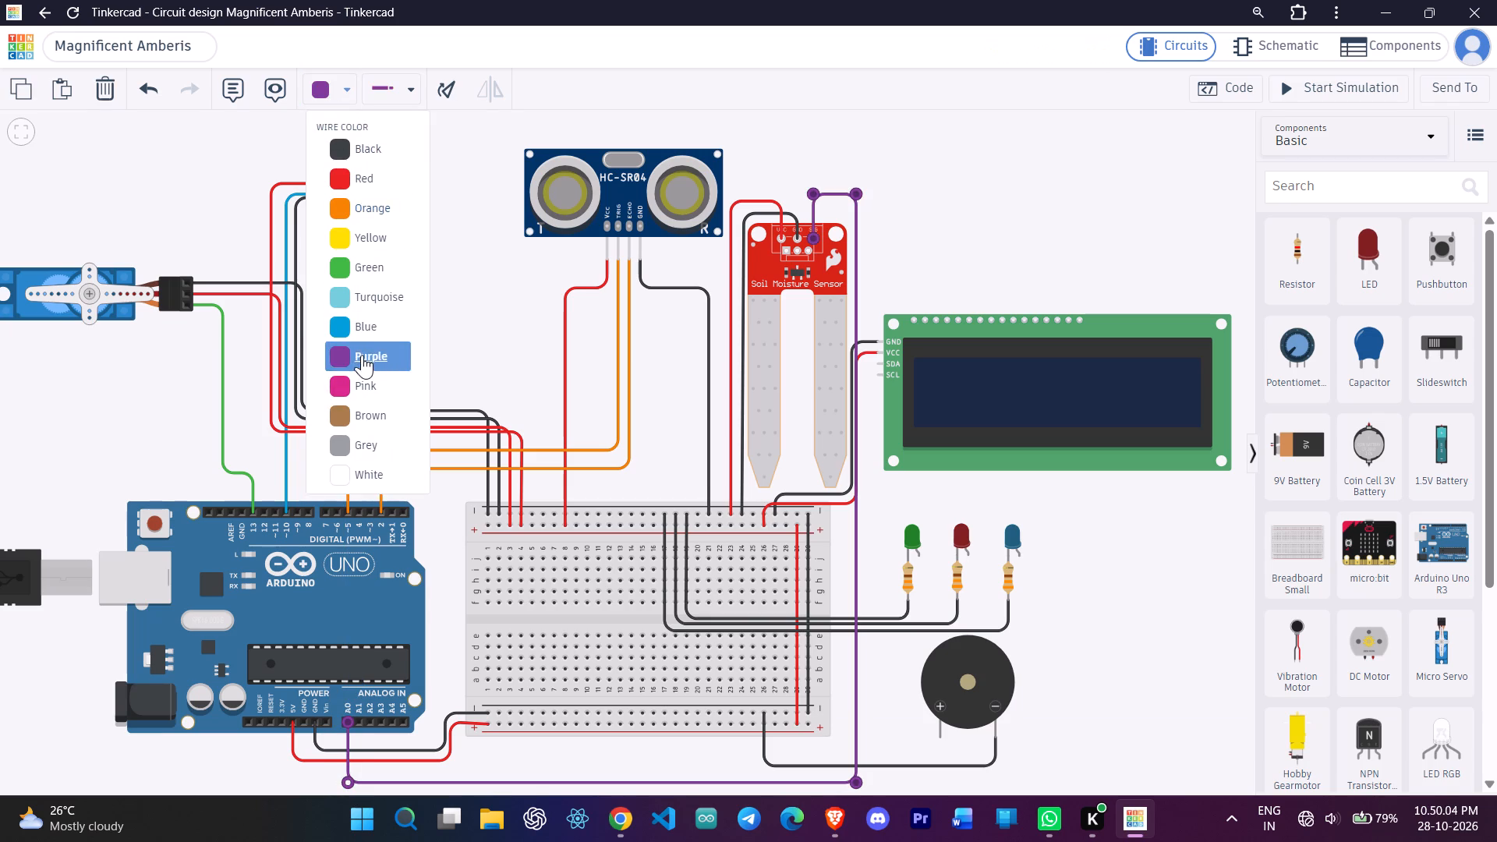
{"action": "left_click", "coordinate": [483, 337]}
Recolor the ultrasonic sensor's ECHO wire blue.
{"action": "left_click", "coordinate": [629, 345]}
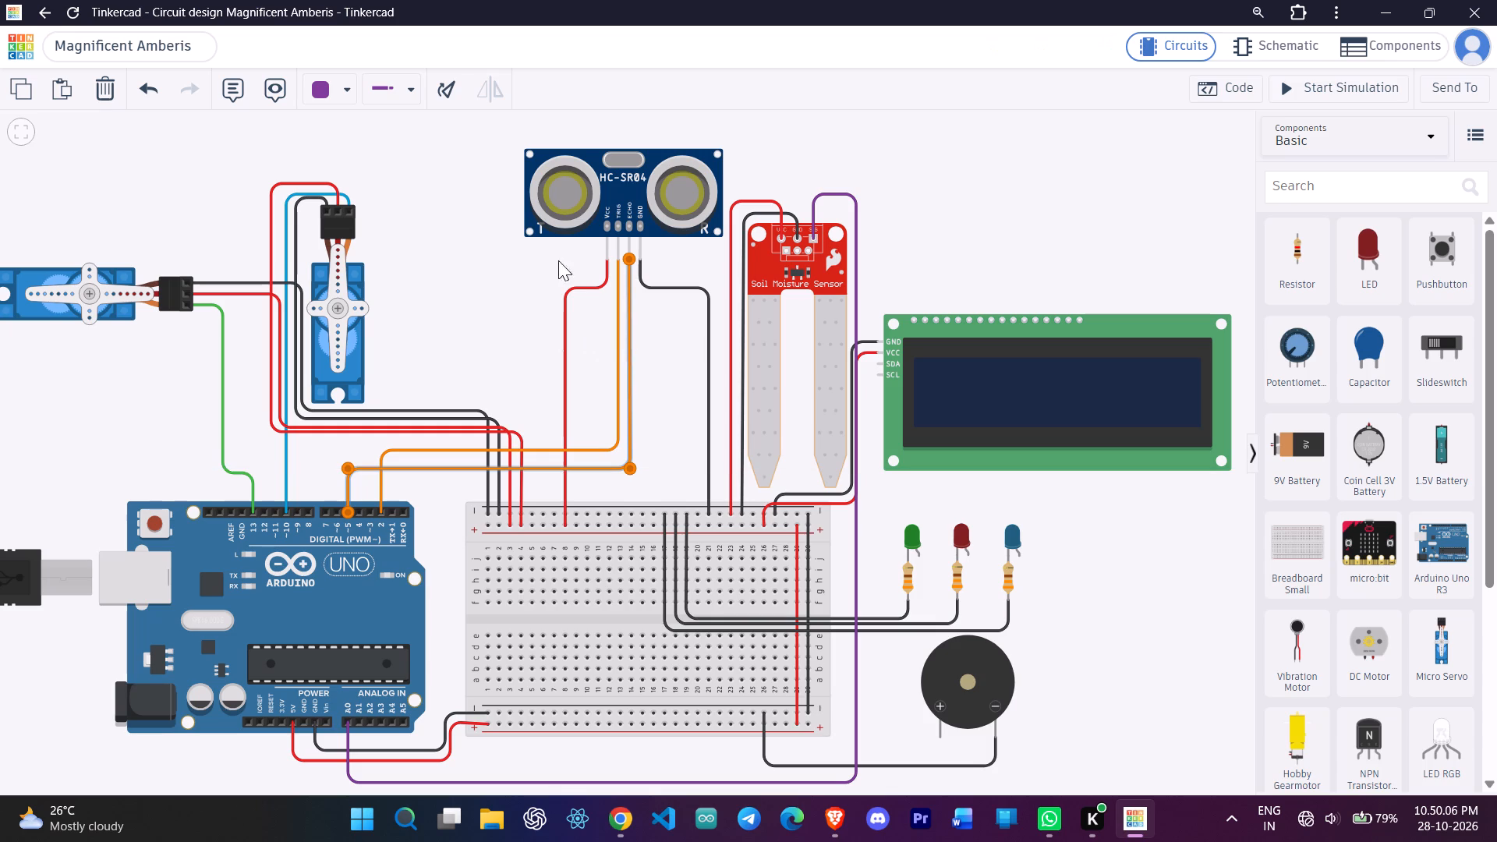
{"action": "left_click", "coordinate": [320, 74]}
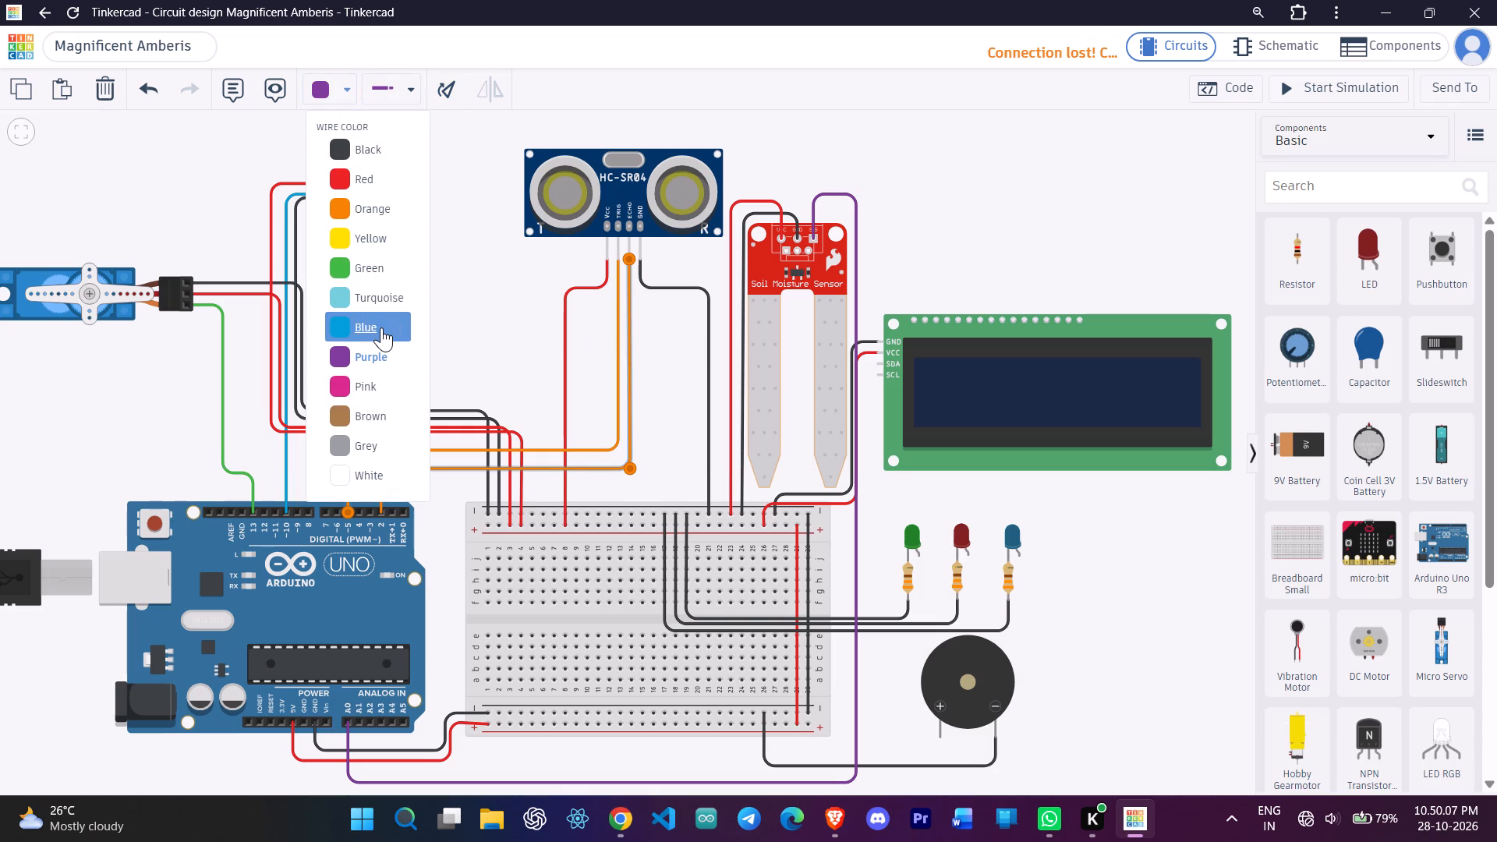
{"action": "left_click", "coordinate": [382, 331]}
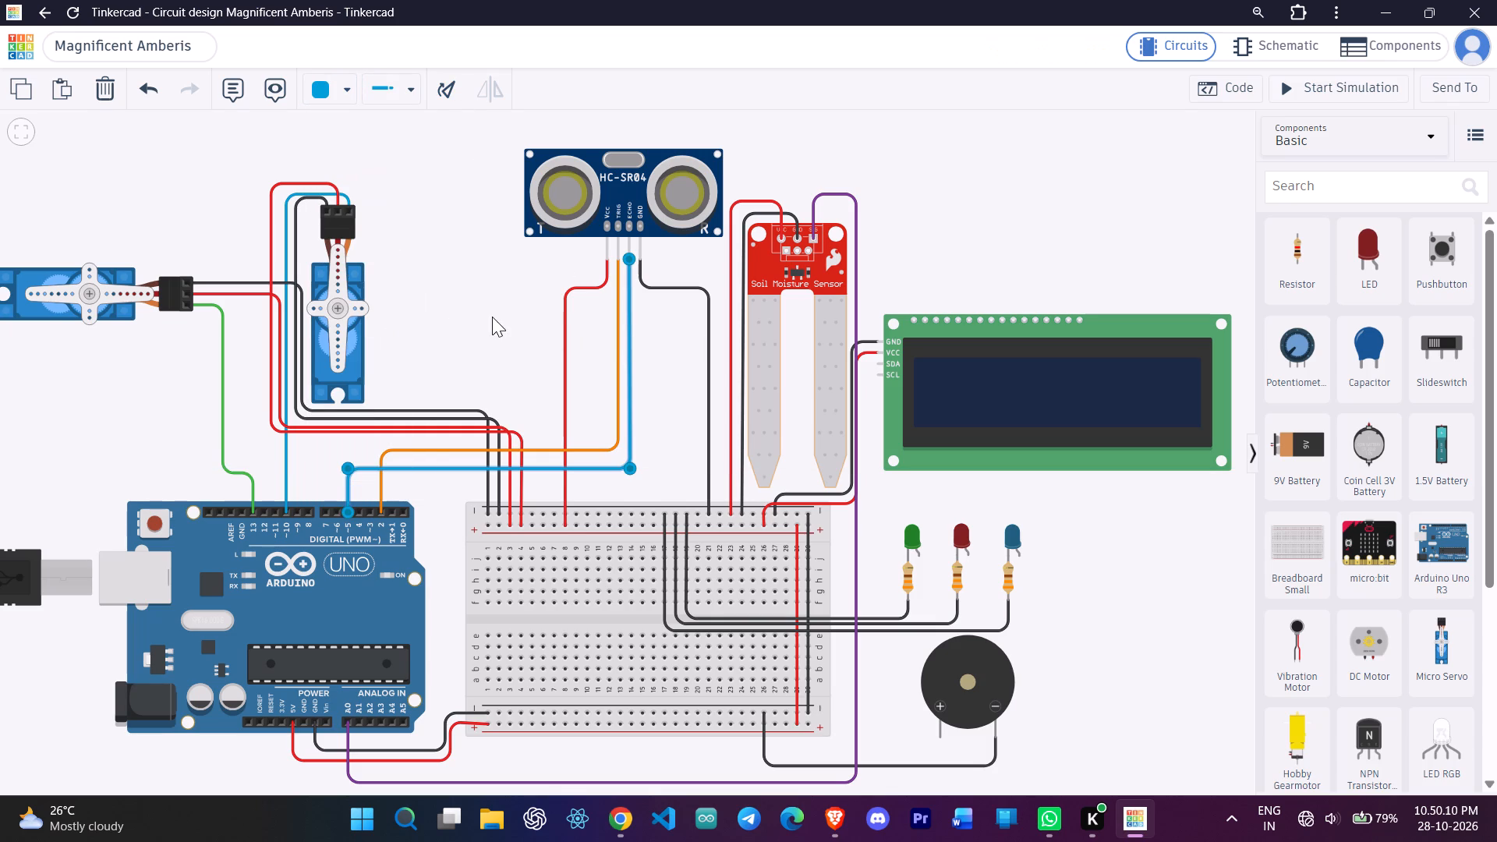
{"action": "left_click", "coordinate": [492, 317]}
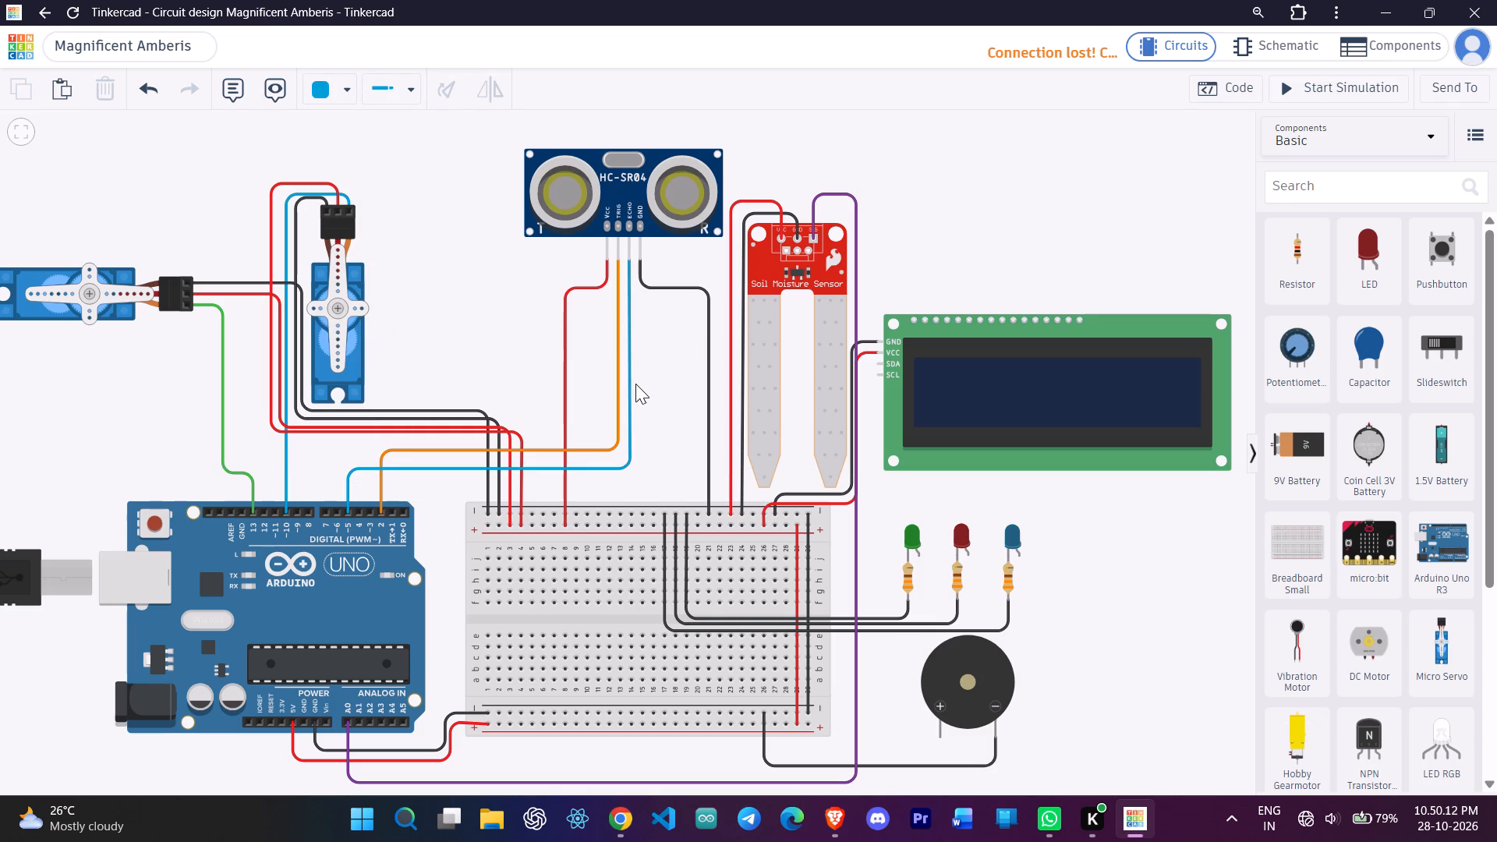
Recolor the ultrasonic sensor's ECHO wire turquoise.
{"action": "left_click", "coordinate": [632, 381]}
{"action": "left_click", "coordinate": [347, 86]}
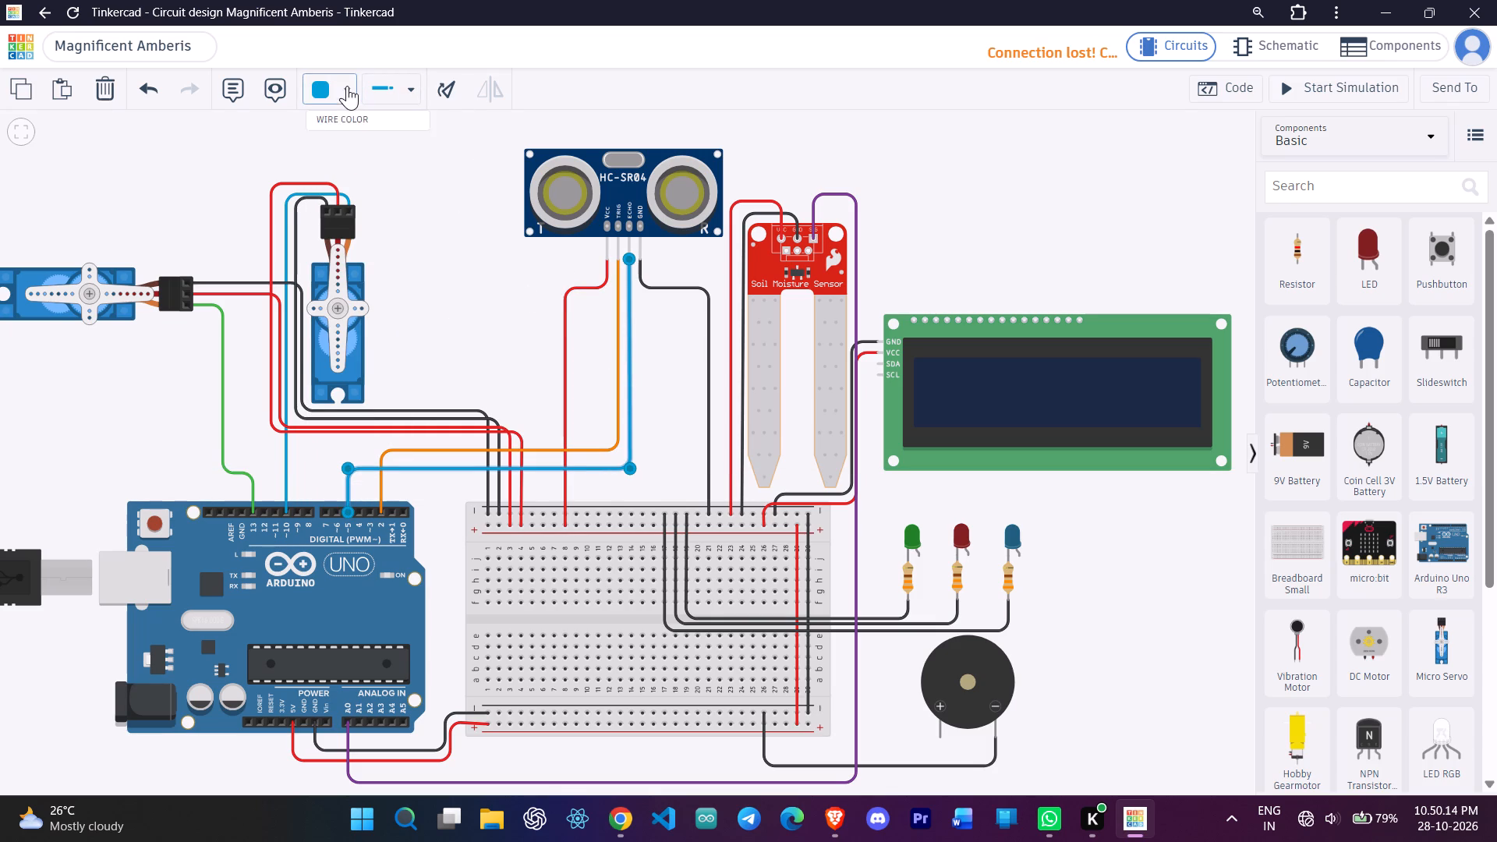
{"action": "left_click", "coordinate": [380, 302]}
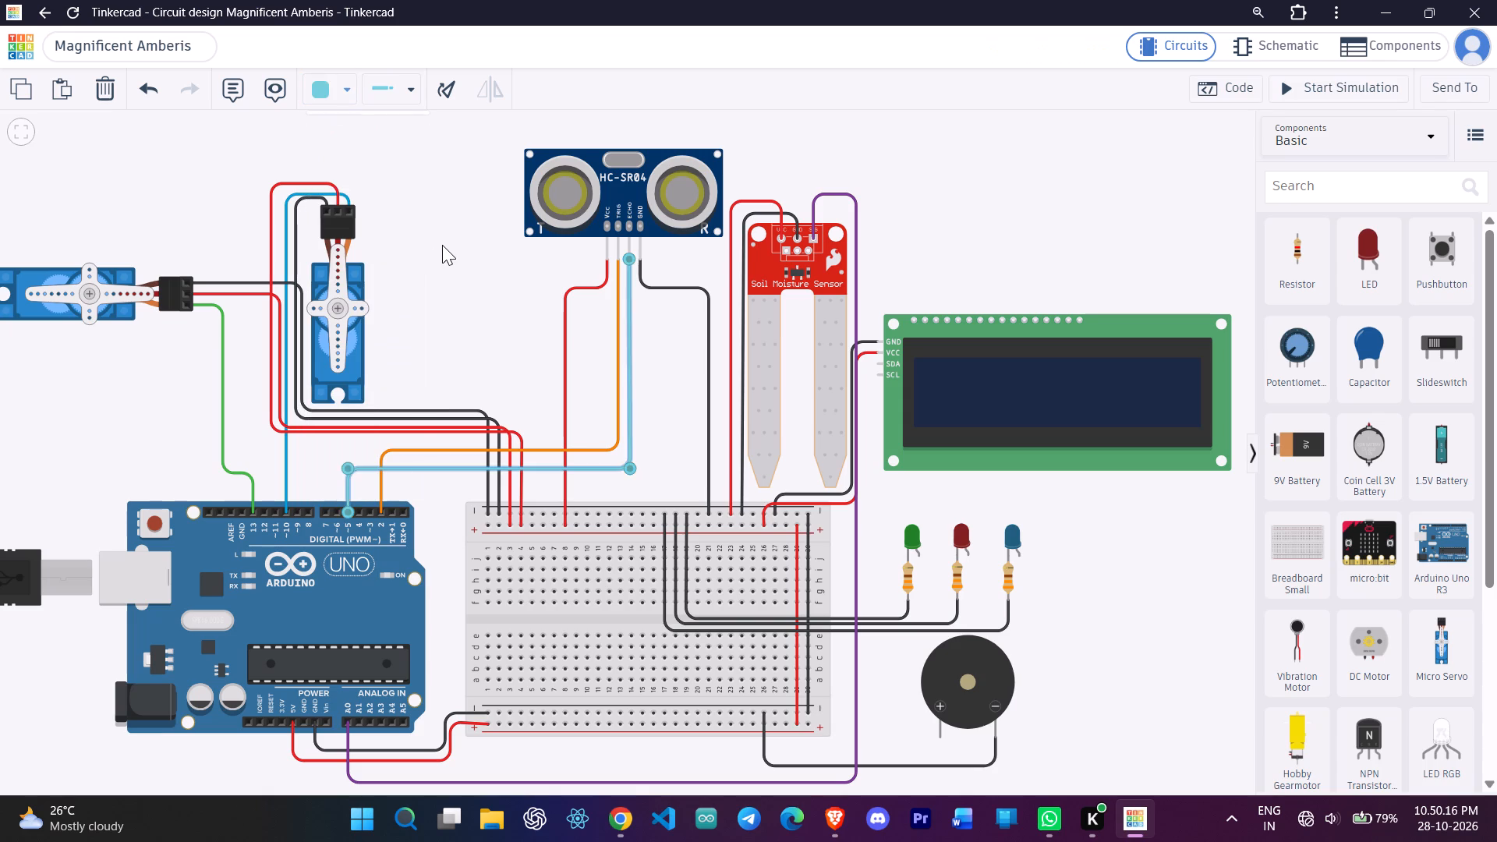
{"action": "left_click", "coordinate": [443, 244]}
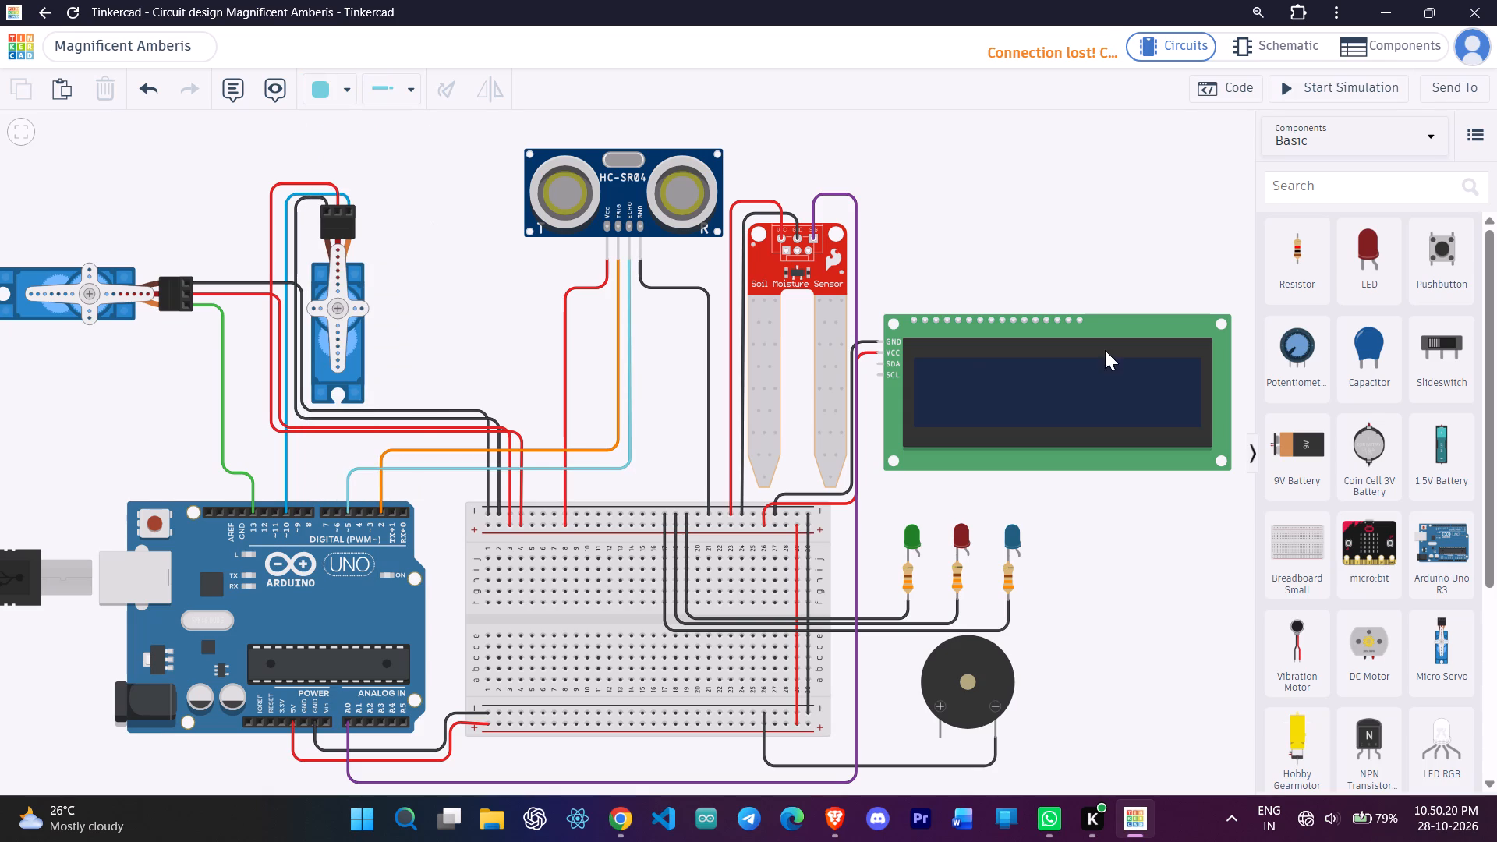
{"action": "left_click", "coordinate": [631, 828]}
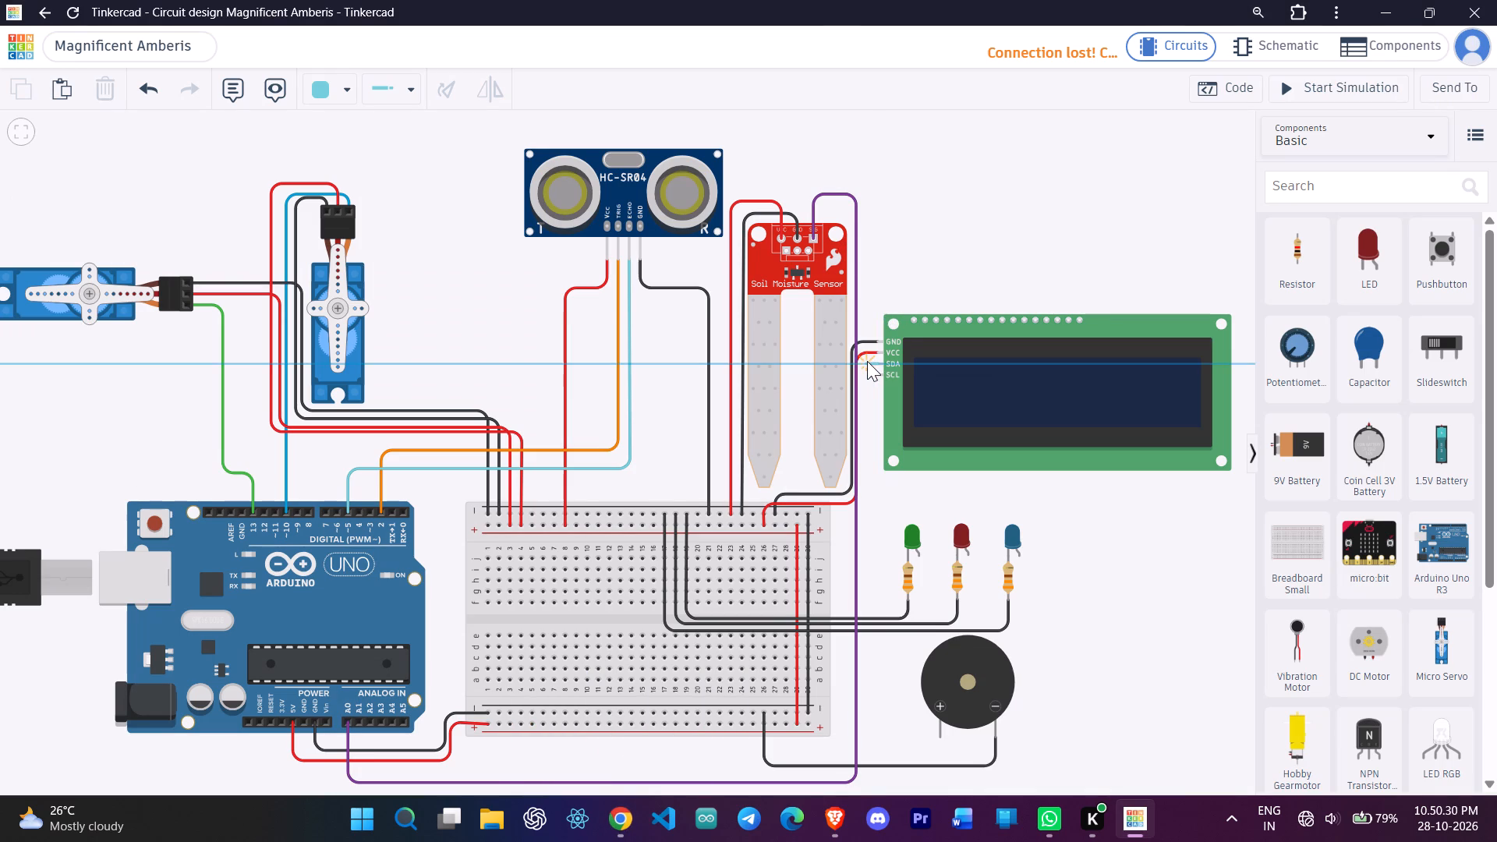
{"action": "left_click", "coordinate": [864, 361]}
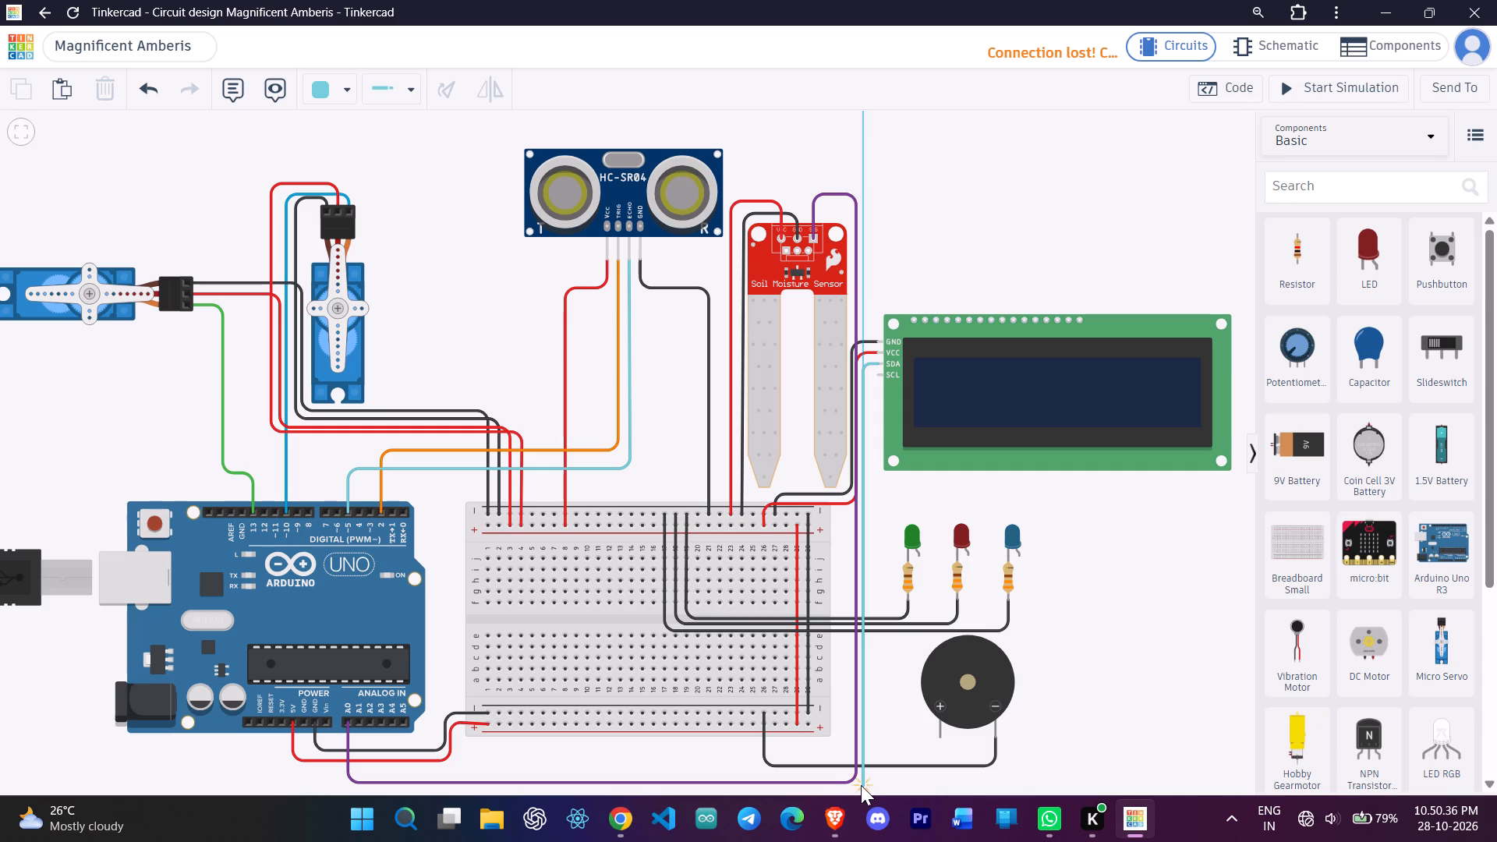
{"action": "left_click", "coordinate": [865, 752]}
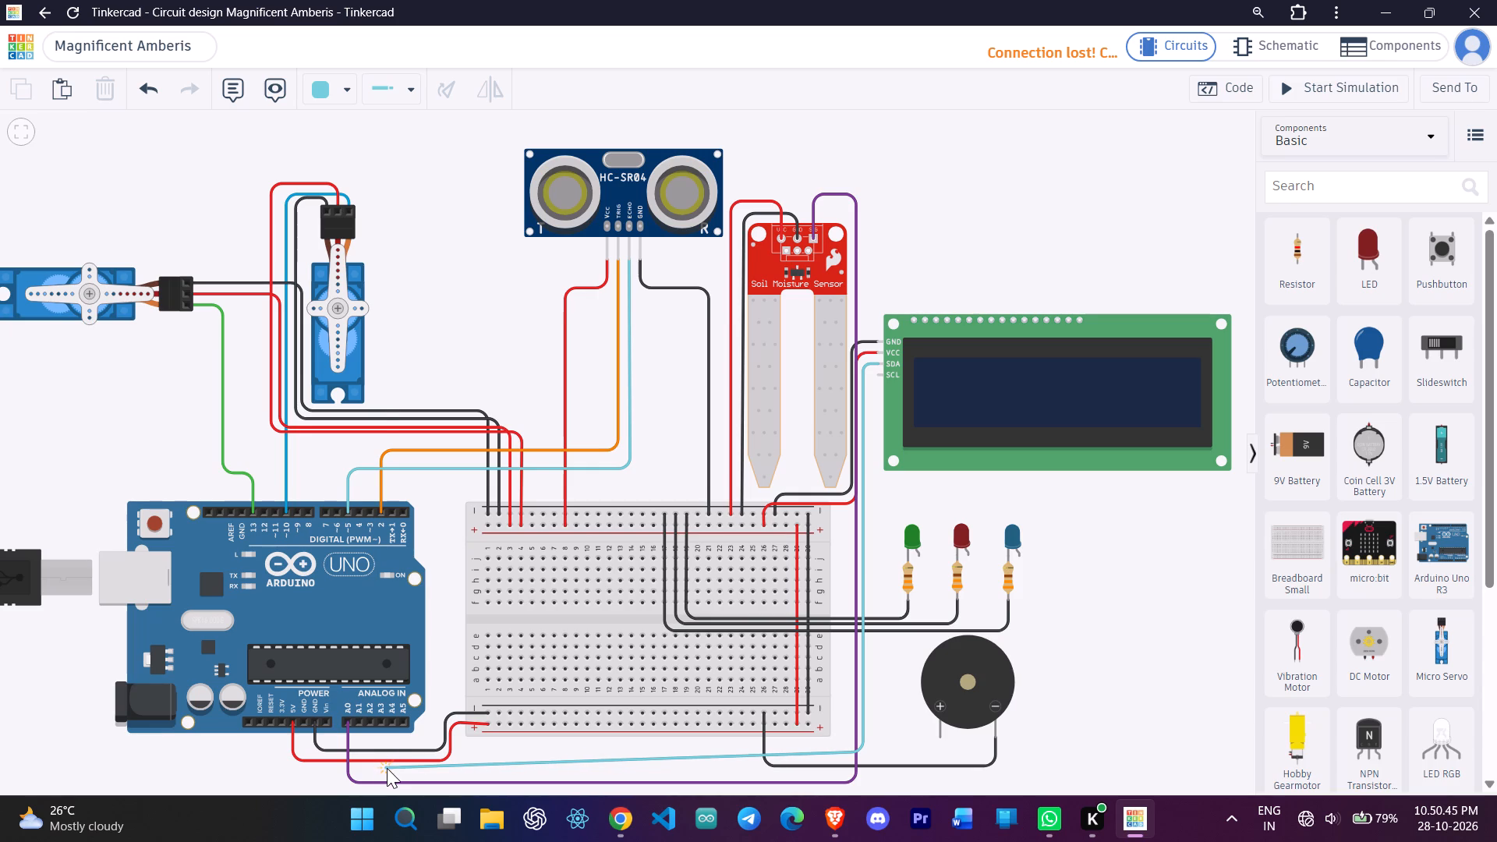
{"action": "left_click", "coordinate": [387, 768]}
{"action": "left_click", "coordinate": [390, 724]}
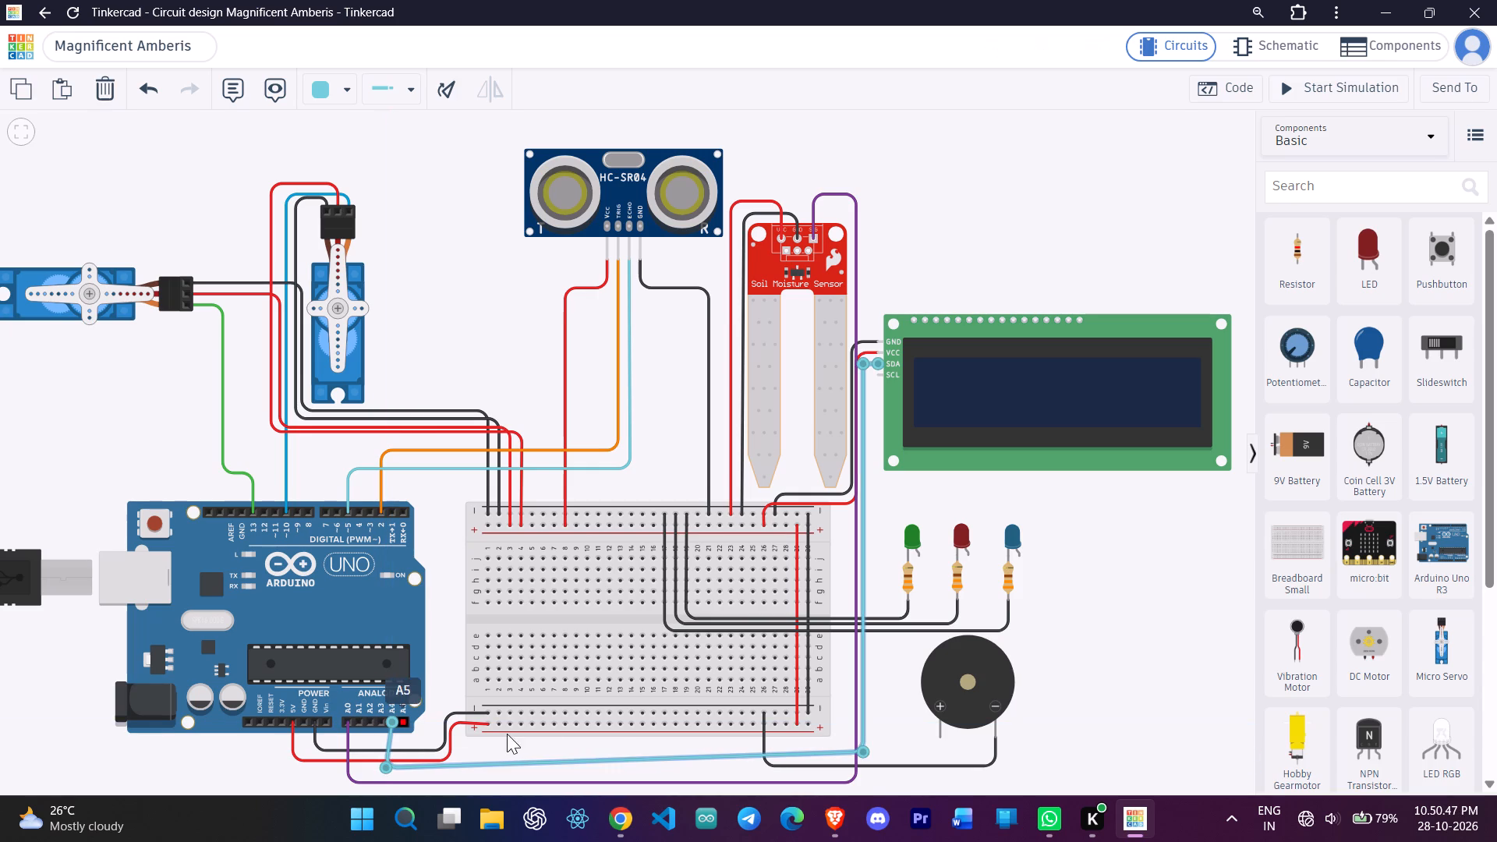
Adjust the SDA wire's two lower bends so it runs straight just above the purple wire and vertically into pin A4.
{"action": "left_click_drag", "start_coordinate": [862, 752], "coordinate": [861, 773]}
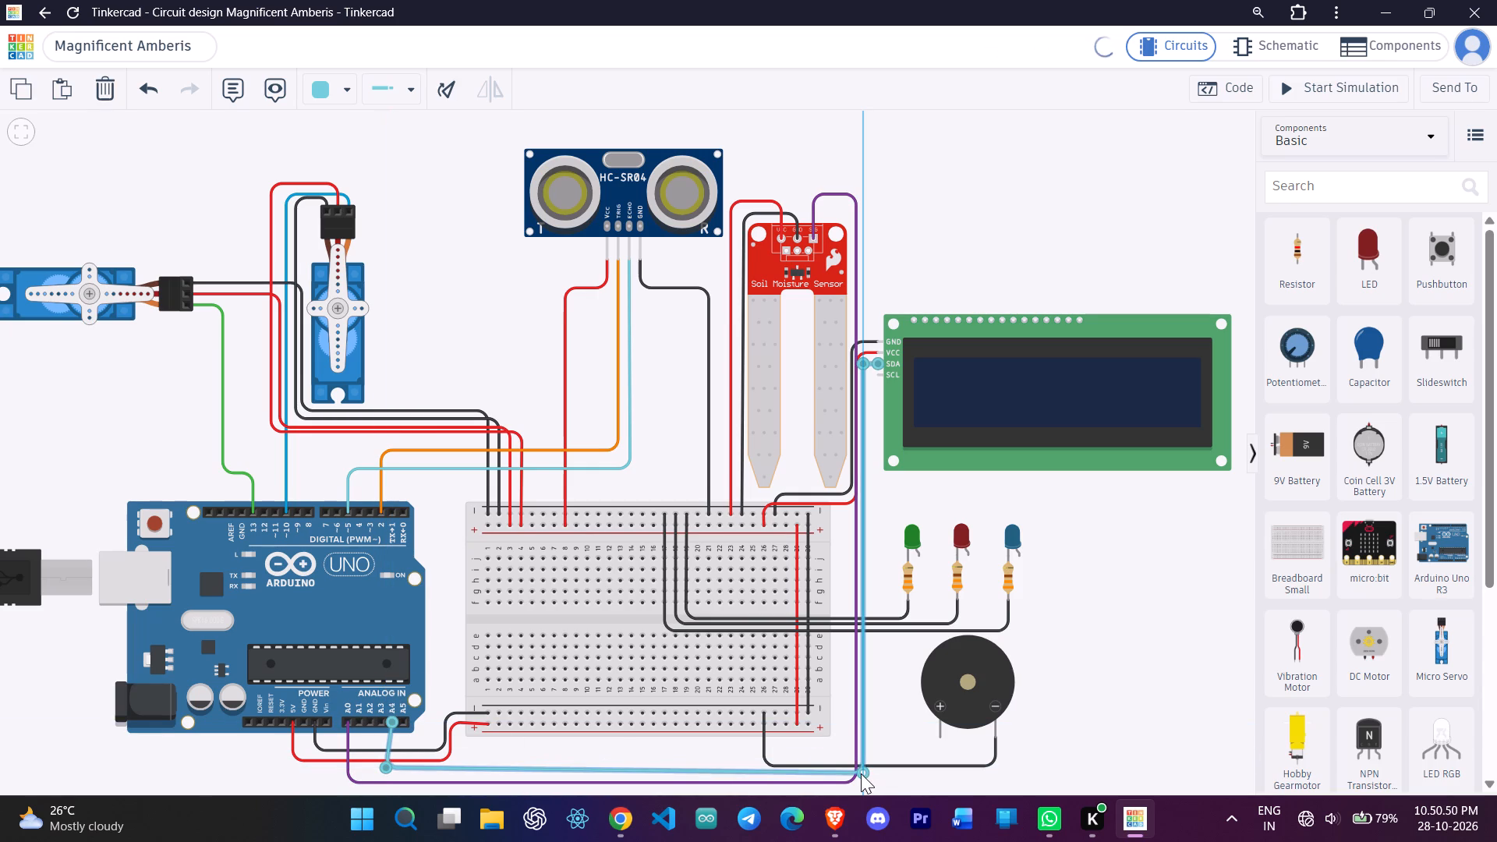
{"action": "left_click_drag", "start_coordinate": [861, 773], "coordinate": [861, 772]}
{"action": "left_click", "coordinate": [861, 772]}
{"action": "left_click", "coordinate": [861, 770]}
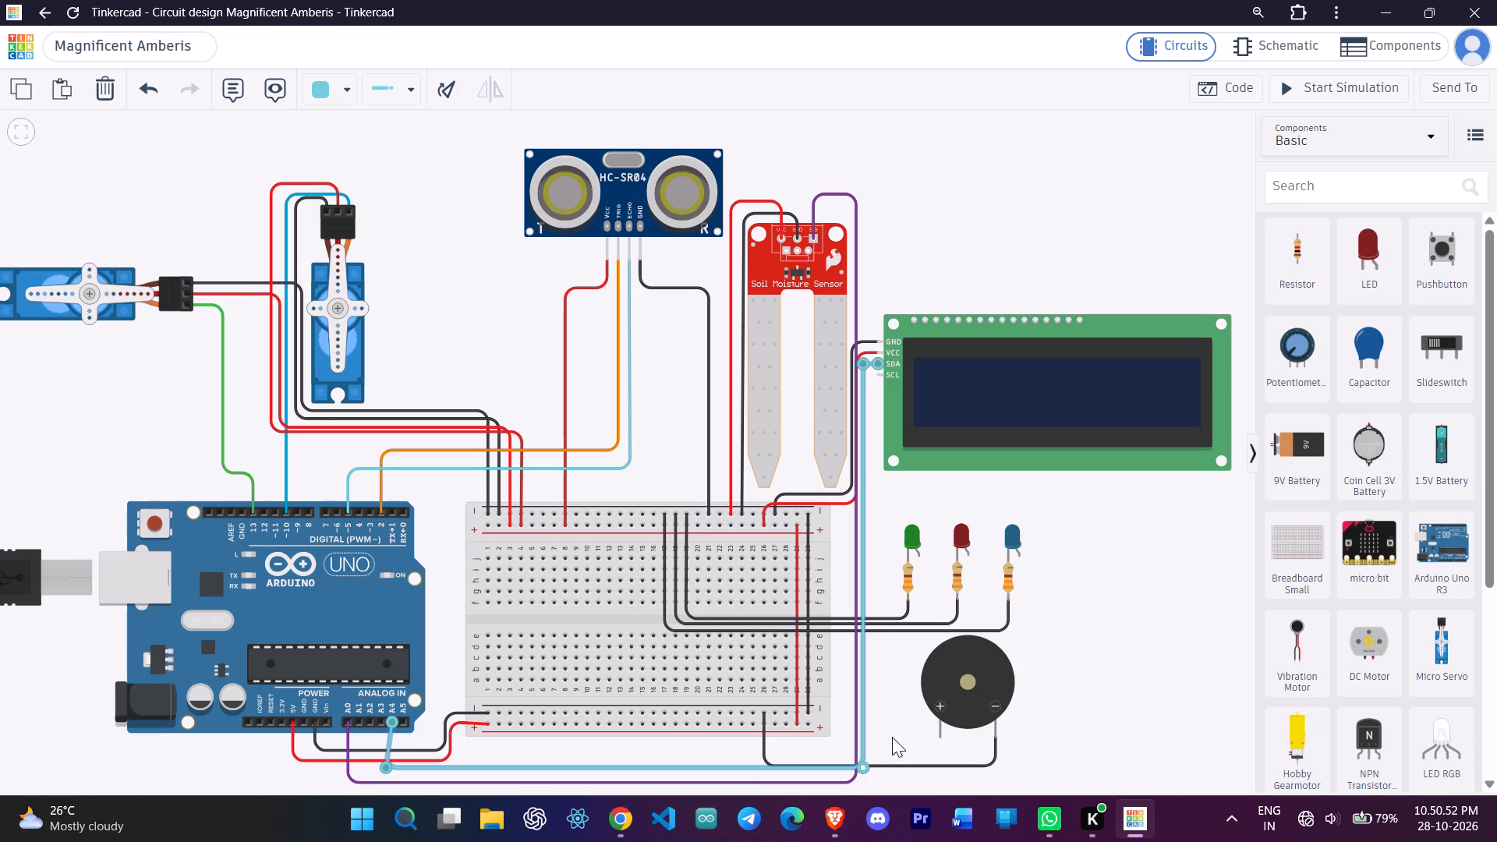
{"action": "left_click", "coordinate": [892, 737]}
{"action": "left_click", "coordinate": [865, 753]}
{"action": "left_click", "coordinate": [862, 767]}
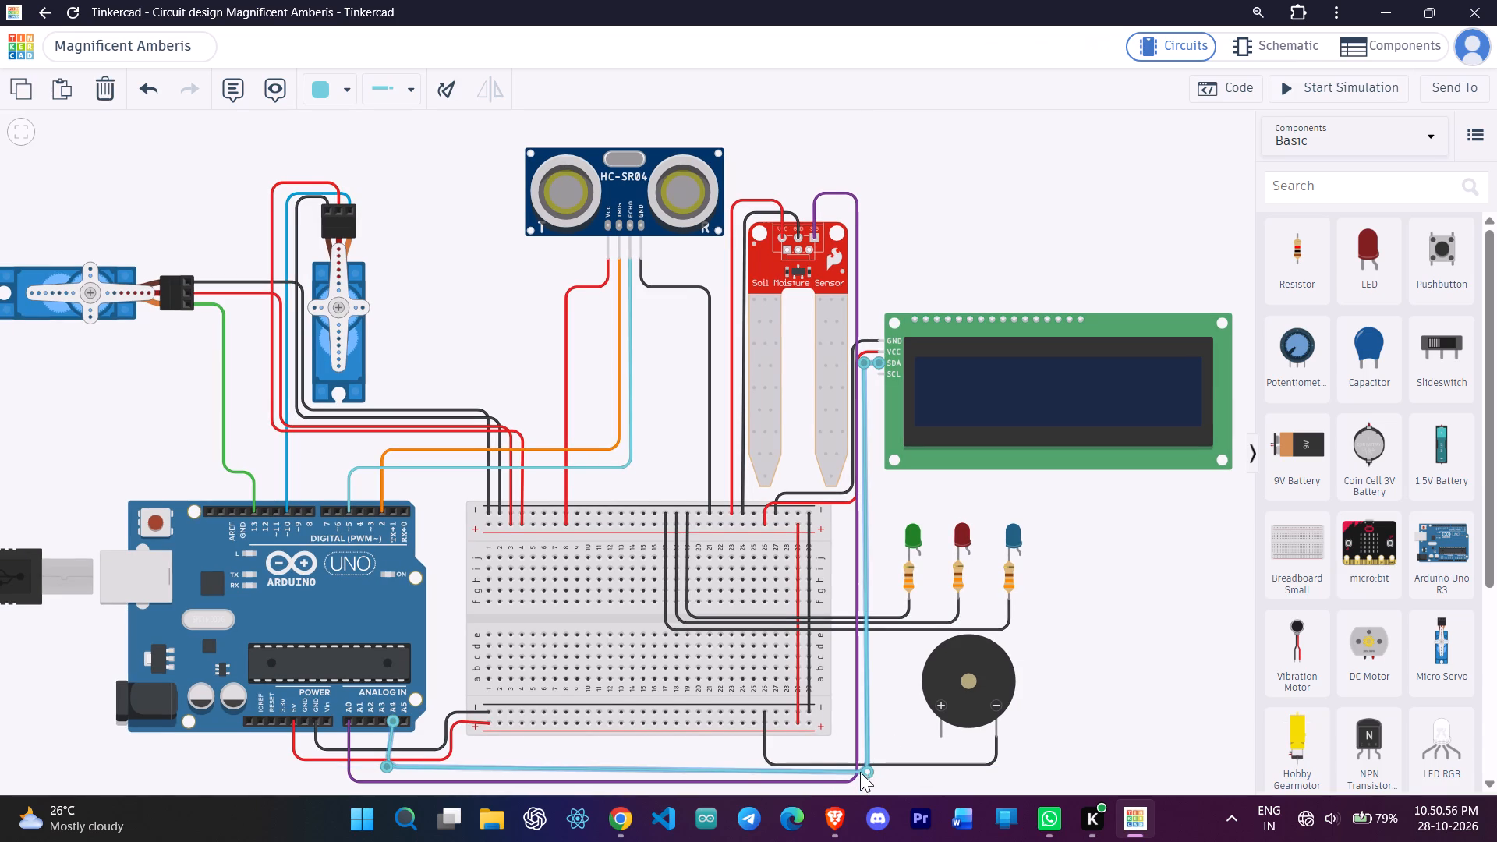
{"action": "left_click", "coordinate": [388, 769]}
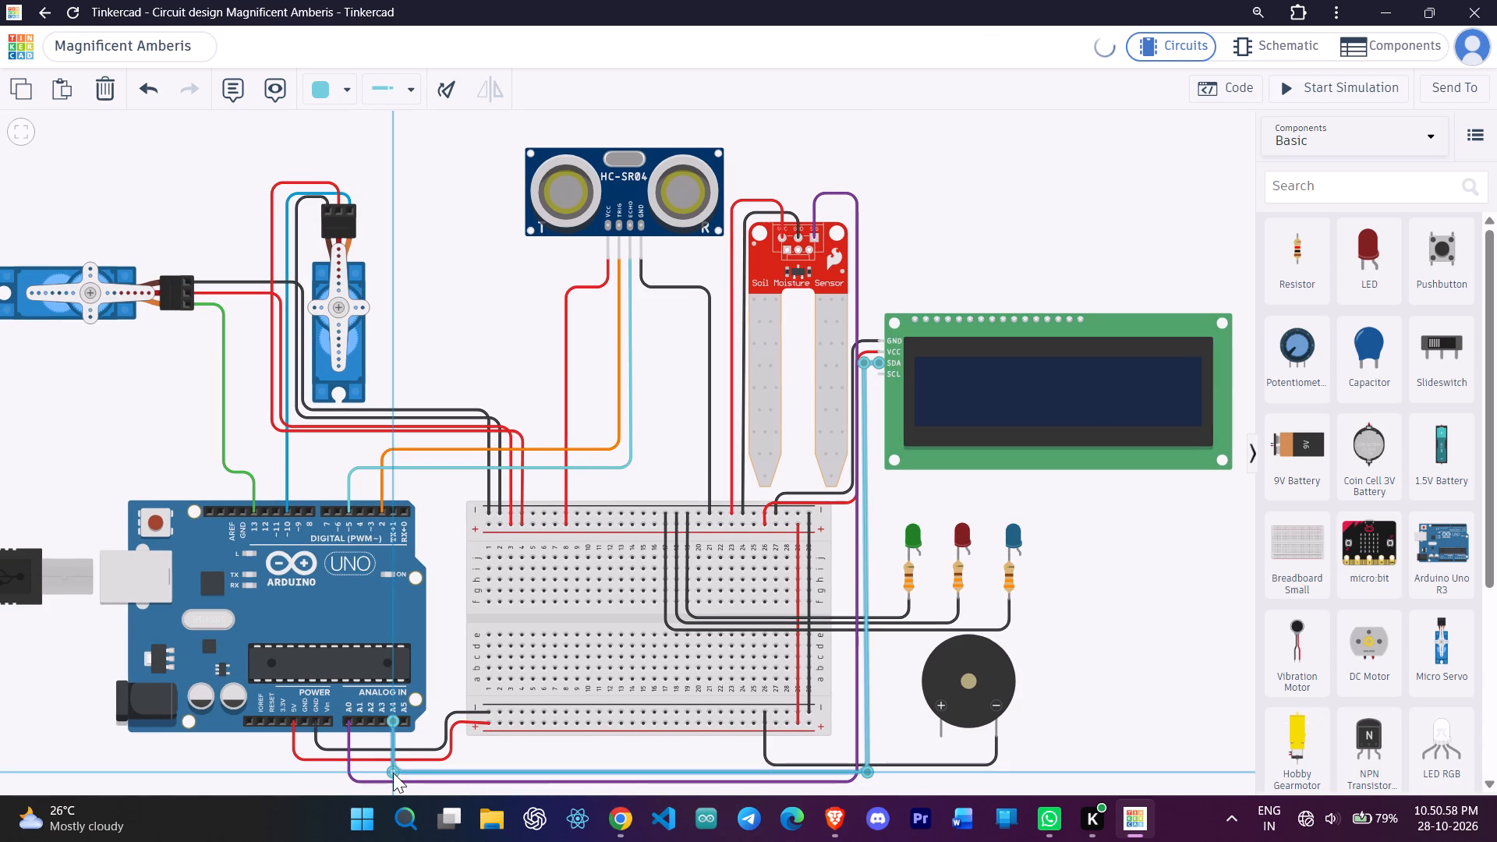
{"action": "left_click", "coordinate": [575, 737]}
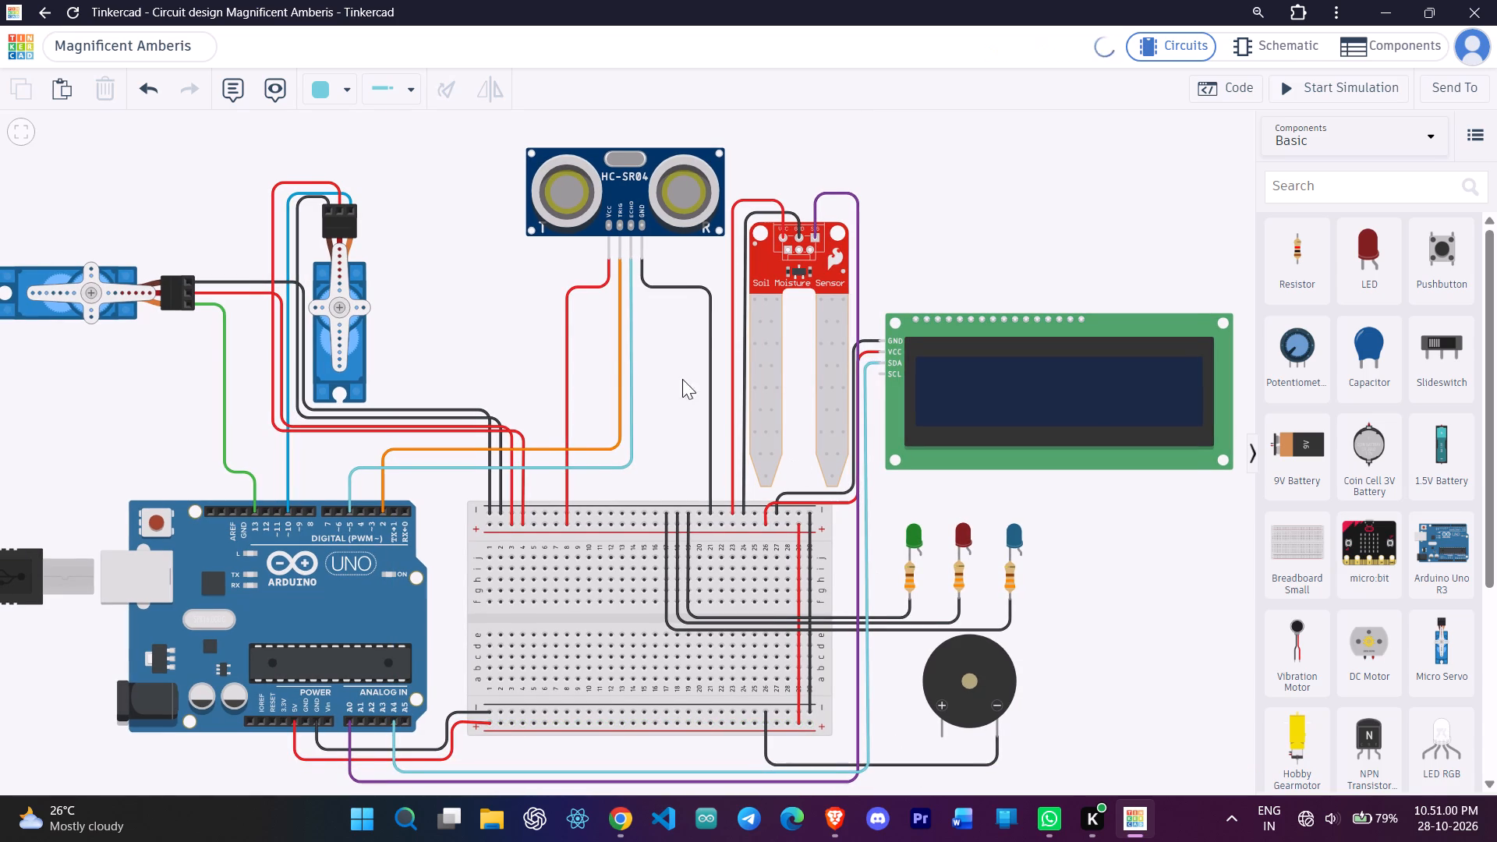
Recolor the LCD's SDA wire pink.
{"action": "left_click", "coordinate": [405, 769]}
{"action": "left_click", "coordinate": [396, 762]}
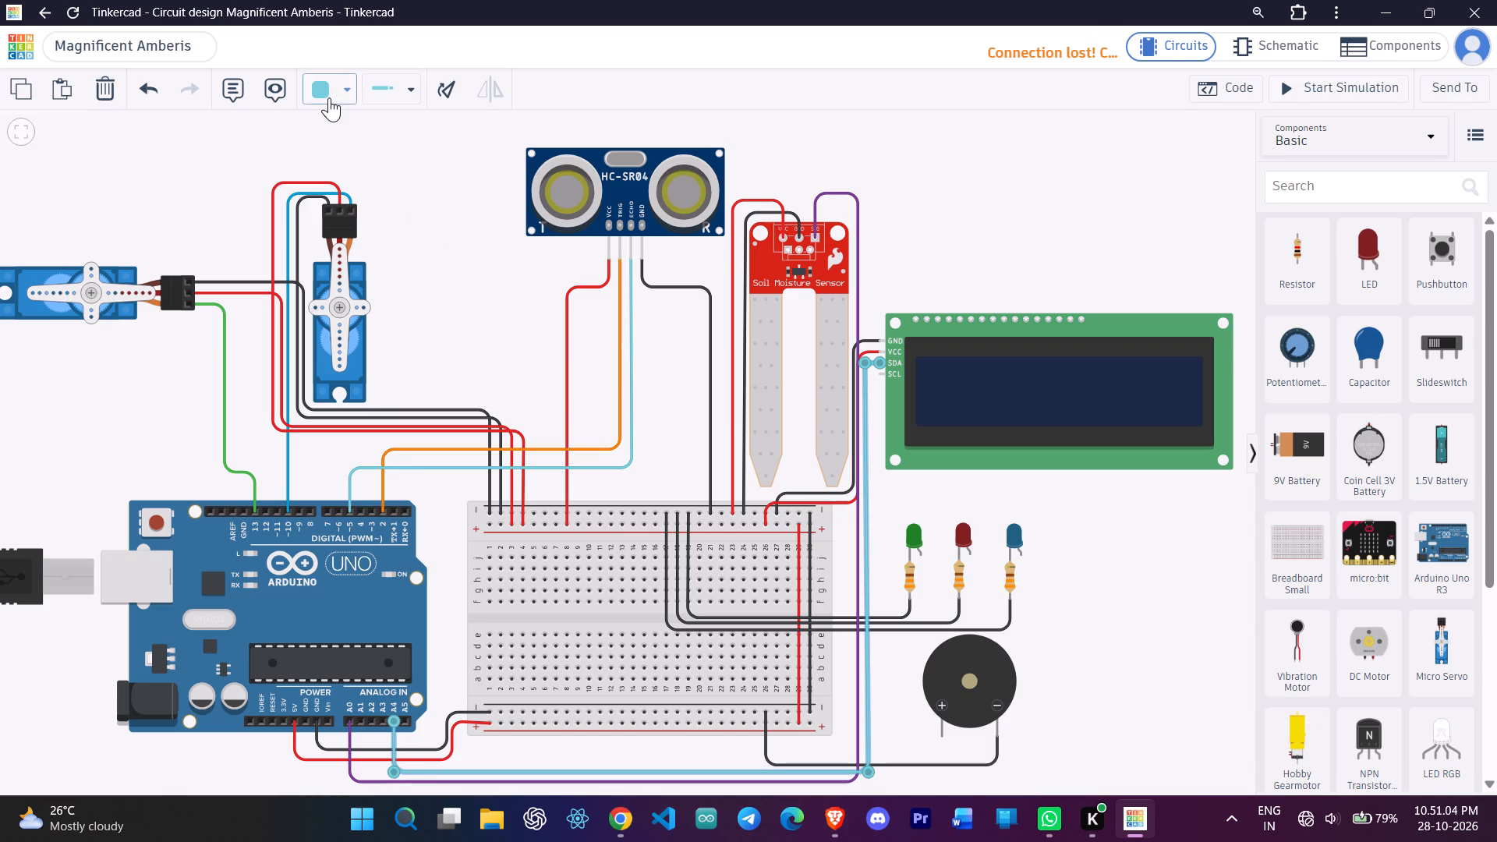
{"action": "left_click", "coordinate": [329, 97]}
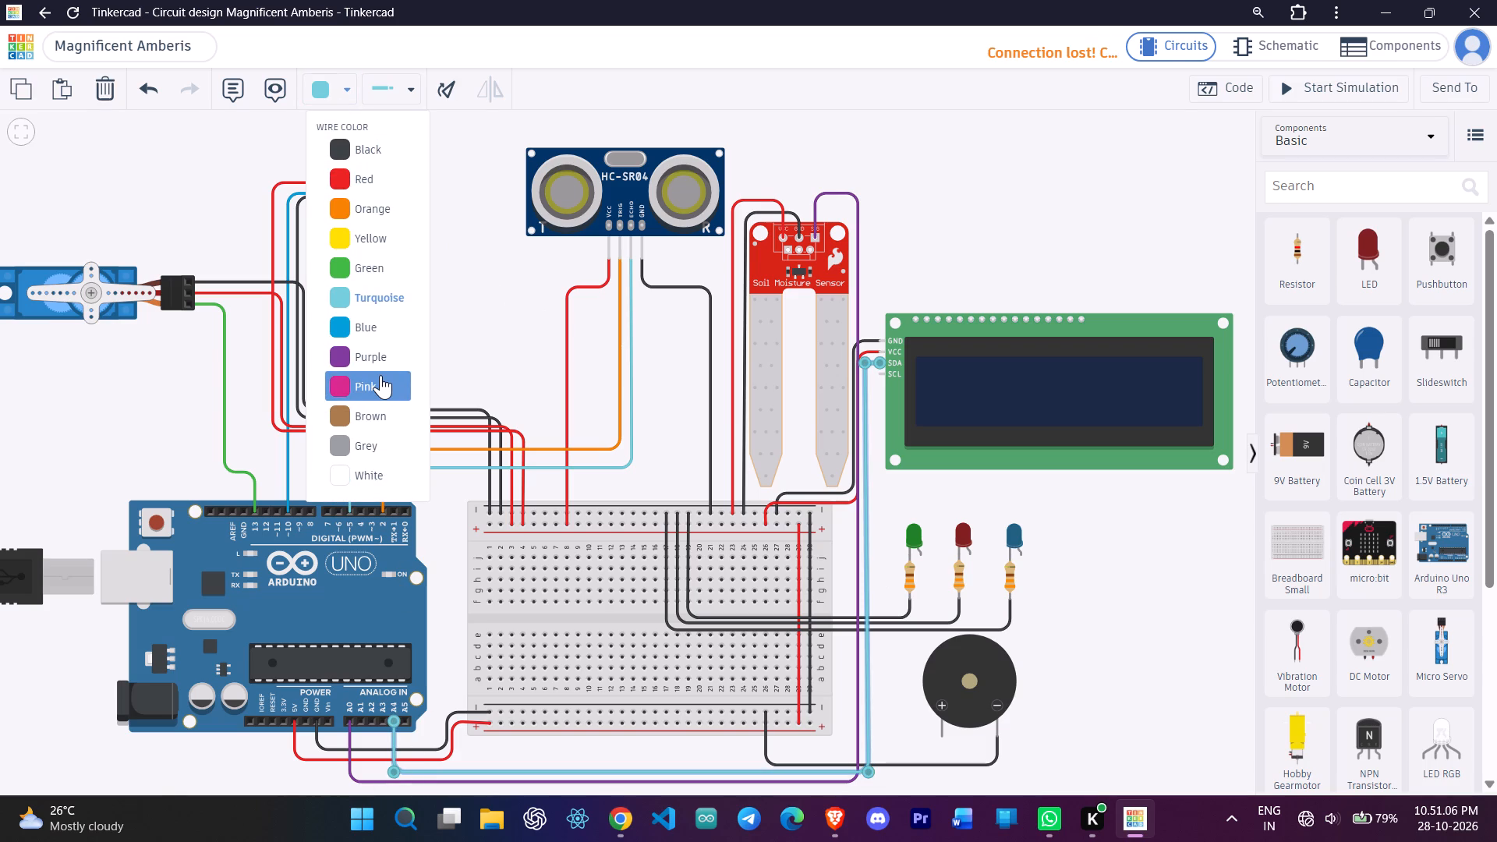
{"action": "left_click", "coordinate": [380, 375]}
{"action": "left_click", "coordinate": [470, 326]}
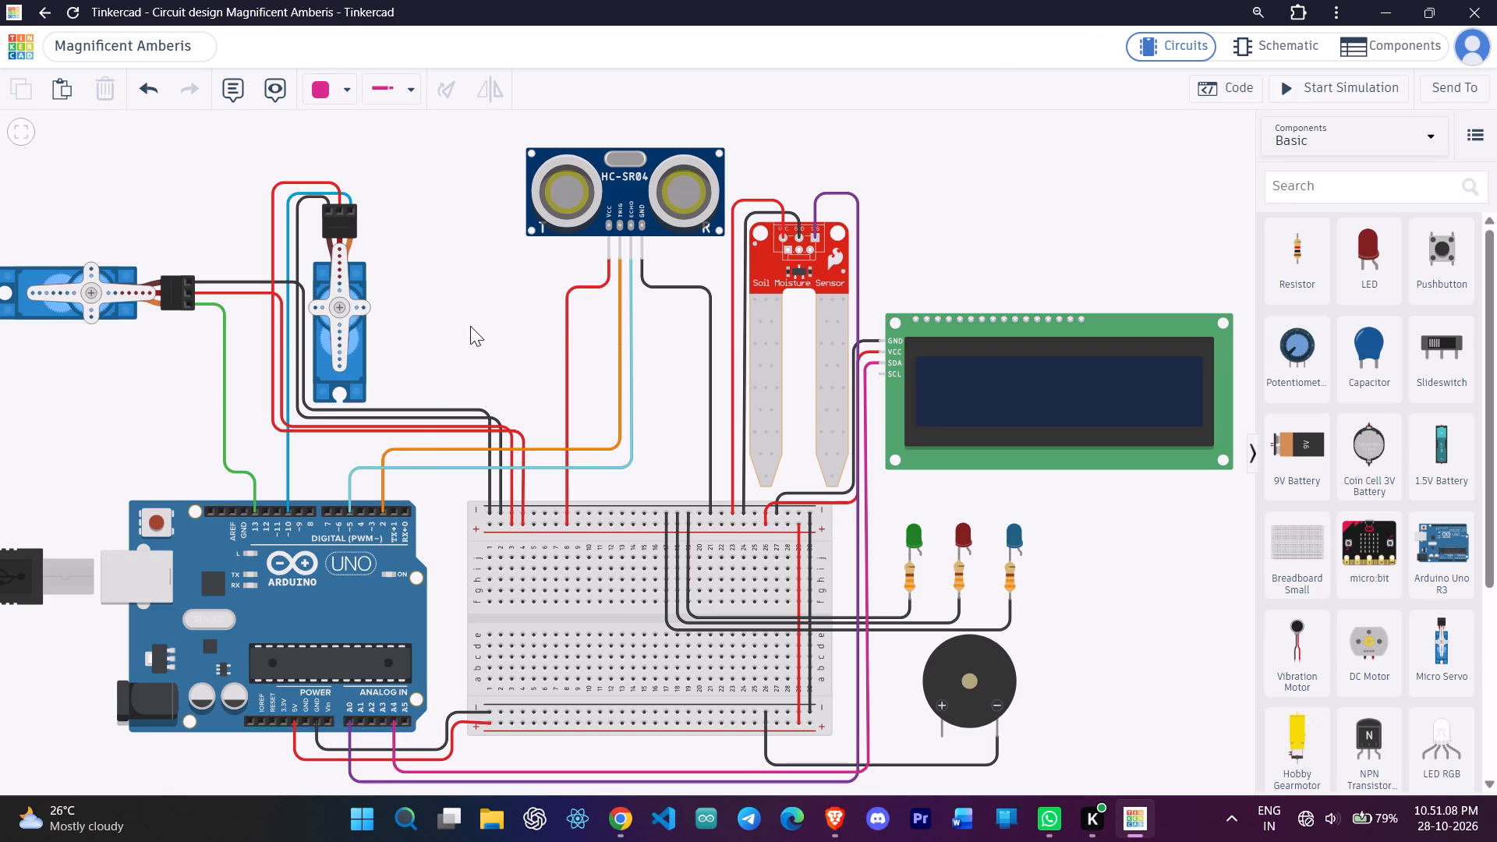
Wire the LCD's SCL pin in pink down past the breadboard and along below it to Arduino pin A5.
{"action": "left_click", "coordinate": [878, 372]}
{"action": "left_click", "coordinate": [872, 373]}
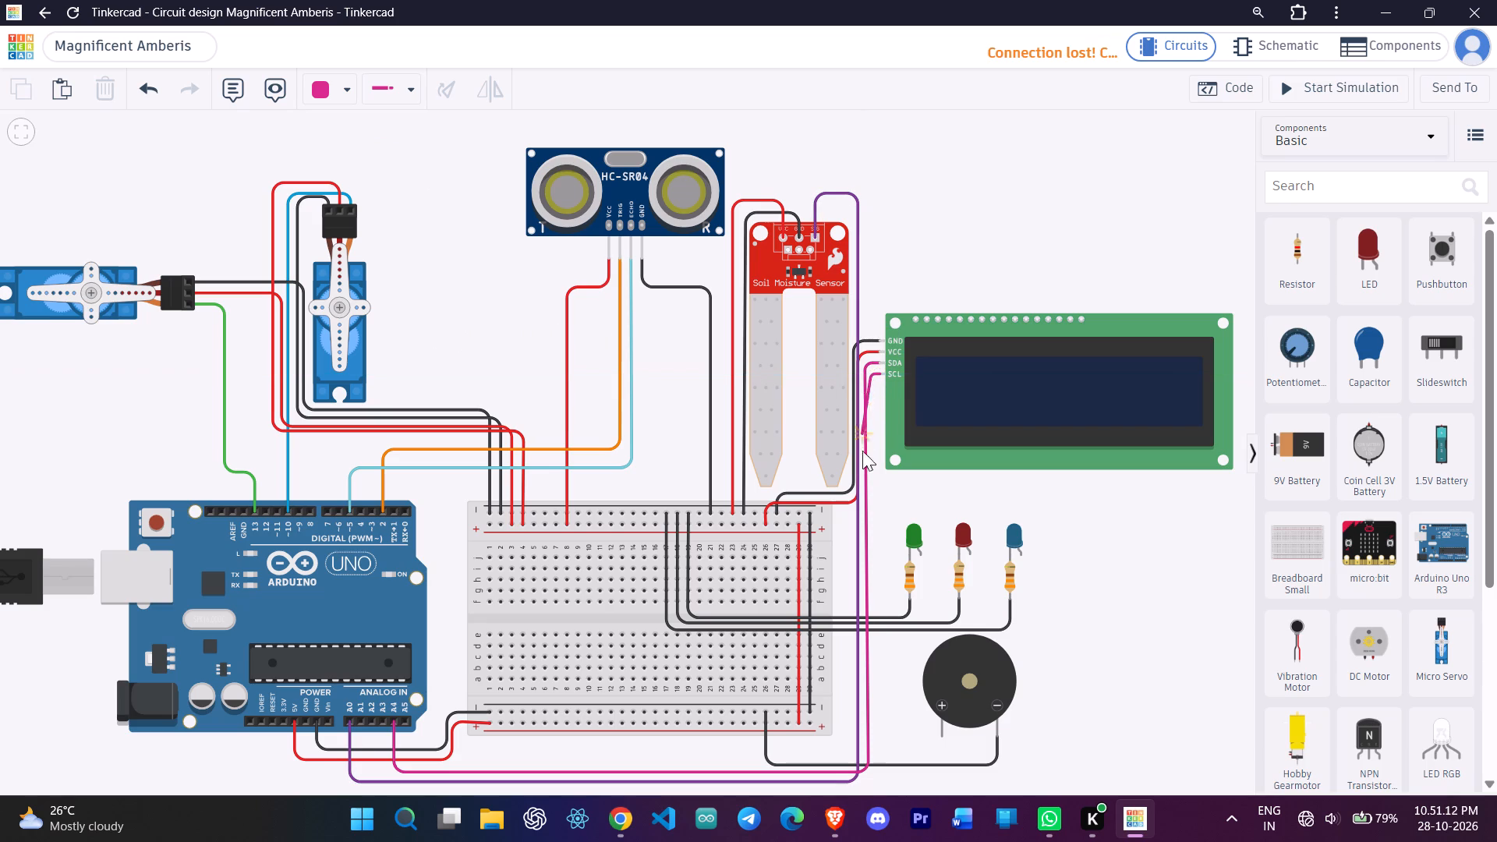
{"action": "left_click", "coordinate": [882, 775]}
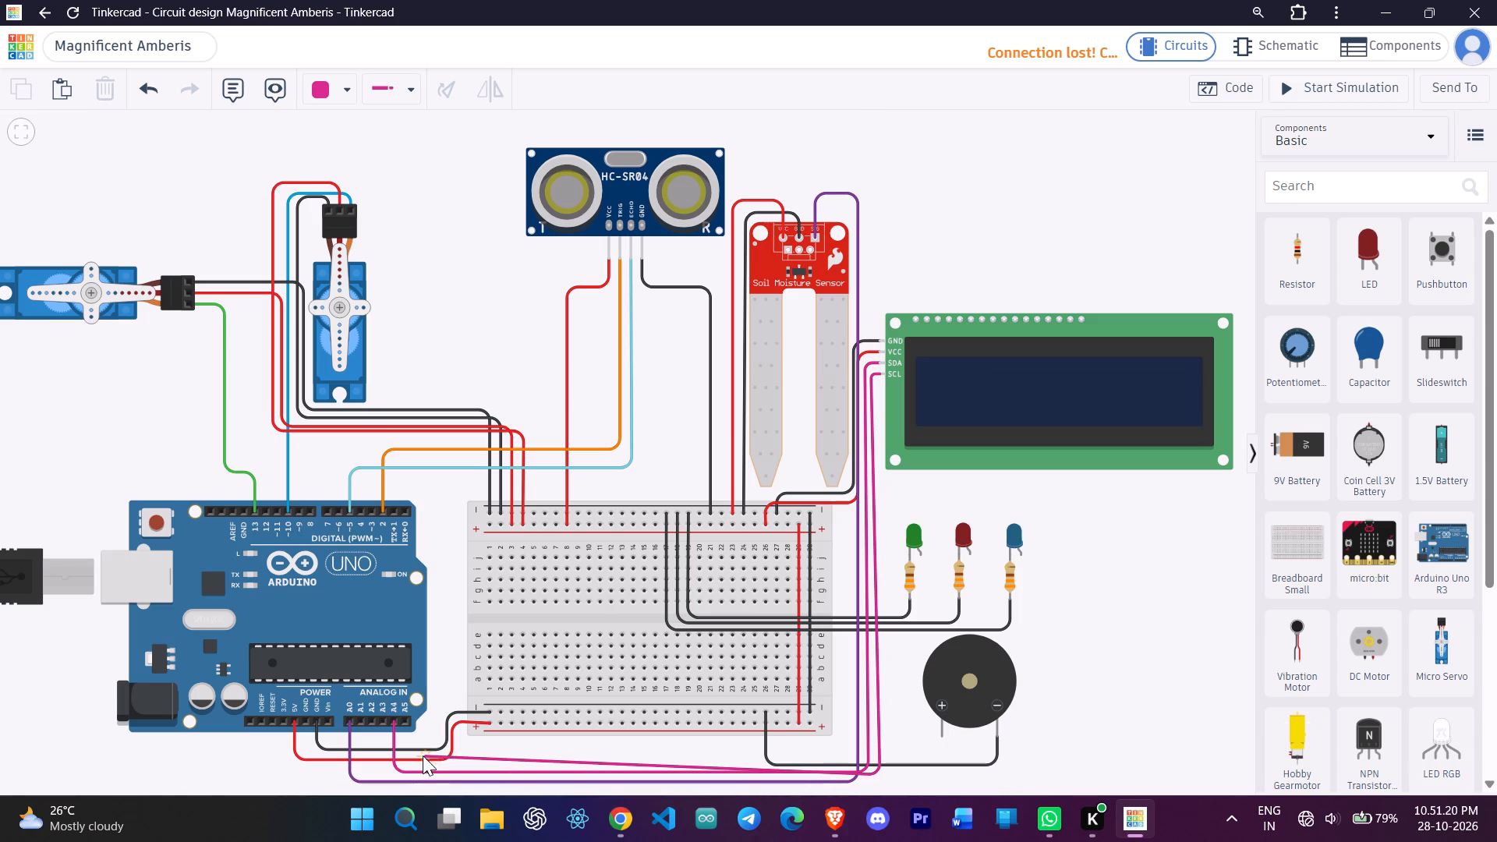
{"action": "left_click", "coordinate": [405, 766]}
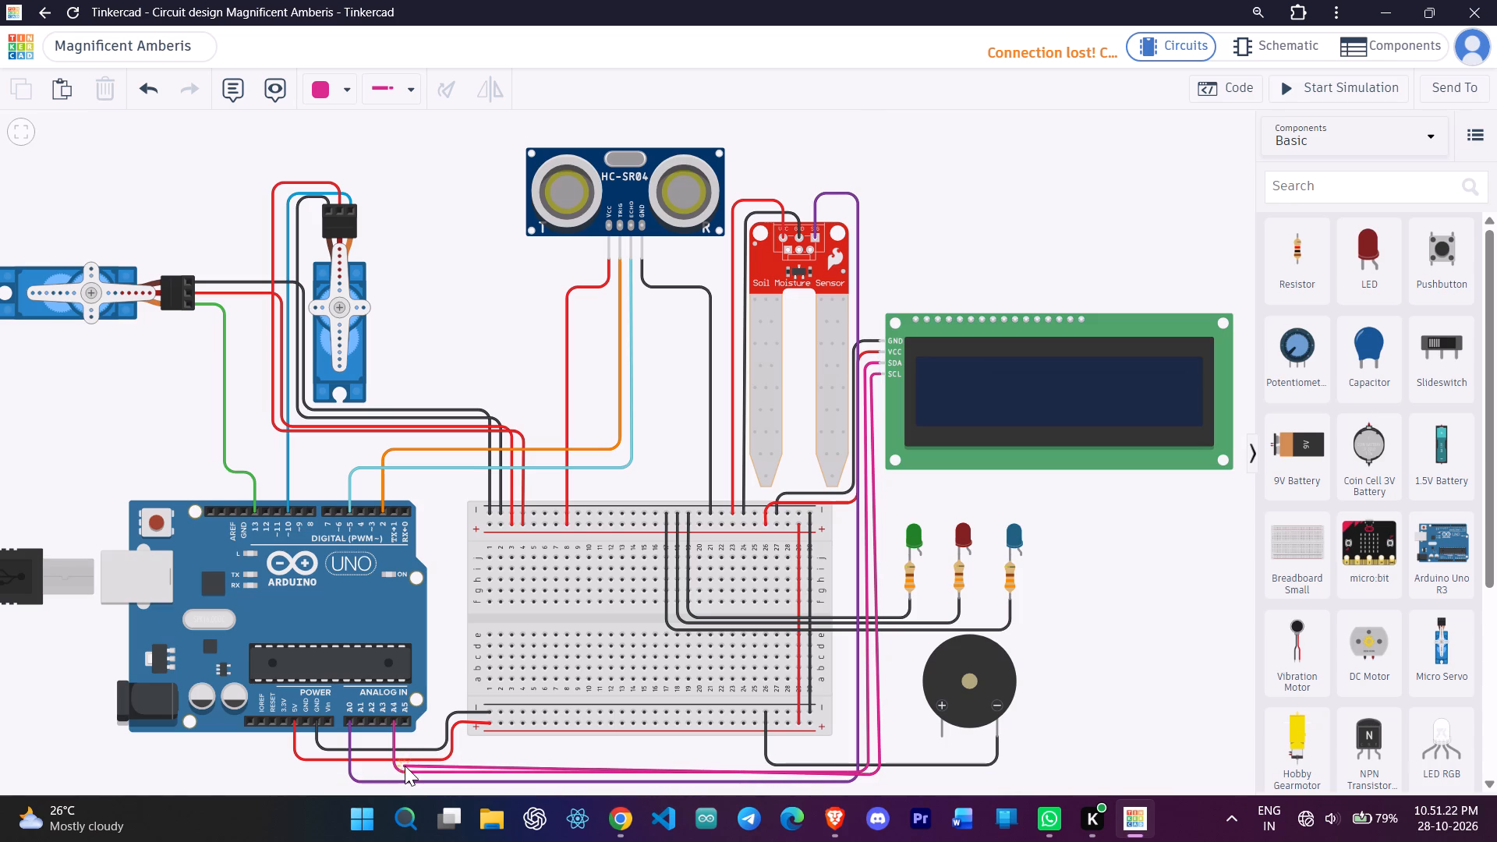
{"action": "left_click", "coordinate": [404, 723]}
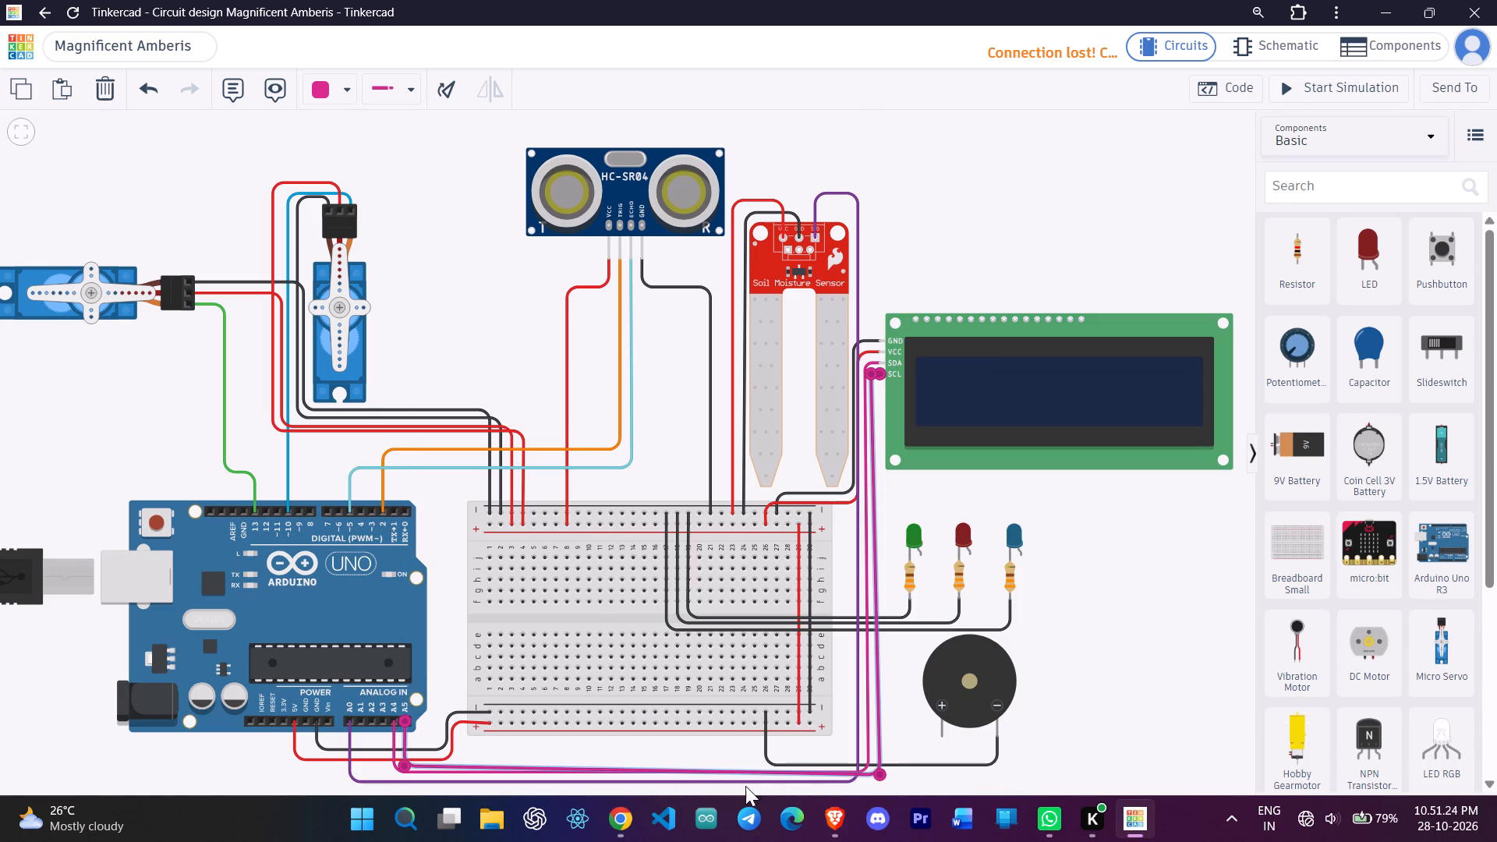
Adjust the SCL wire's two lower bends so it runs straight just above the SDA wire and vertically into pin A5.
{"action": "left_click_drag", "start_coordinate": [879, 774], "coordinate": [880, 763]}
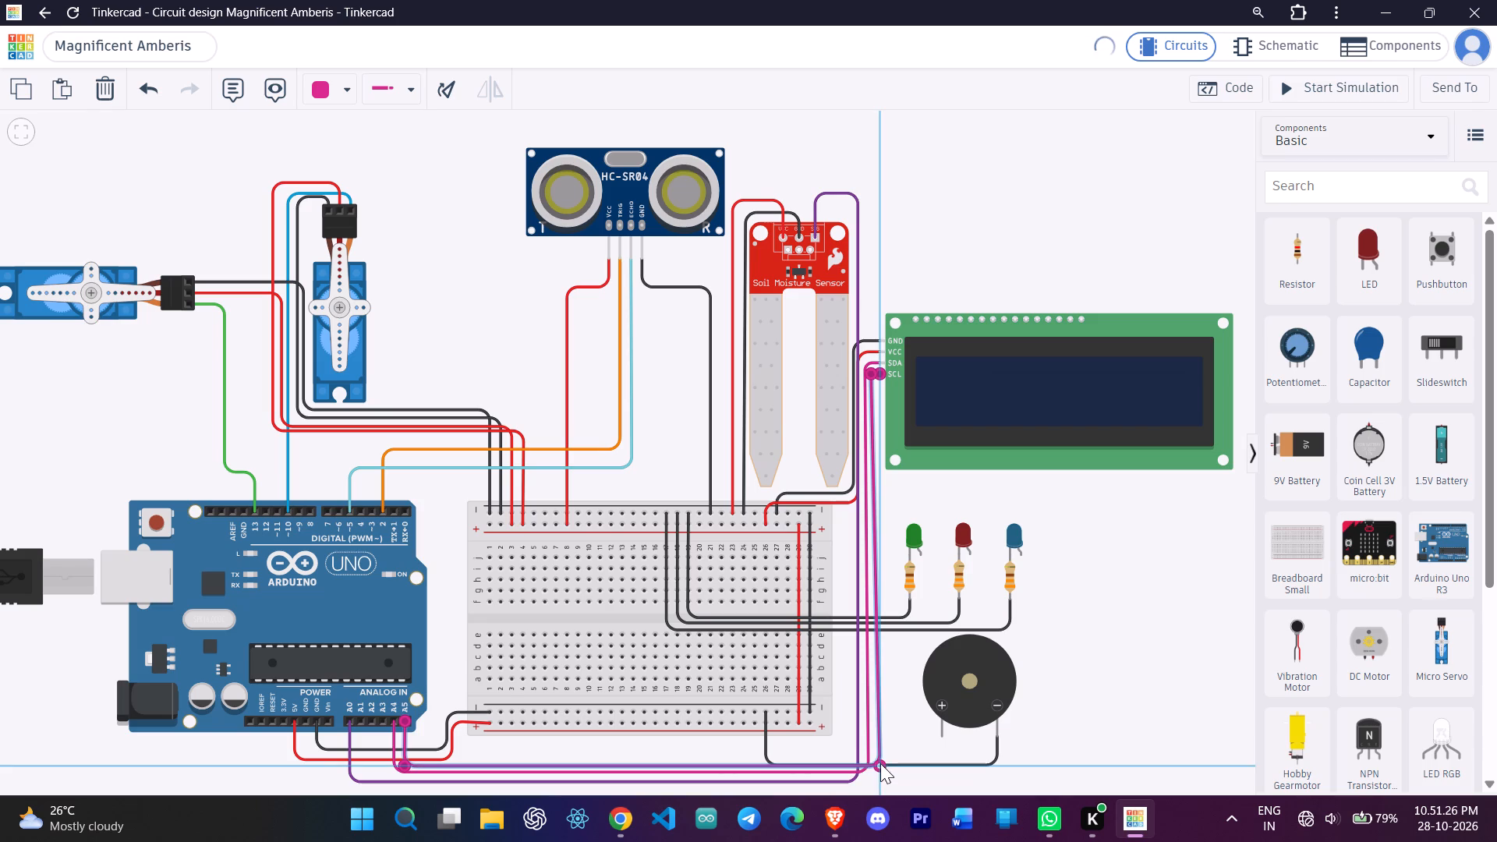
{"action": "left_click_drag", "start_coordinate": [880, 763], "coordinate": [880, 756]}
{"action": "left_click", "coordinate": [406, 763]}
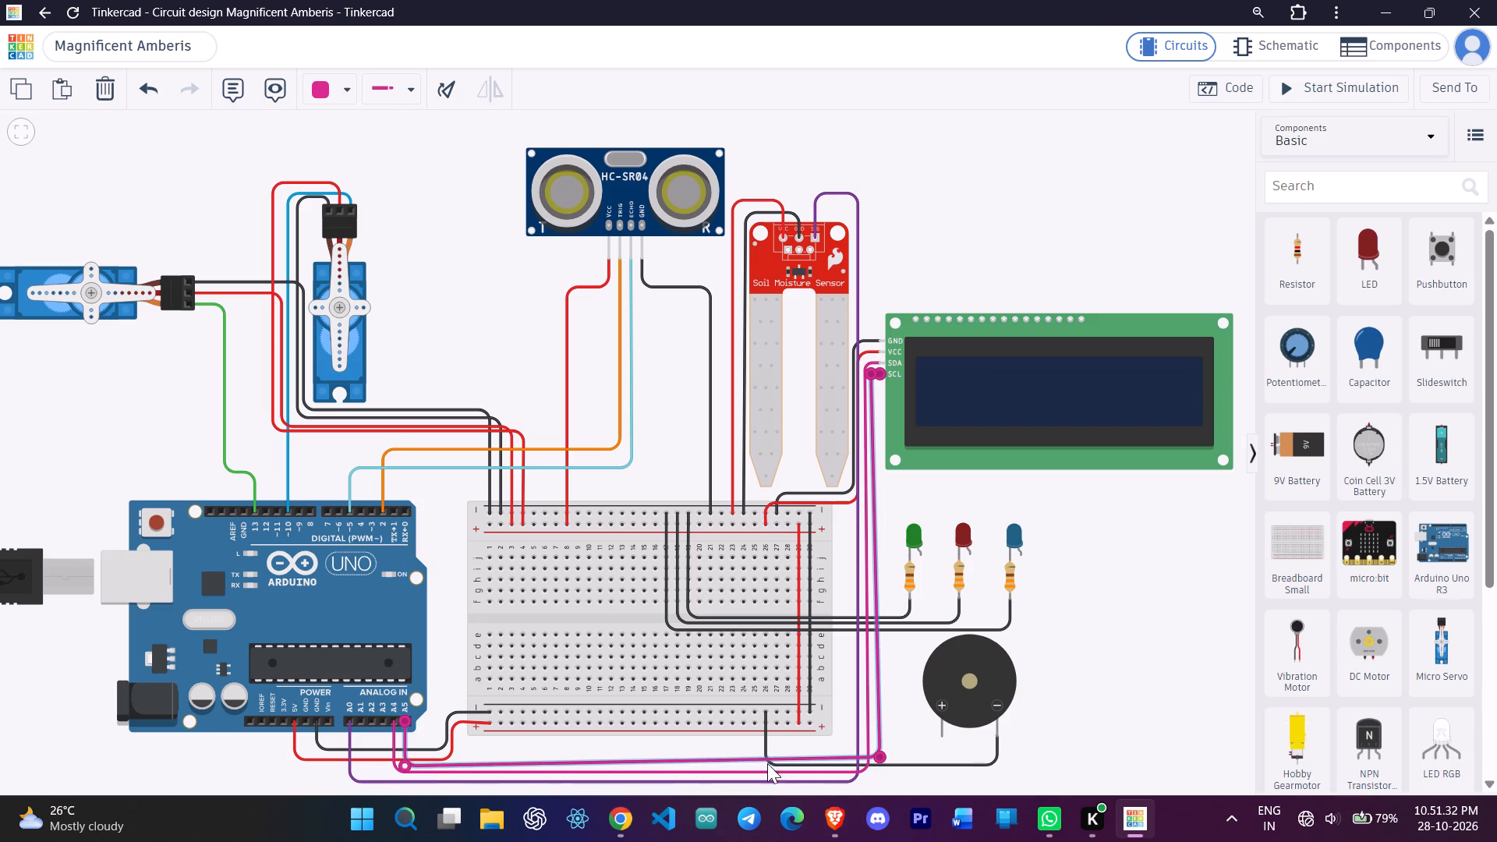
{"action": "left_click_drag", "start_coordinate": [877, 754], "coordinate": [876, 758]}
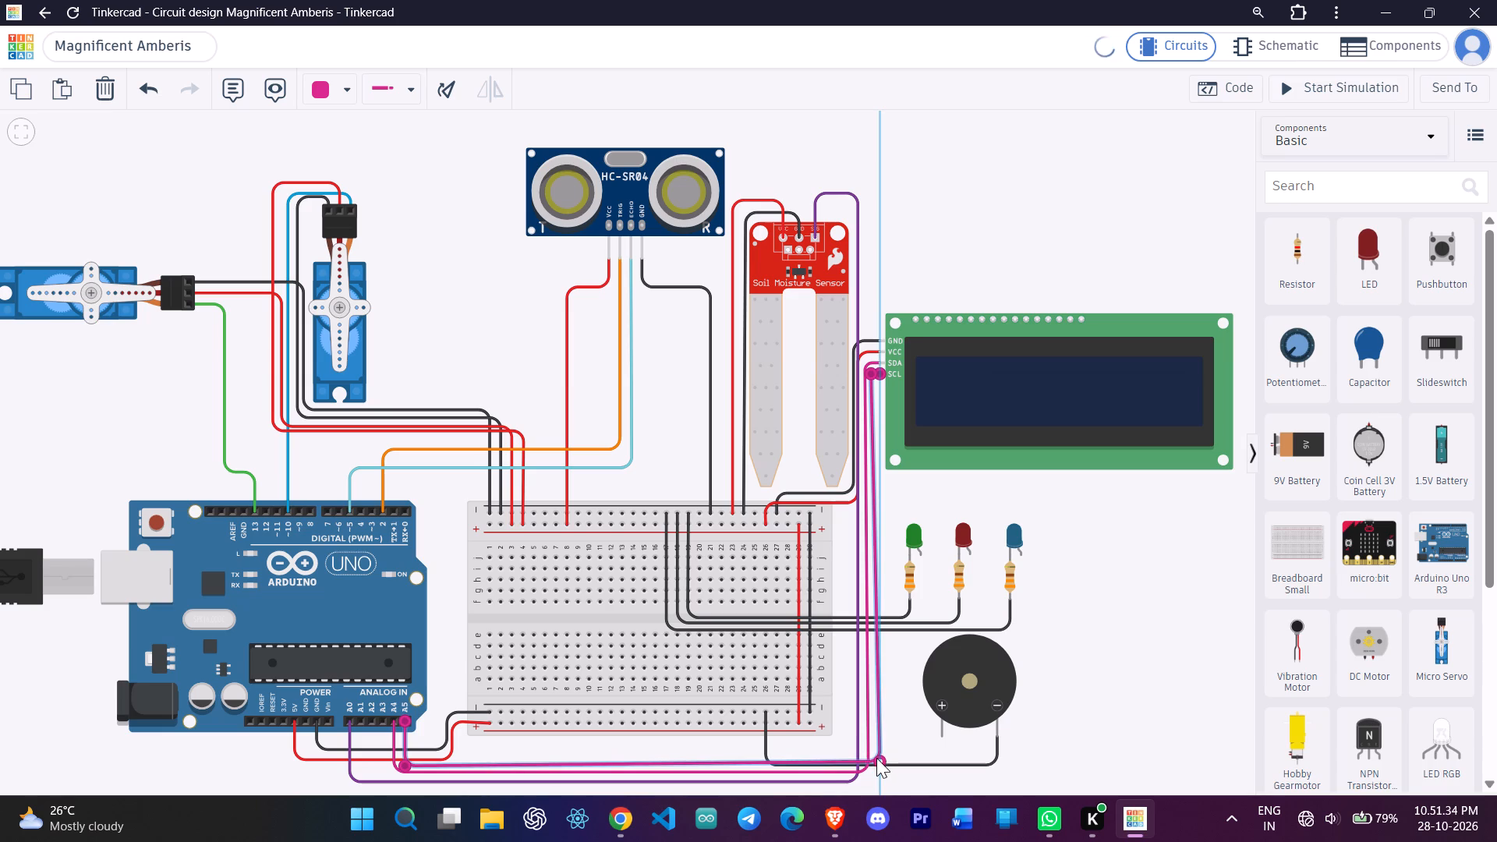
{"action": "left_click_drag", "start_coordinate": [876, 758], "coordinate": [880, 746]}
{"action": "left_click_drag", "start_coordinate": [409, 762], "coordinate": [408, 762]}
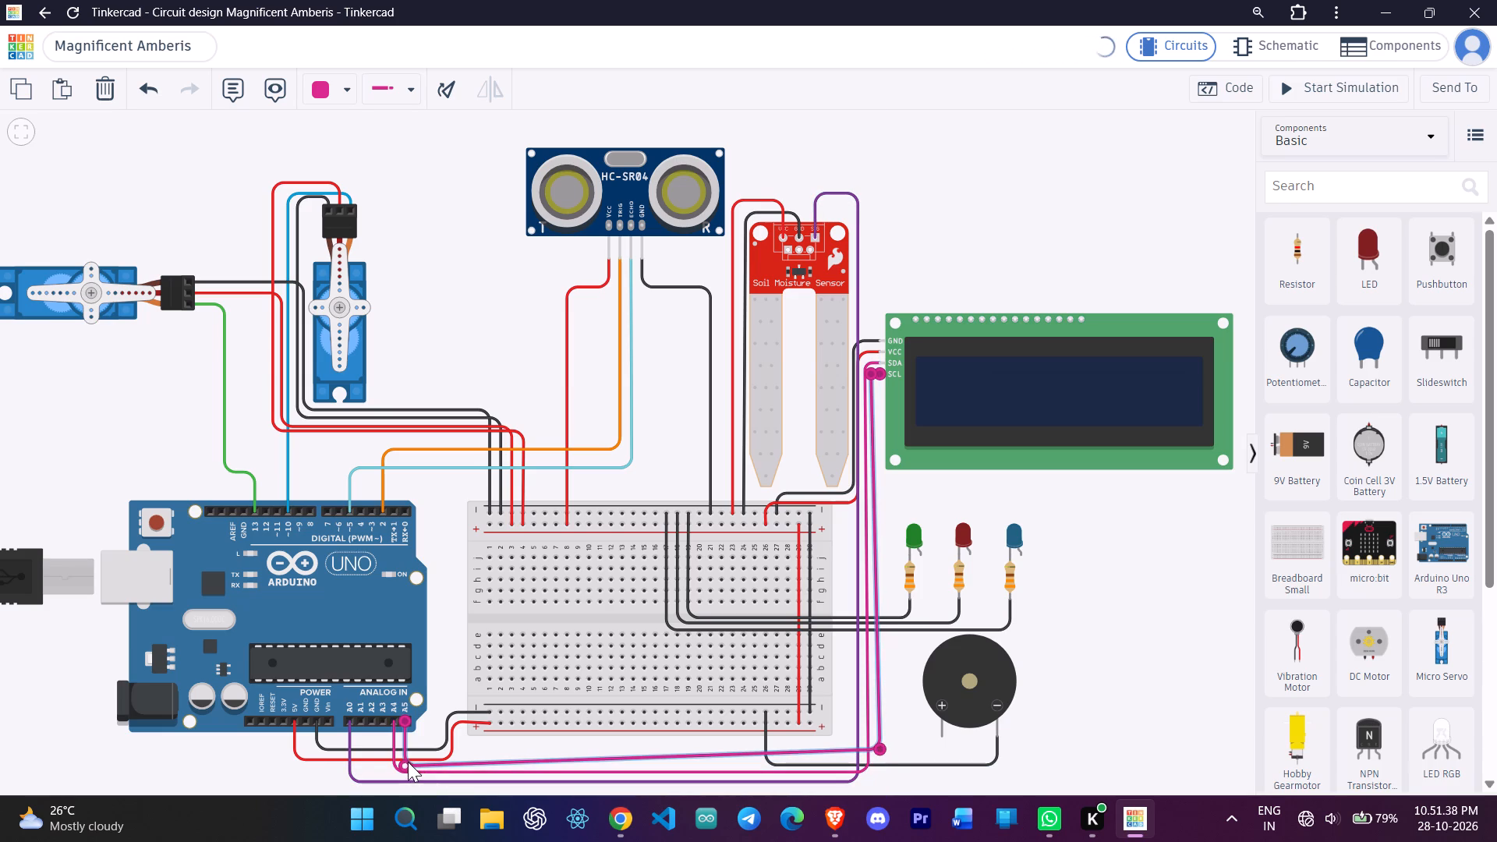
{"action": "left_click_drag", "start_coordinate": [408, 762], "coordinate": [405, 750]}
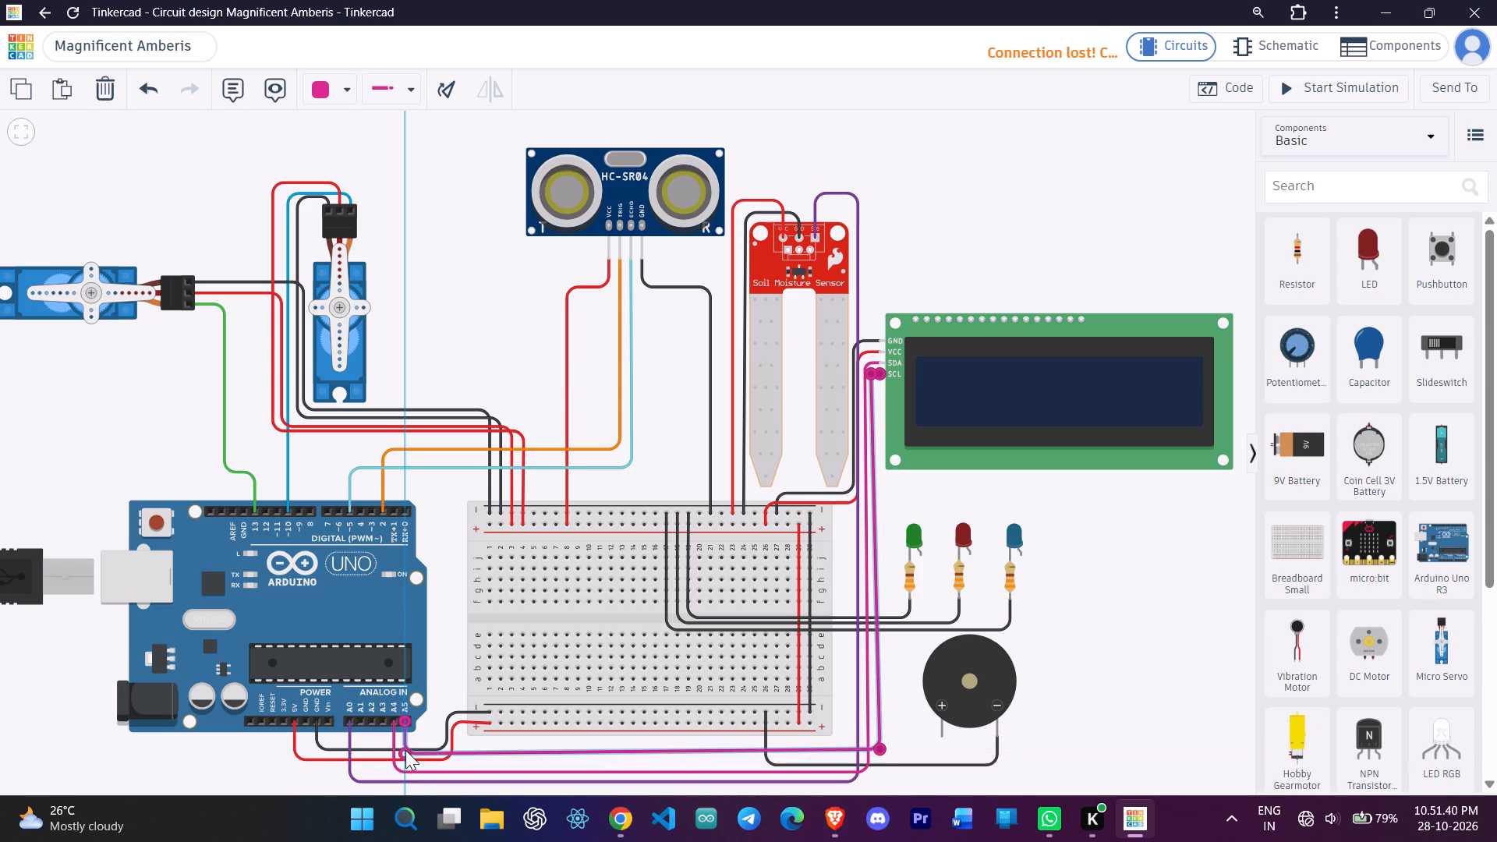
{"action": "left_click_drag", "start_coordinate": [405, 750], "coordinate": [405, 753]}
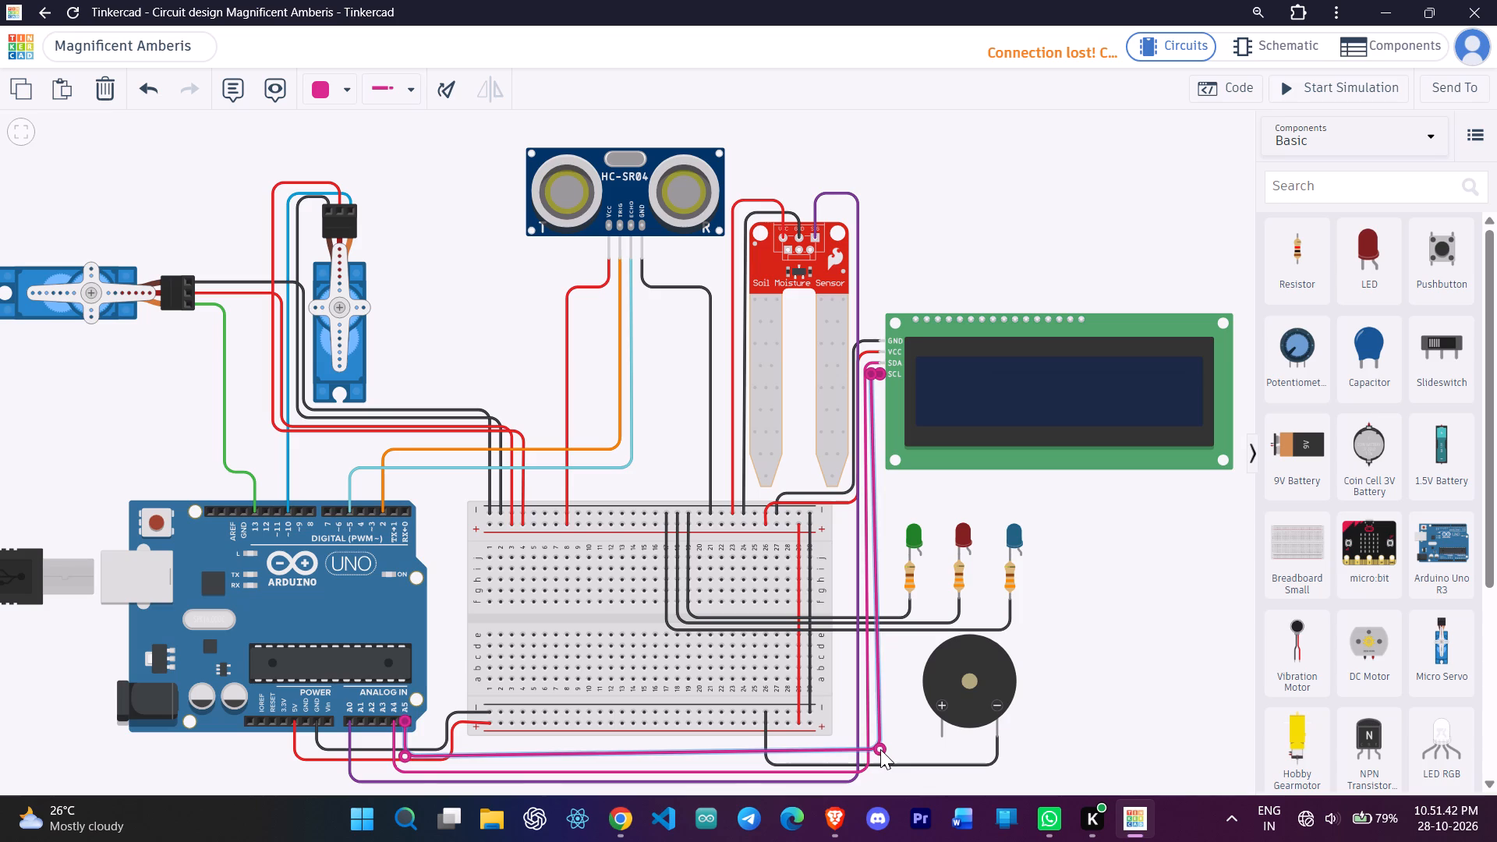
{"action": "left_click_drag", "start_coordinate": [880, 749], "coordinate": [877, 753]}
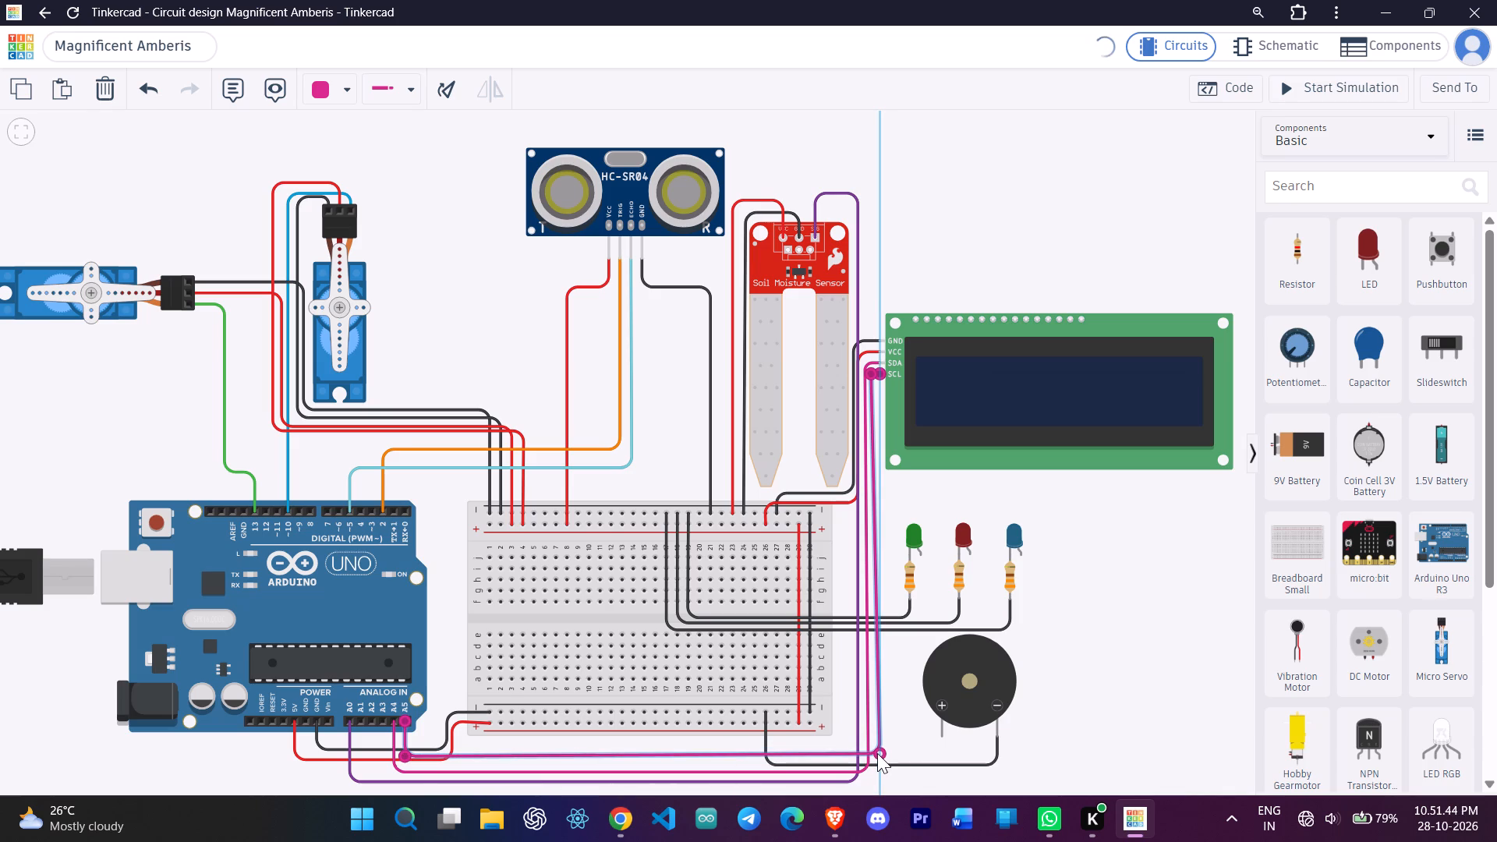
{"action": "left_click_drag", "start_coordinate": [877, 753], "coordinate": [880, 735]}
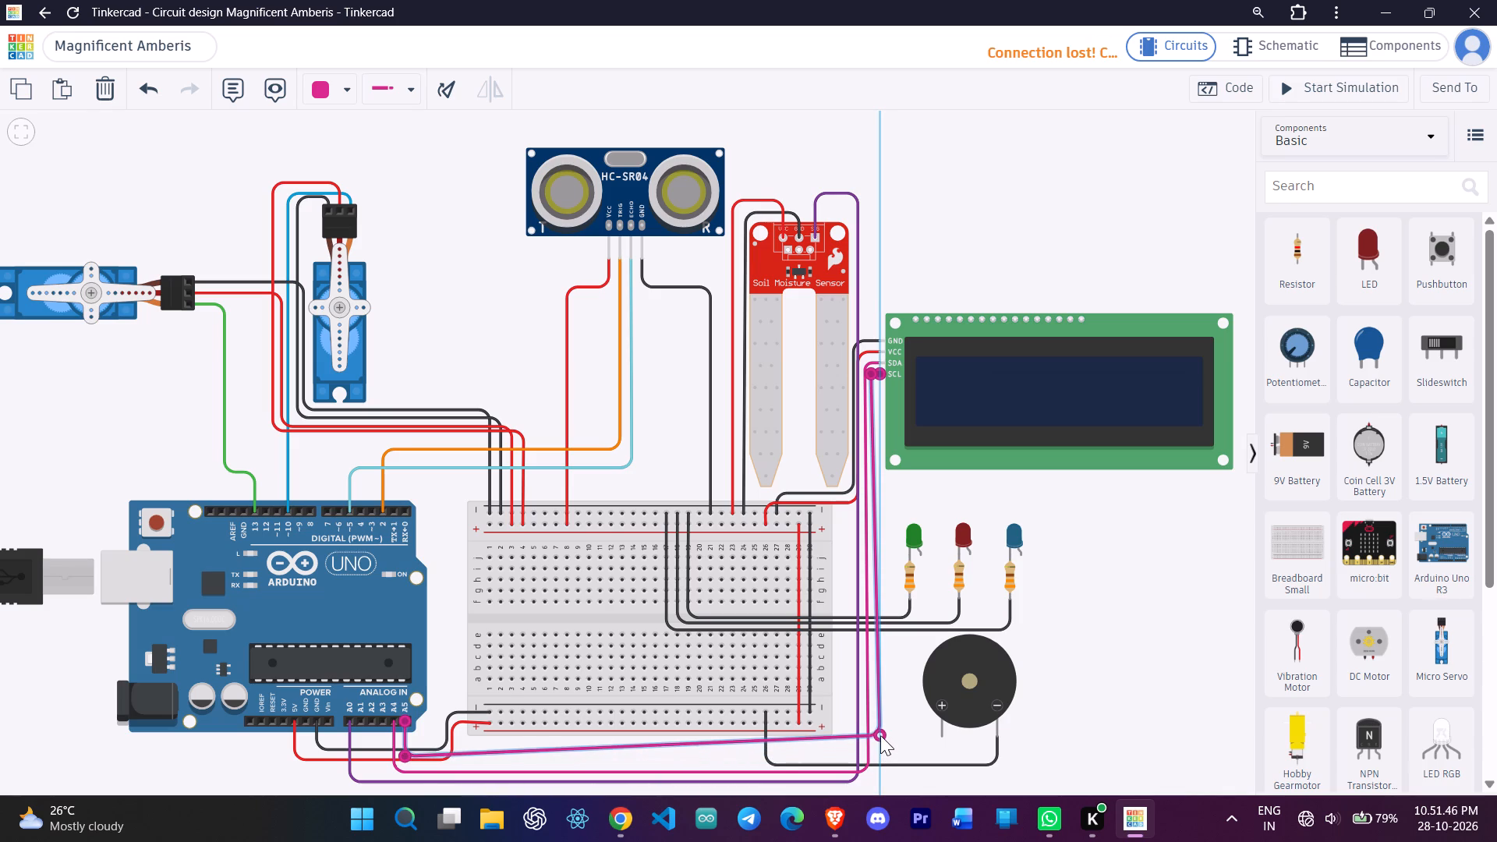
{"action": "left_click_drag", "start_coordinate": [880, 735], "coordinate": [879, 757]}
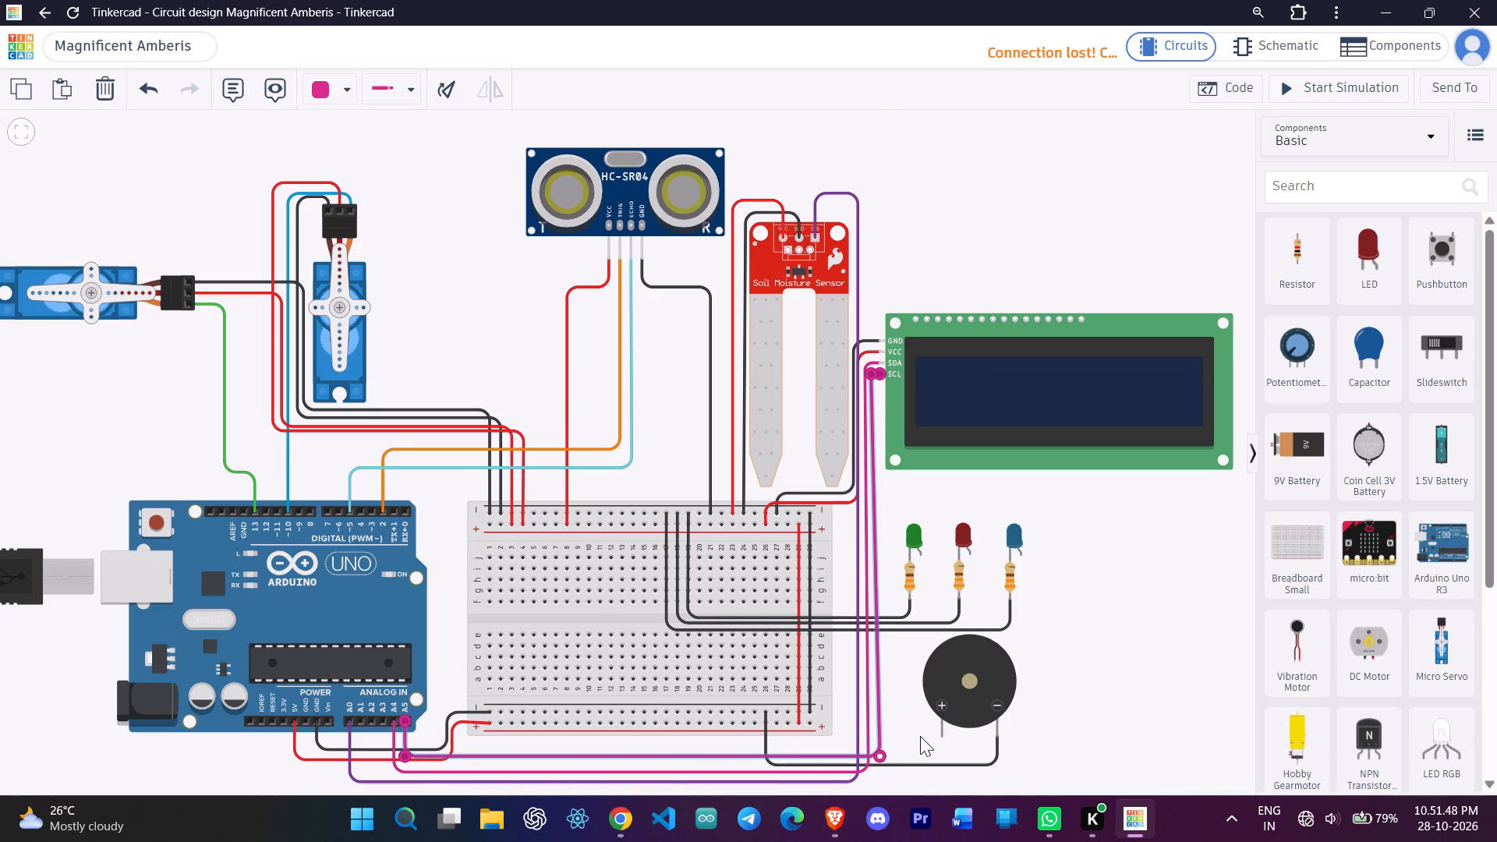
Recolor the LCD's SCL wire brown.
{"action": "left_click", "coordinate": [308, 80]}
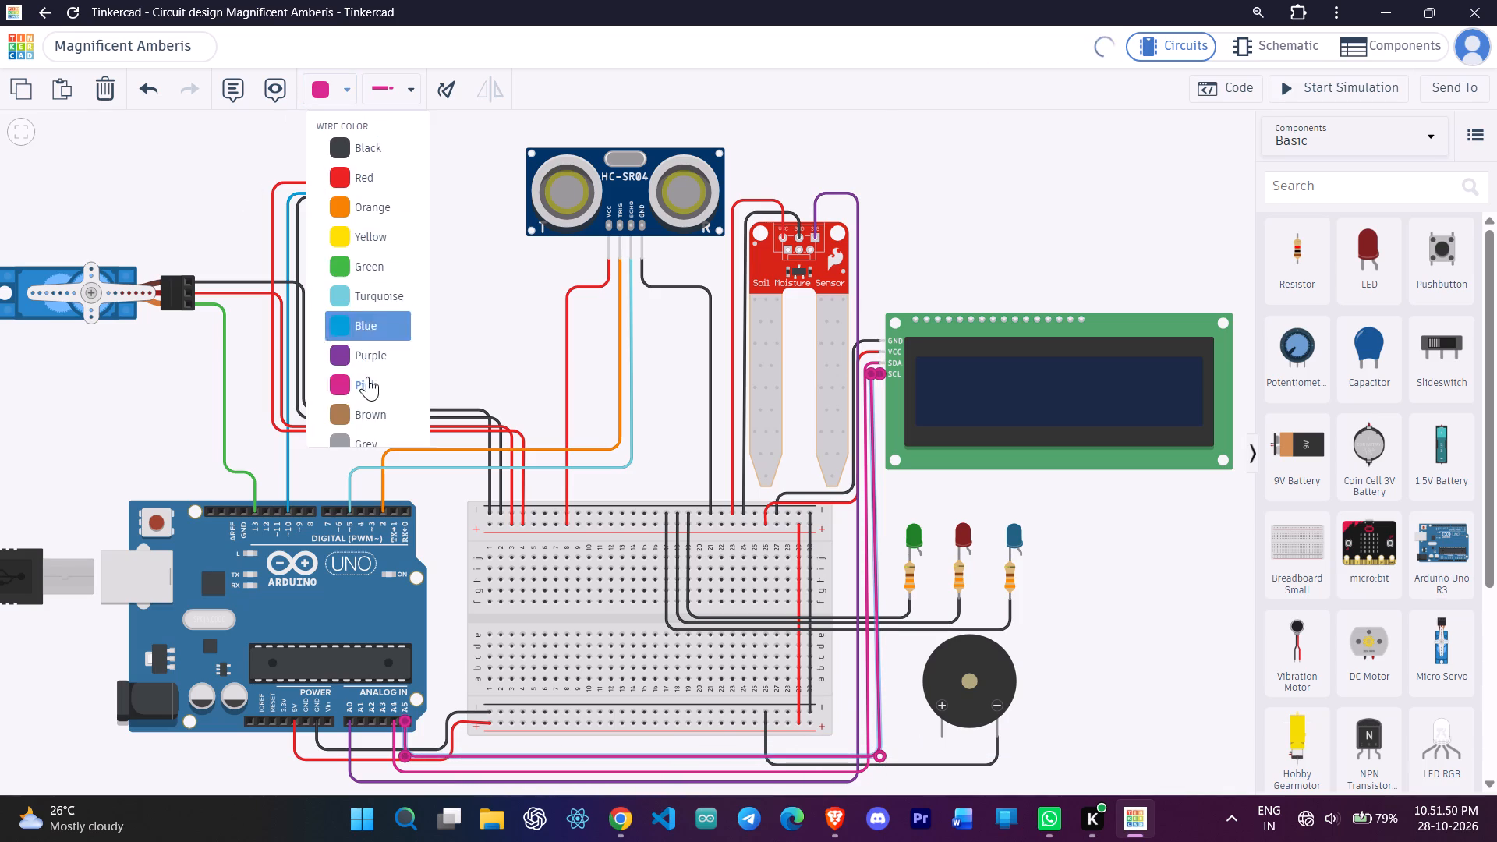
{"action": "left_click", "coordinate": [379, 408]}
{"action": "left_click", "coordinate": [480, 299]}
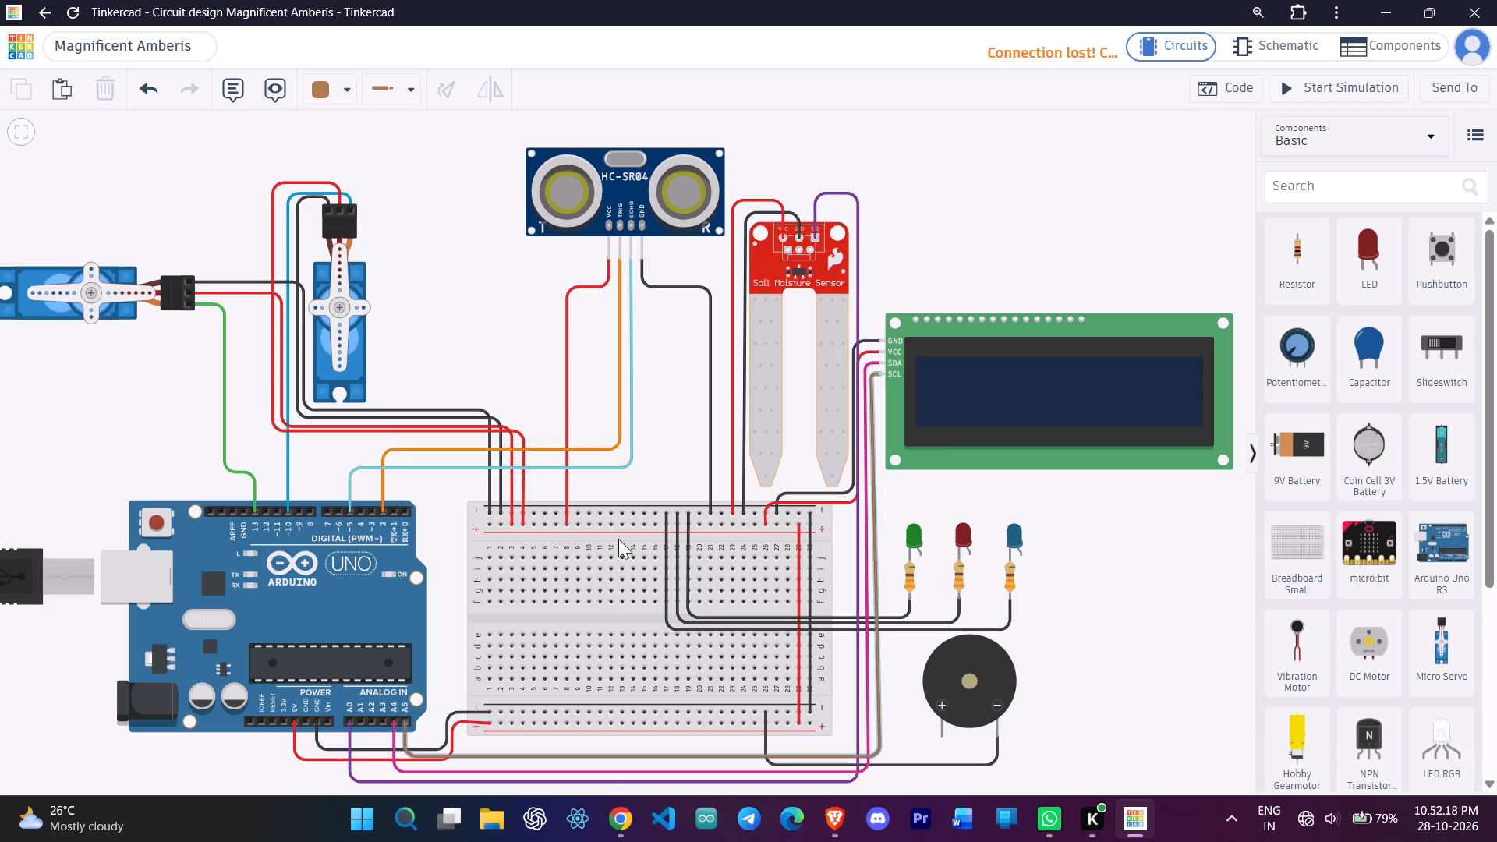
Move the Arduino end of the ultrasonic sensor's orange TRIG wire to digital pin 1 (TX).
{"action": "left_click", "coordinate": [381, 487]}
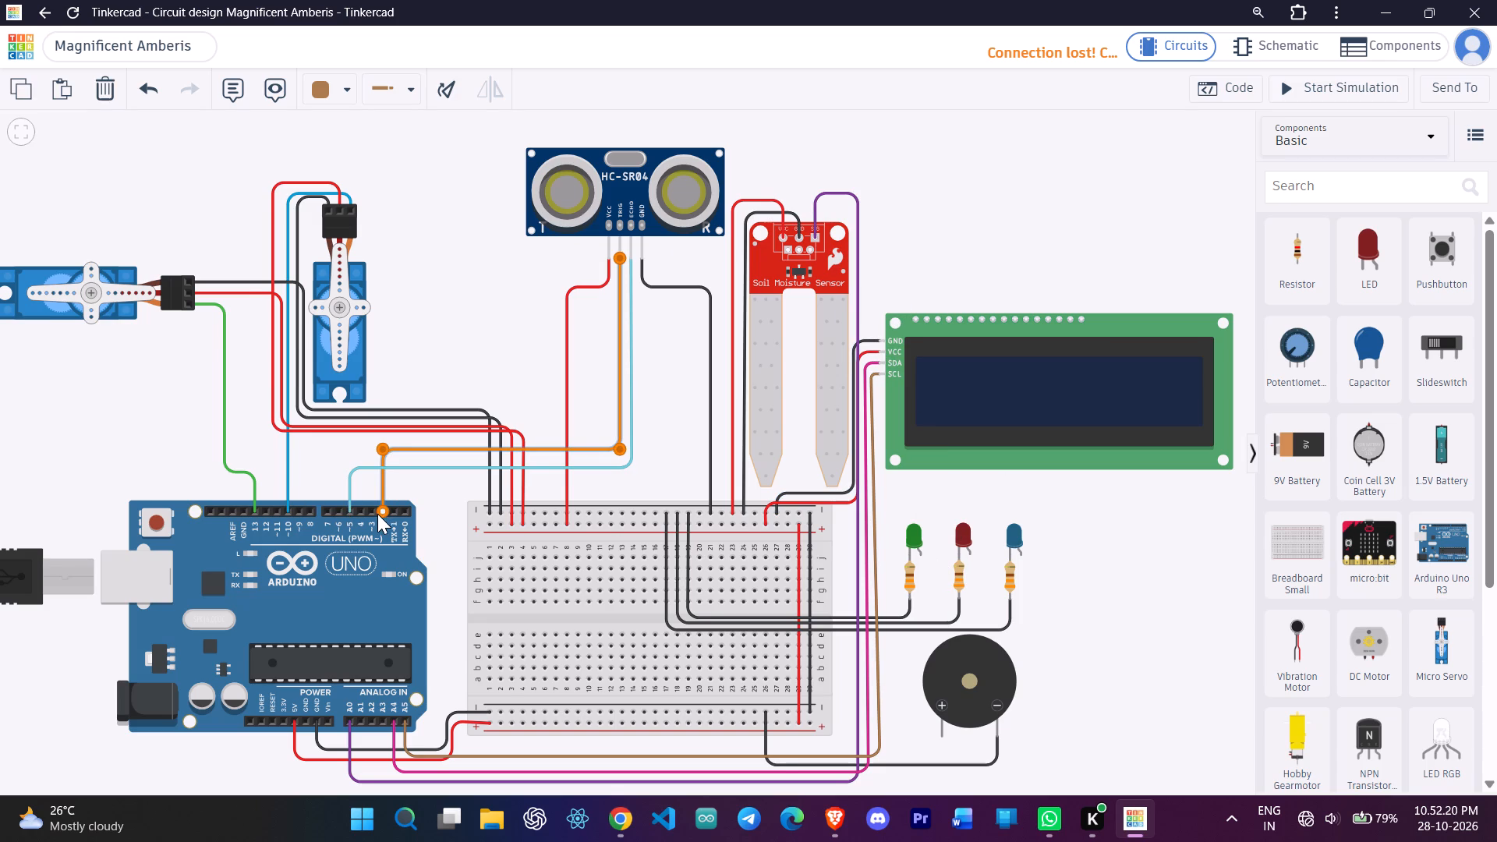
{"action": "left_click_drag", "start_coordinate": [380, 514], "coordinate": [390, 514]}
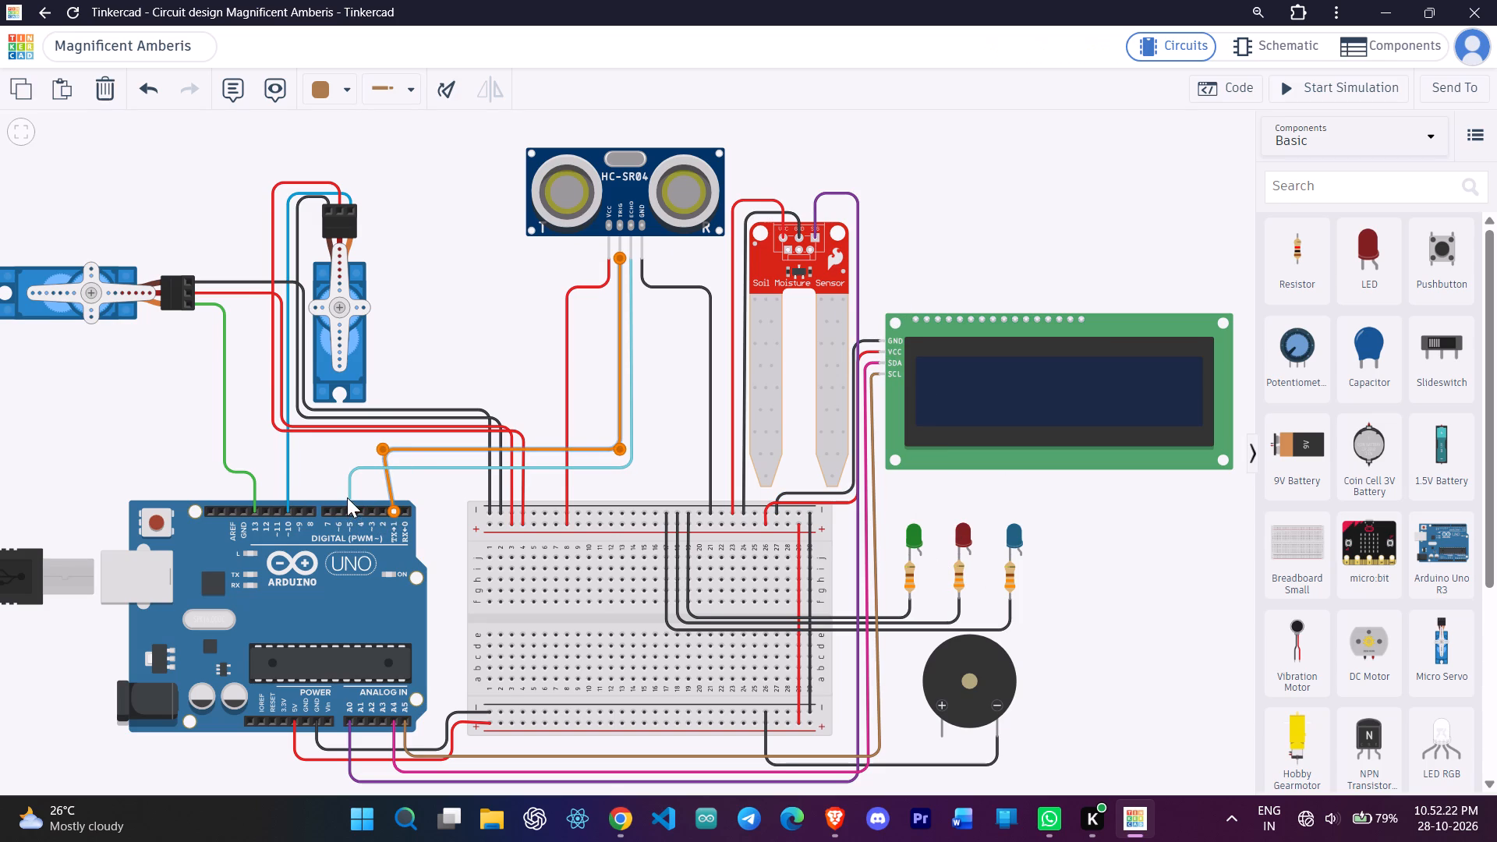
Move the ultrasonic sensor's turquoise ECHO wire to Arduino pin D3 and align its bend vertically above that pin.
{"action": "left_click", "coordinate": [349, 494]}
{"action": "left_click_drag", "start_coordinate": [347, 513], "coordinate": [363, 512]}
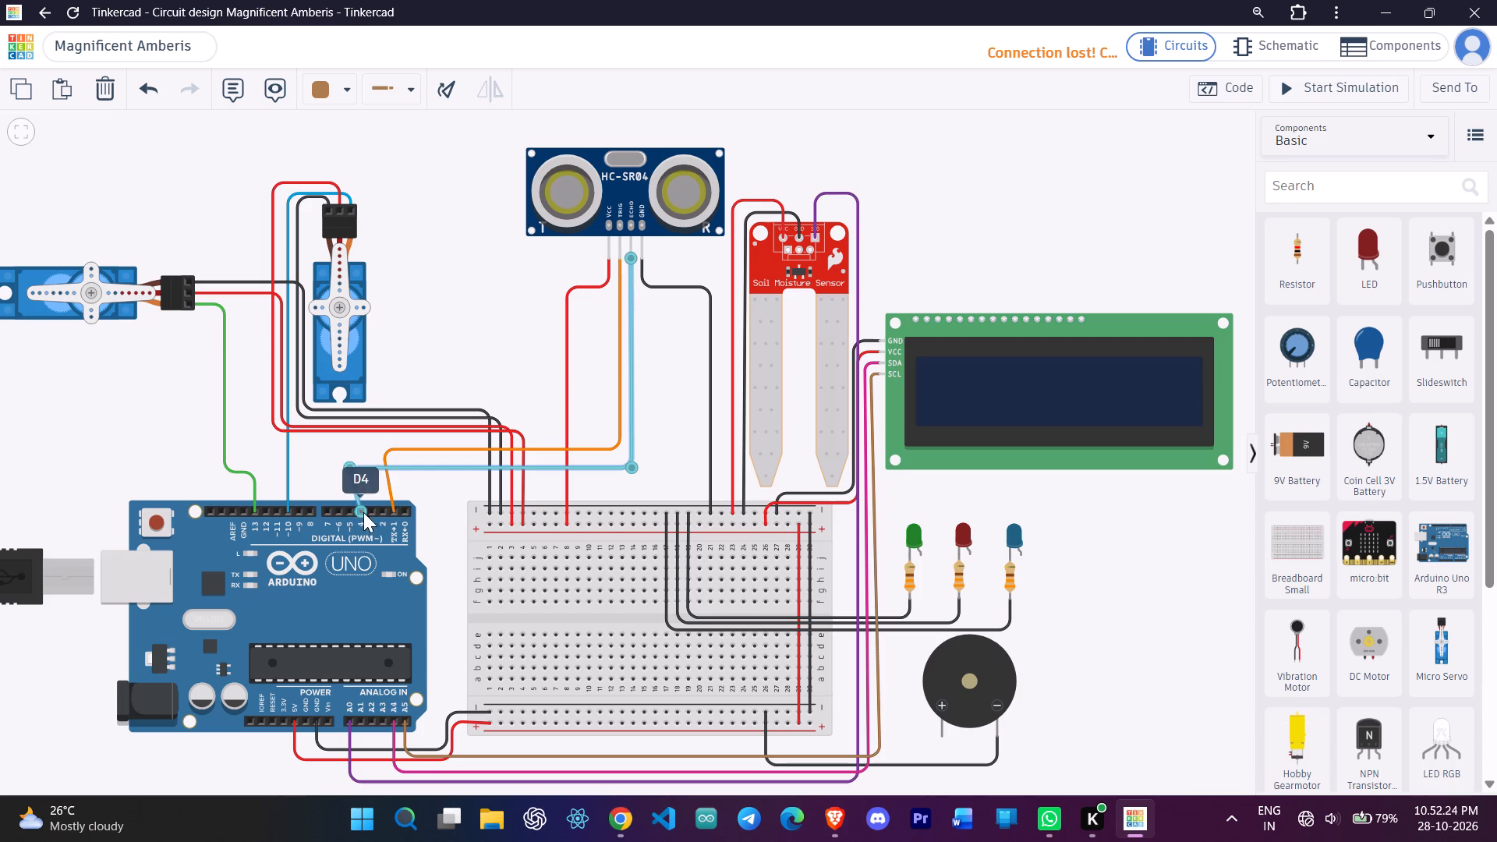
{"action": "left_click_drag", "start_coordinate": [363, 512], "coordinate": [367, 511]}
{"action": "left_click_drag", "start_coordinate": [348, 468], "coordinate": [368, 468]}
Shift the orange TRIG wire's bend so it drops vertically into Arduino pin 1.
{"action": "left_click", "coordinate": [386, 454]}
{"action": "left_click_drag", "start_coordinate": [380, 451], "coordinate": [382, 451]}
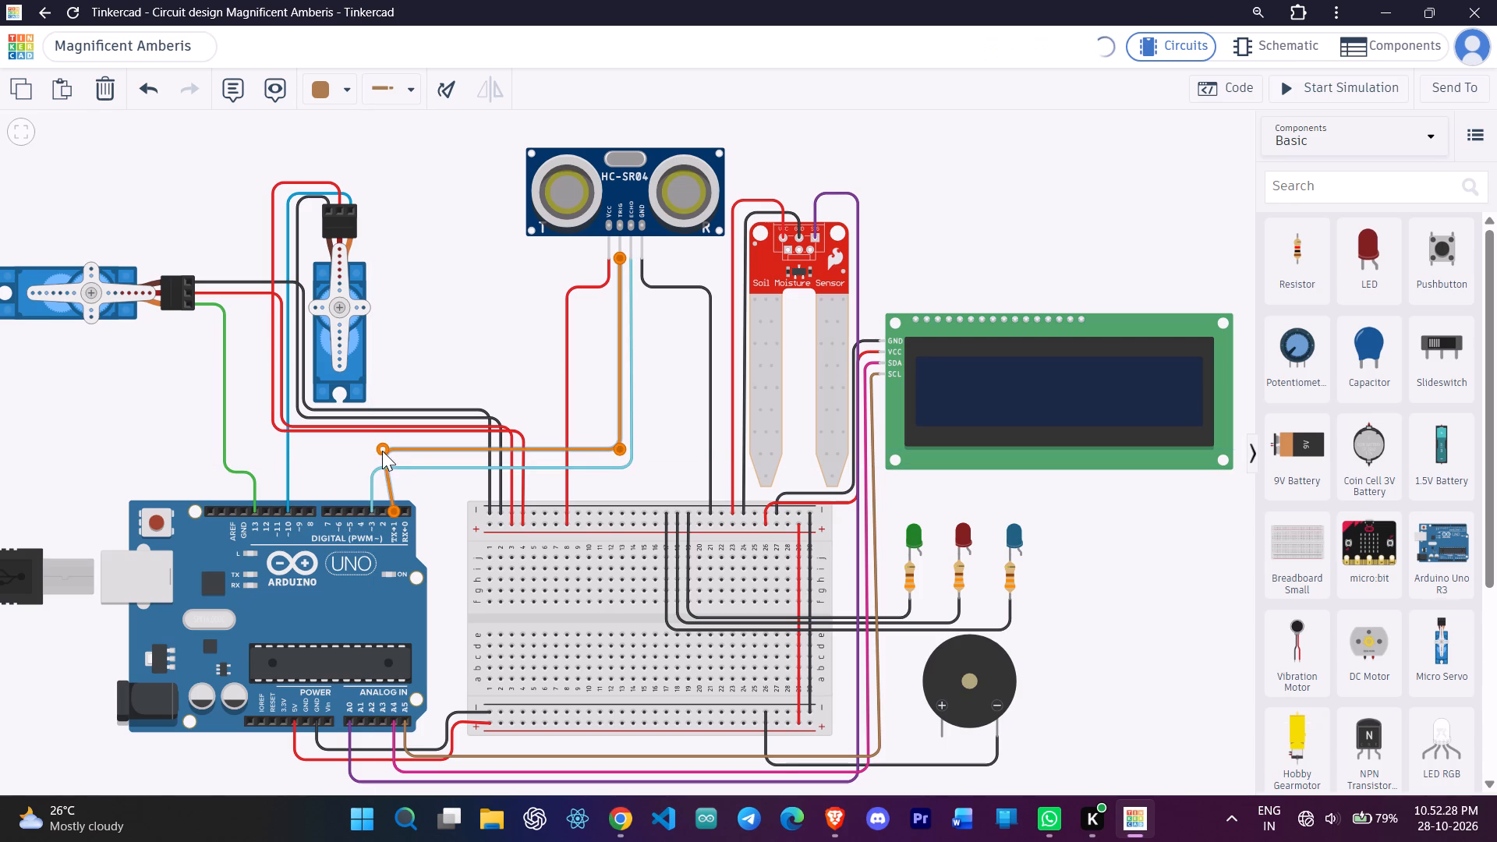
{"action": "left_click_drag", "start_coordinate": [382, 451], "coordinate": [391, 451]}
{"action": "left_click", "coordinate": [459, 343]}
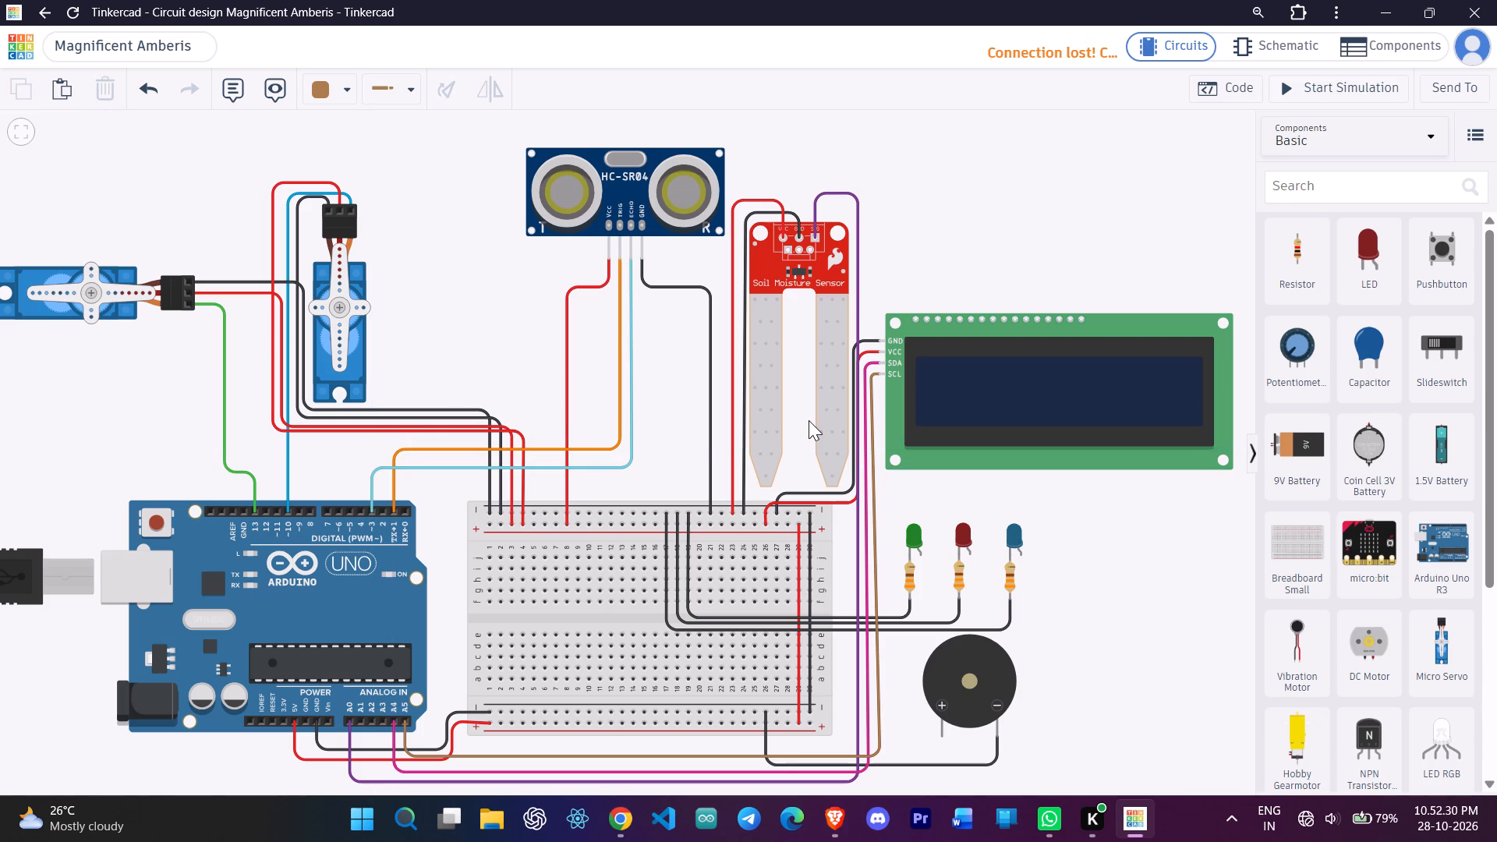
Wire the green LED's anode in brown over the top of the breadboard to Arduino pin D5, with a vertical final drop.
{"action": "left_click", "coordinate": [920, 557]}
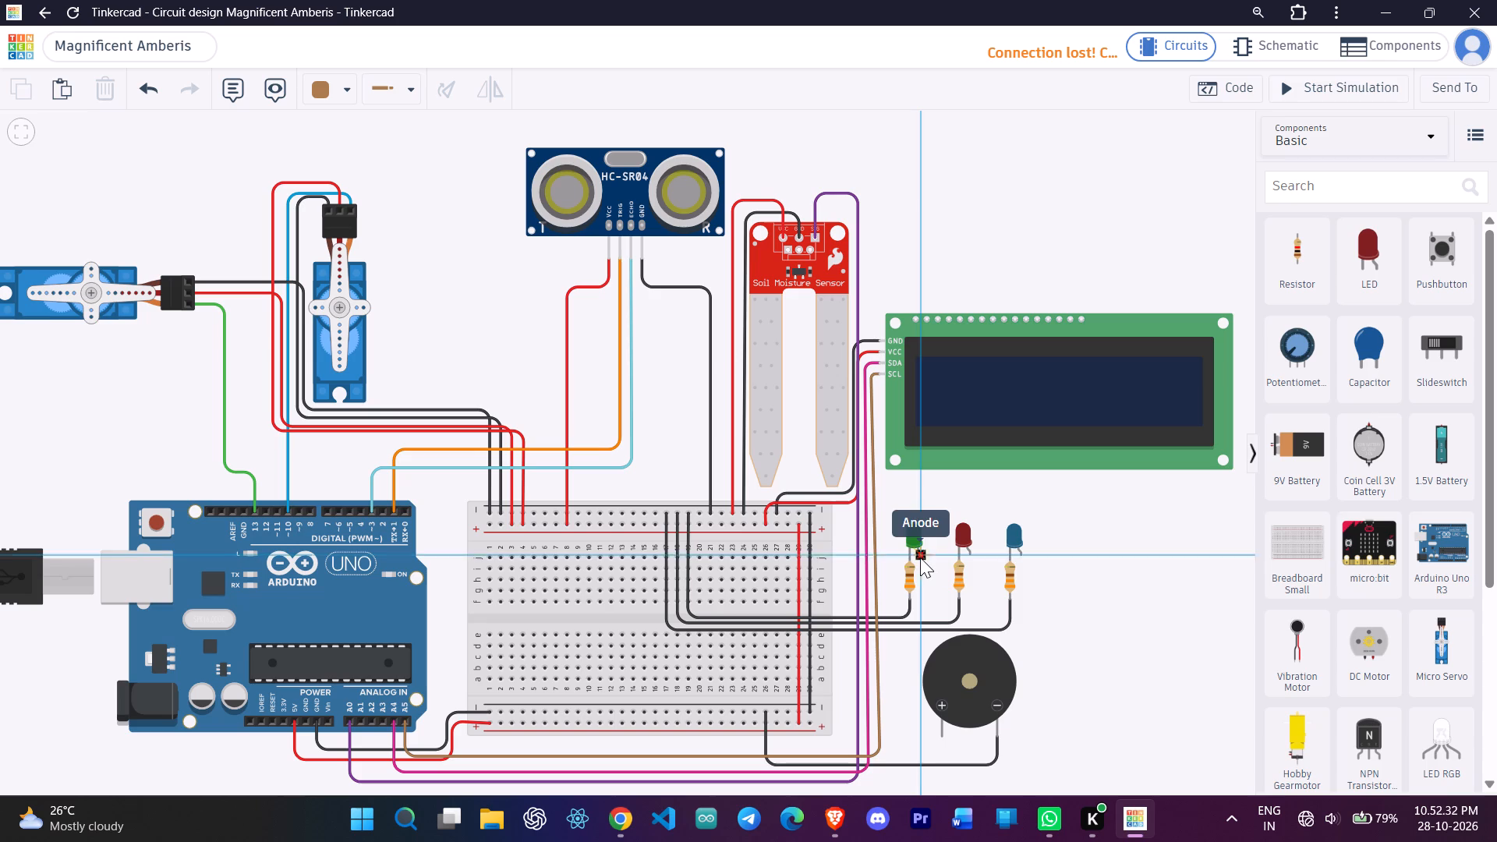
{"action": "left_click", "coordinate": [922, 572]}
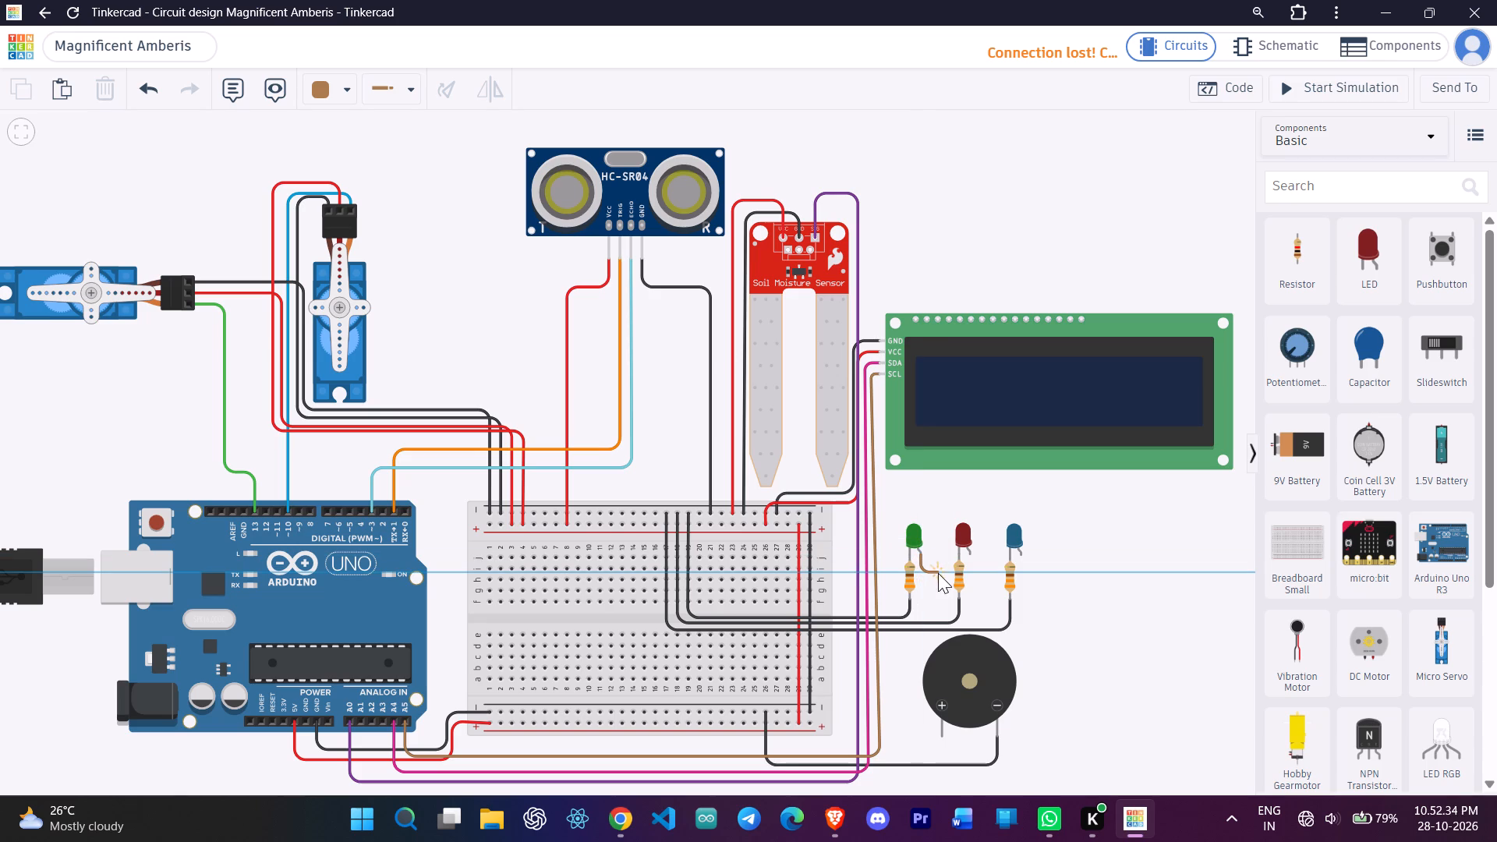
{"action": "left_click", "coordinate": [938, 573]}
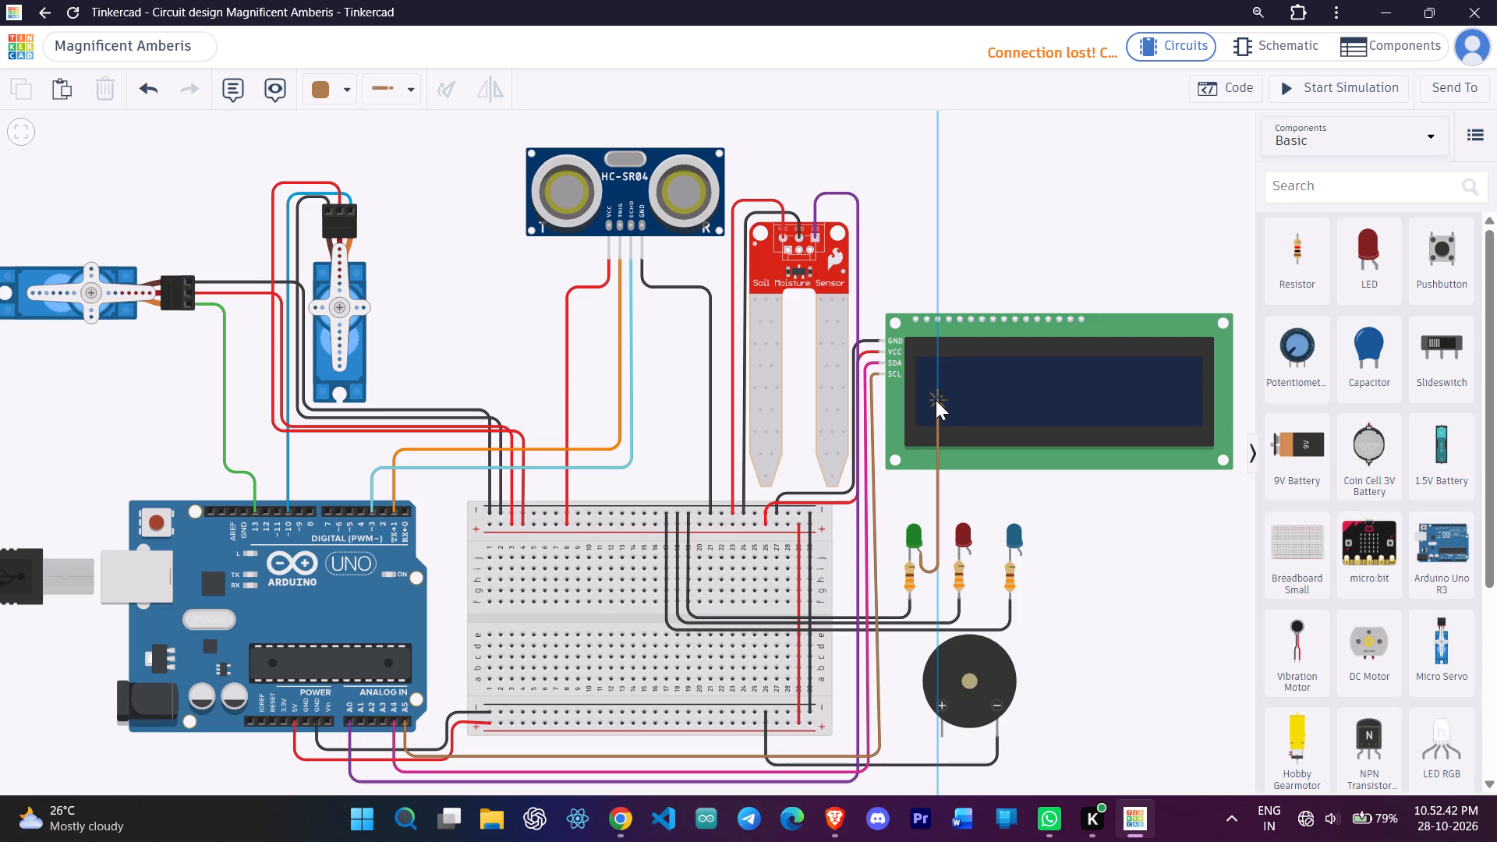
{"action": "left_click", "coordinate": [941, 471]}
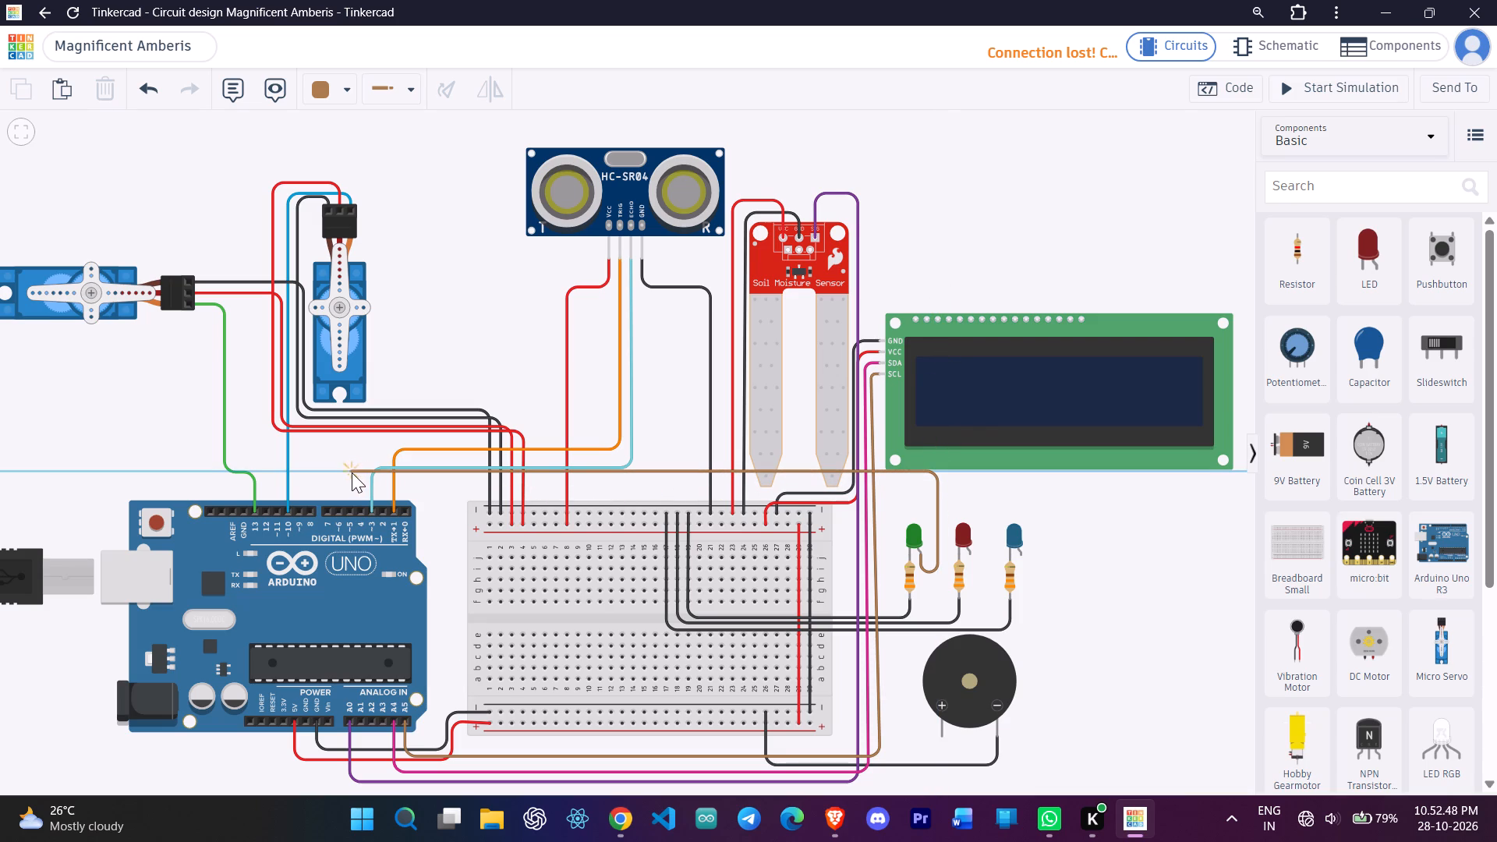
{"action": "left_click", "coordinate": [348, 472]}
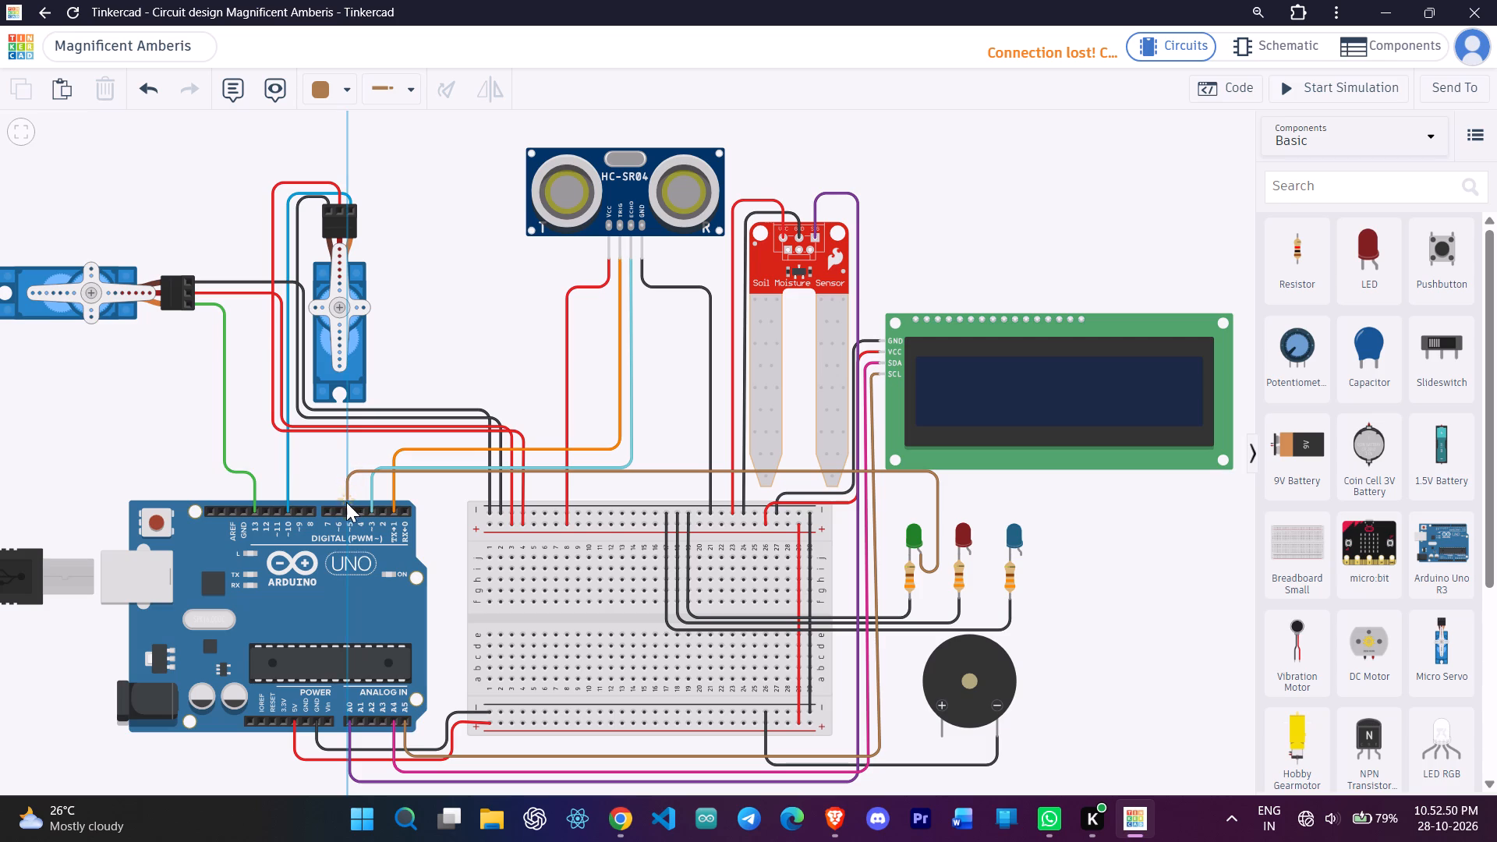
{"action": "left_click", "coordinate": [349, 512]}
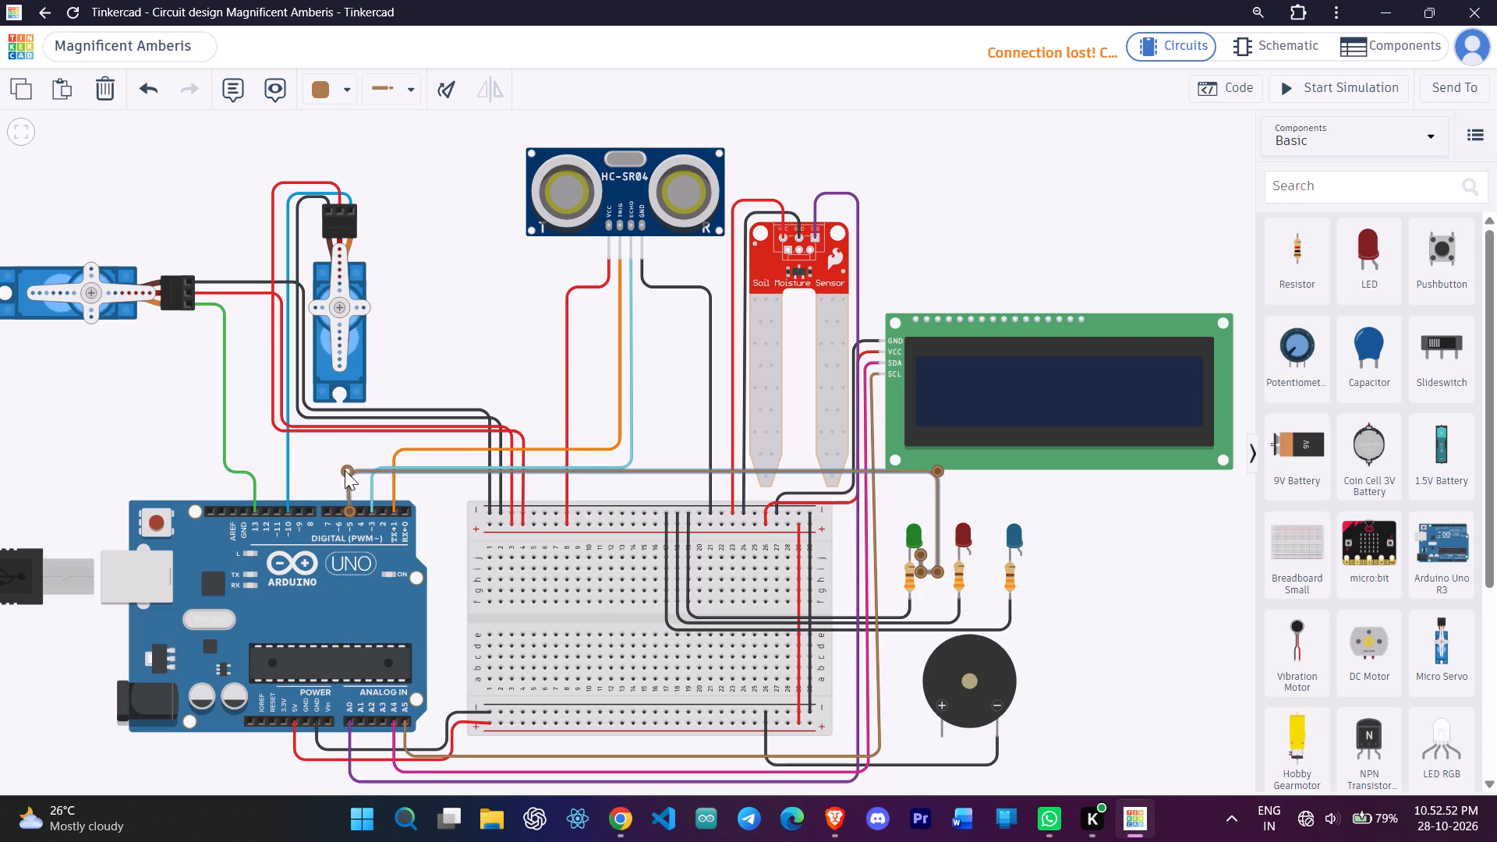
{"action": "left_click", "coordinate": [345, 470]}
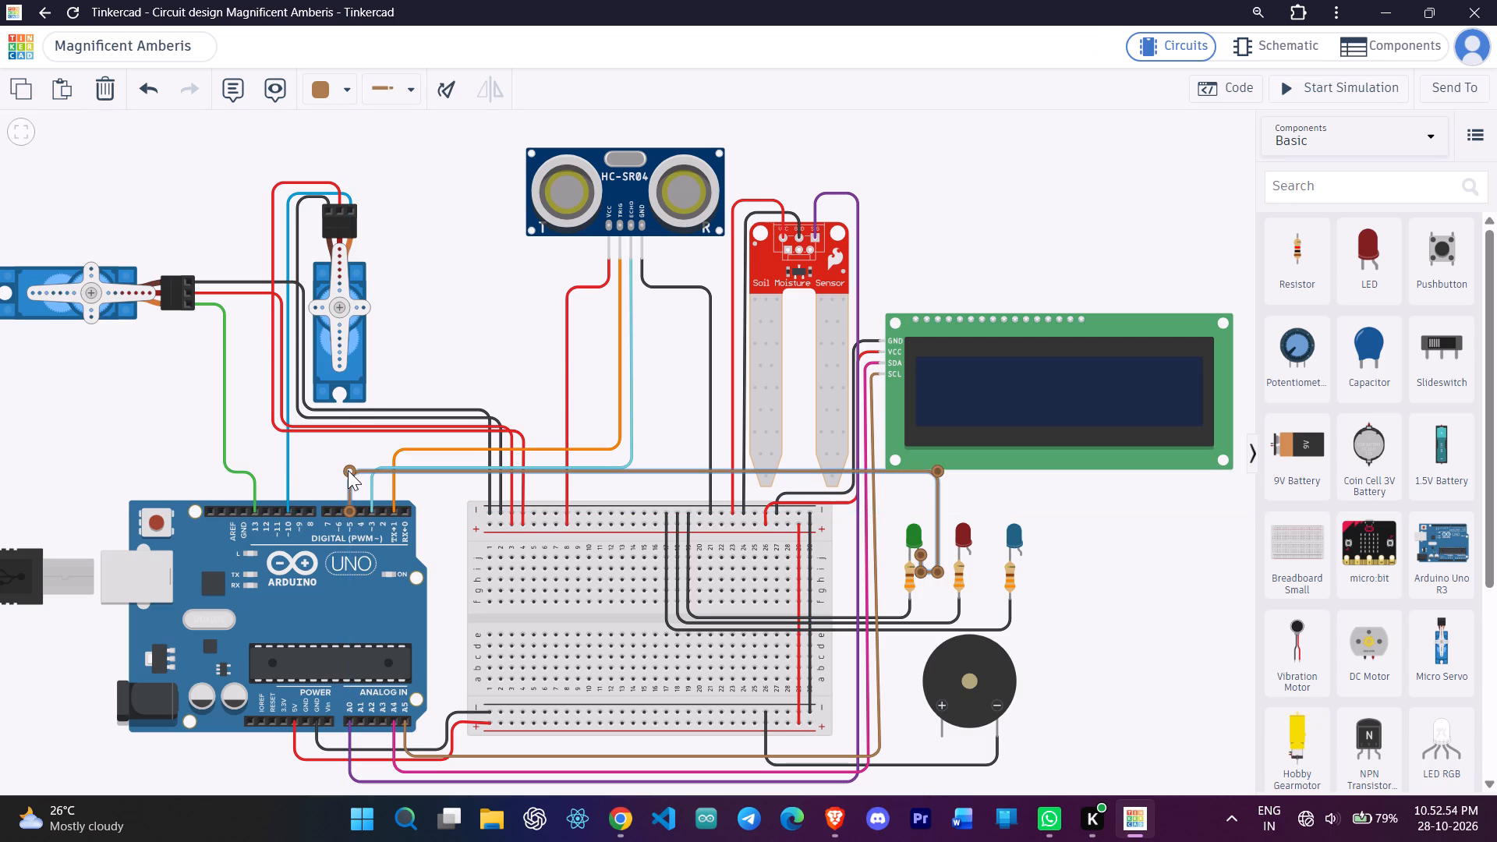
Recolor the green LED's anode wire green.
{"action": "left_click", "coordinate": [320, 100]}
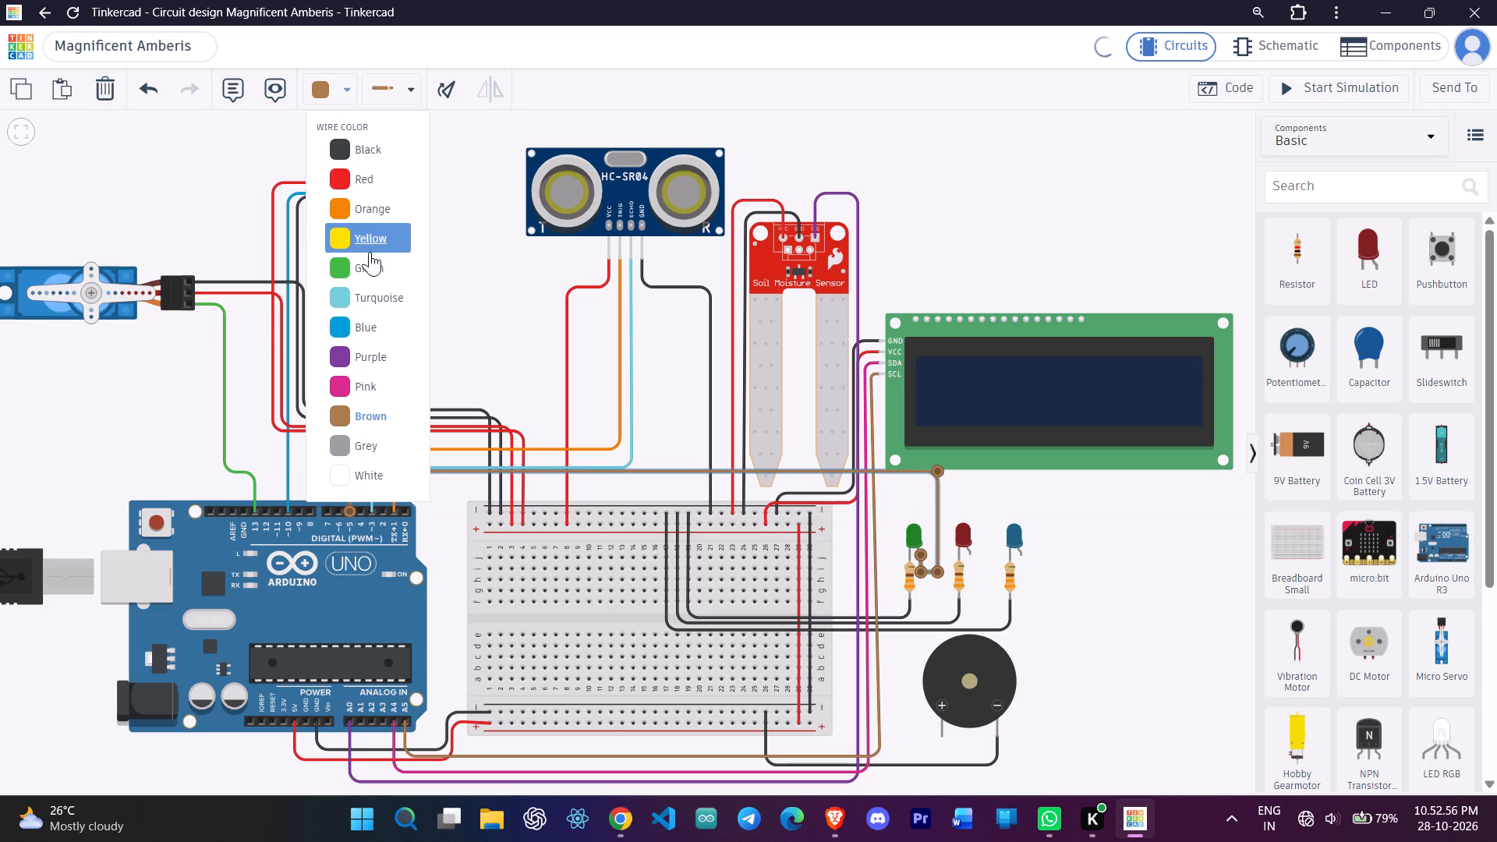
{"action": "left_click", "coordinate": [370, 256]}
{"action": "left_click", "coordinate": [488, 260]}
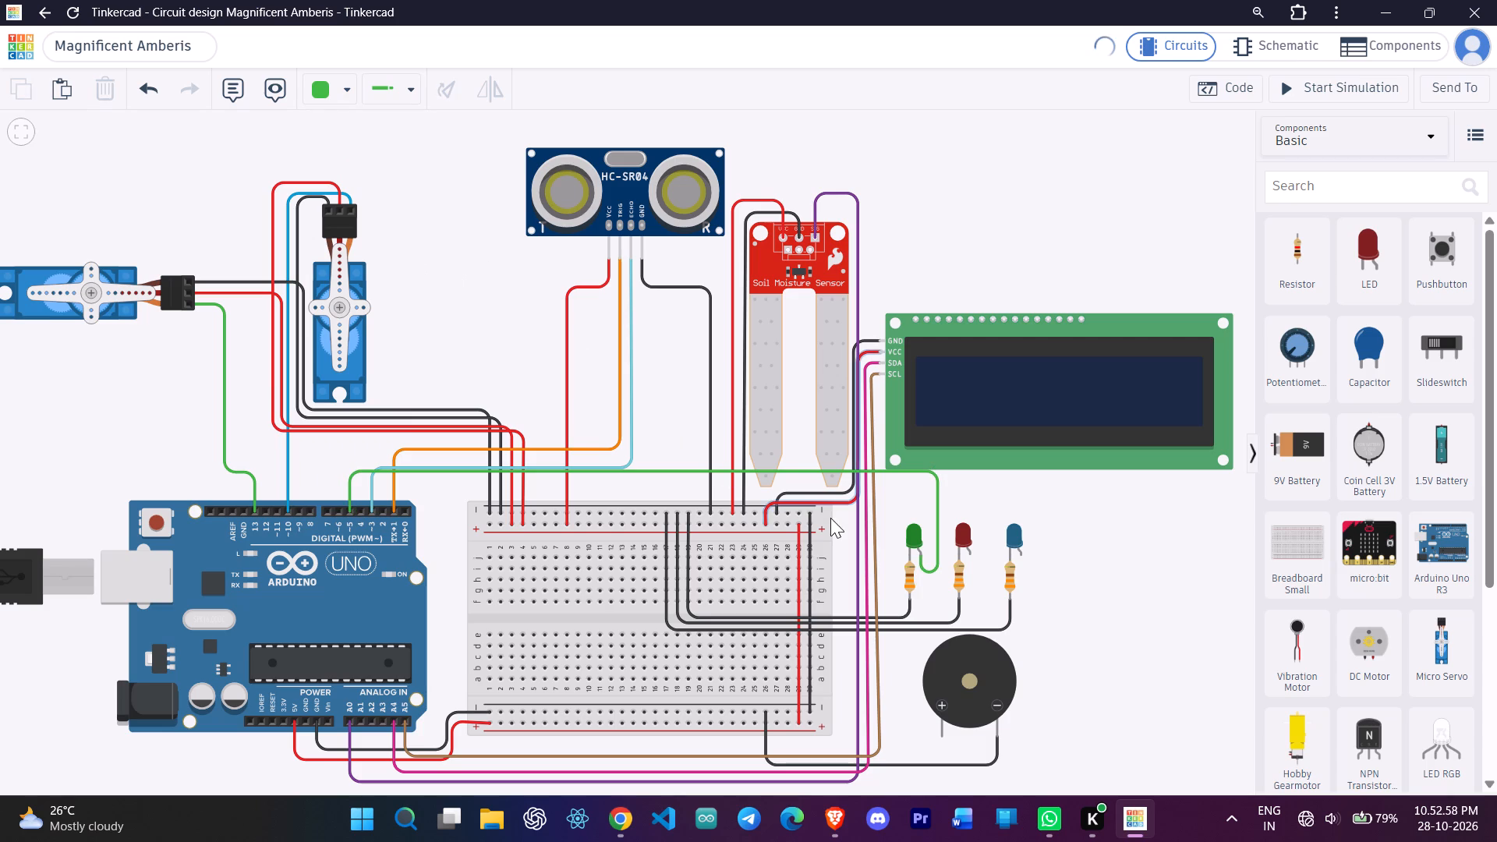
Wire the red LED's anode over the top of the breadboard to Arduino pin D7 with vertical drops, and color the wire red.
{"action": "left_click", "coordinate": [971, 554]}
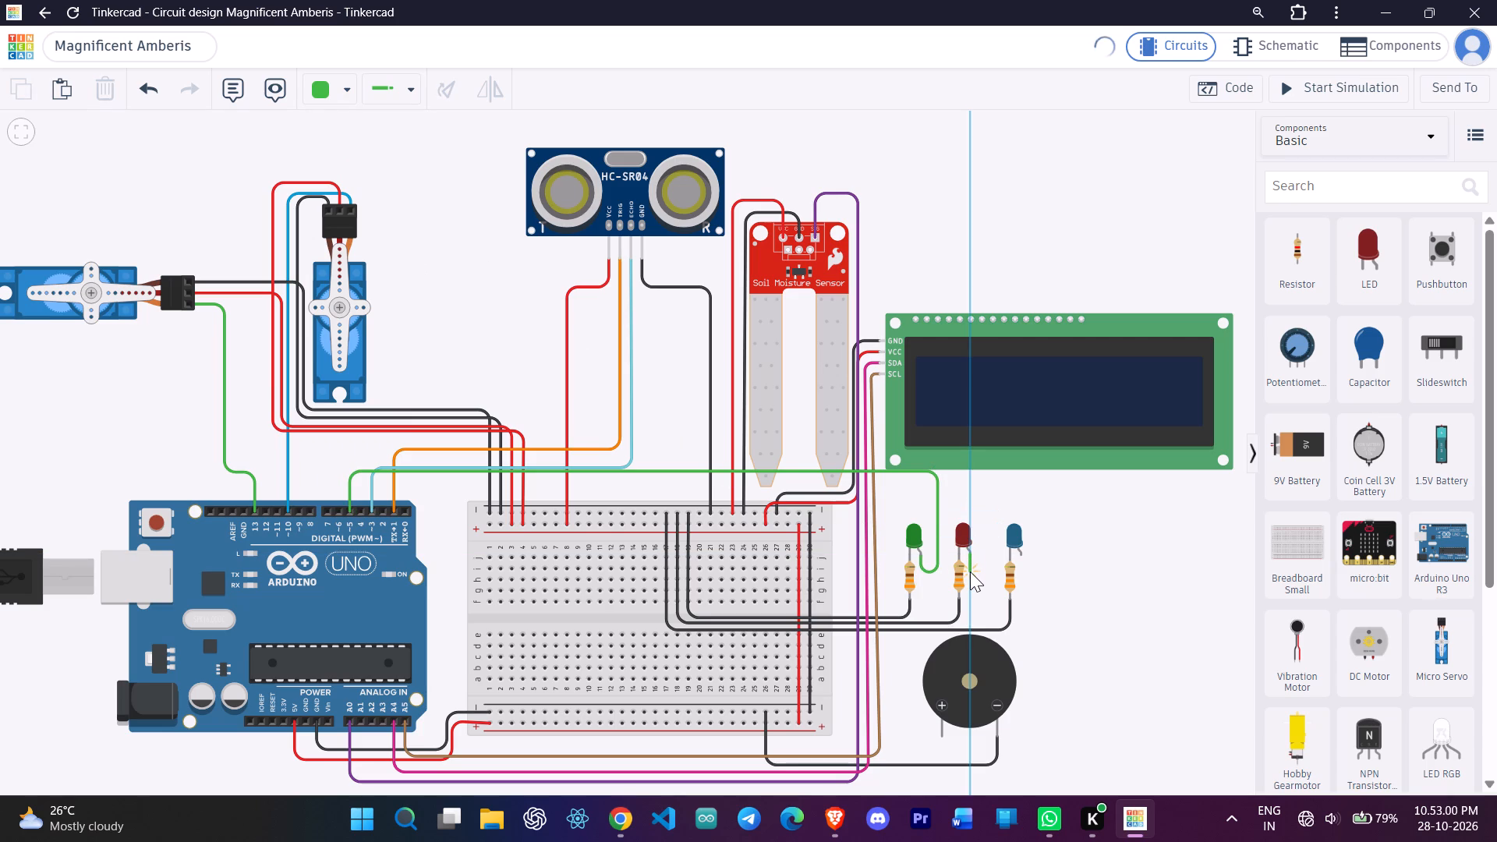
{"action": "left_click", "coordinate": [970, 571]}
{"action": "double_click", "coordinate": [986, 571]}
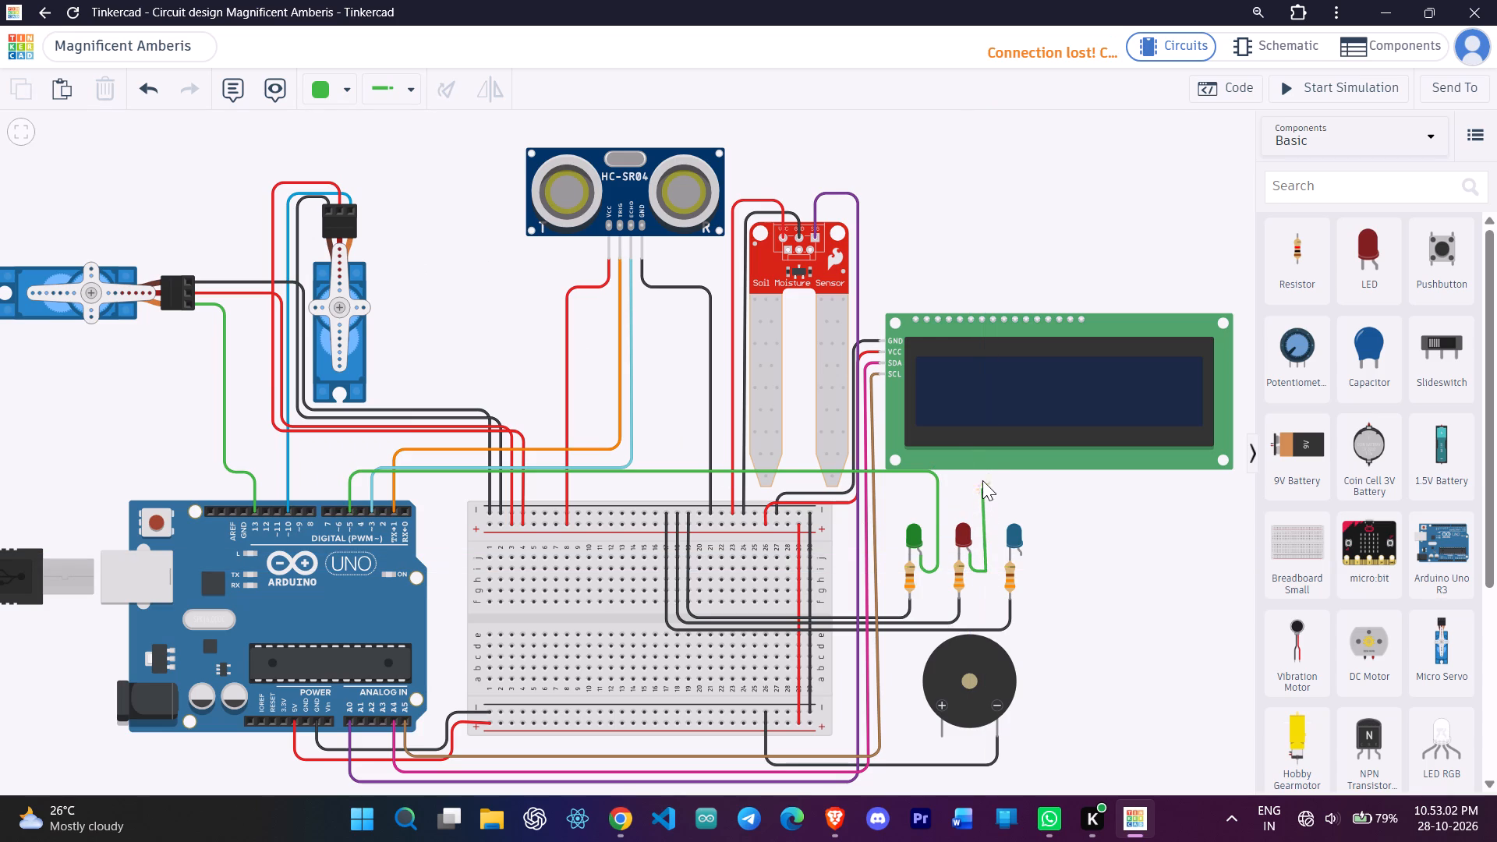
{"action": "left_click", "coordinate": [985, 462]}
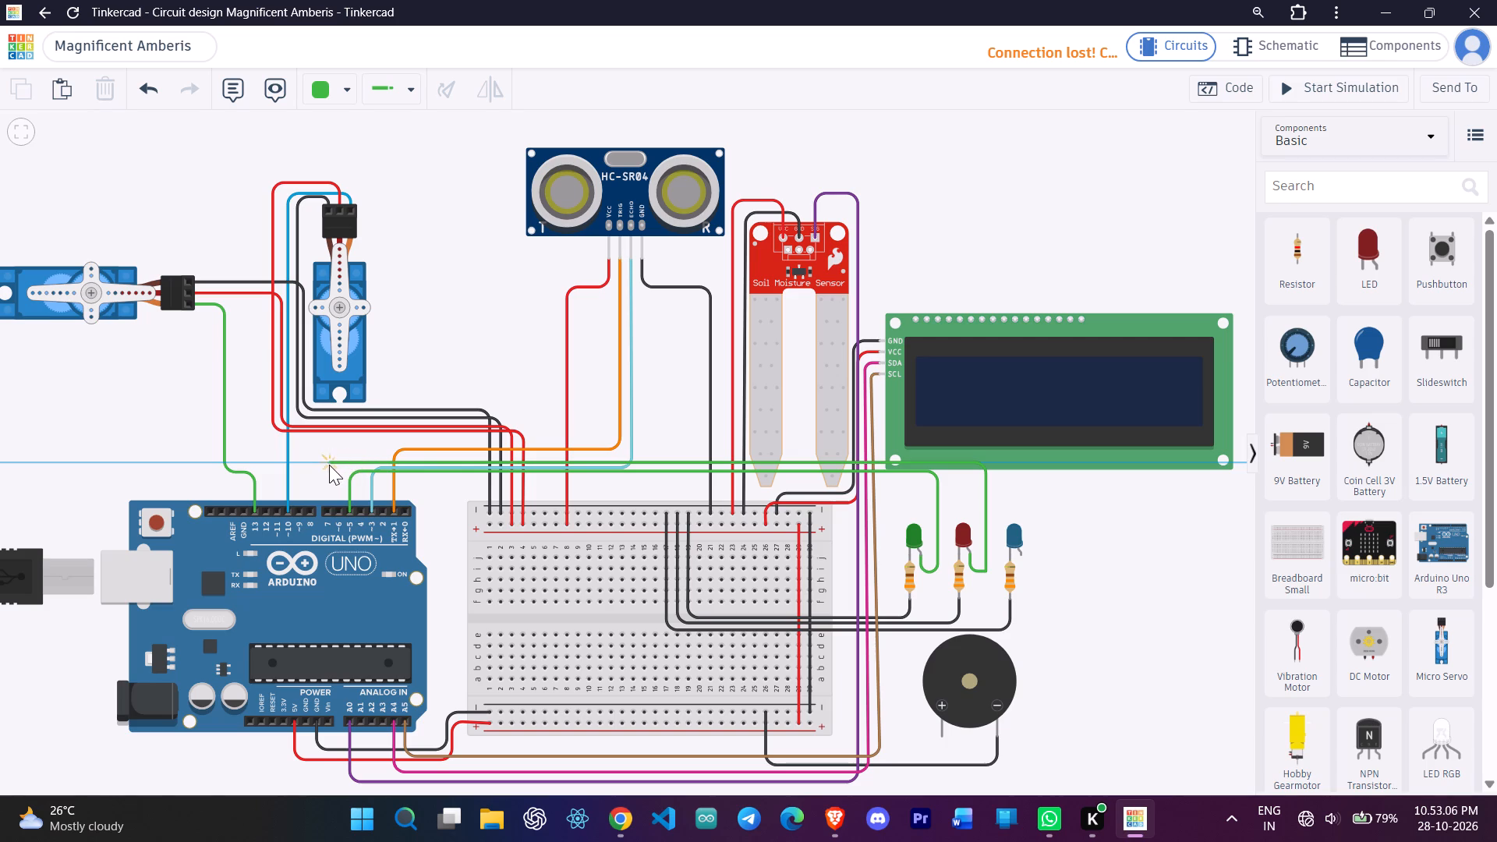
{"action": "left_click", "coordinate": [324, 465]}
{"action": "left_click", "coordinate": [326, 508]}
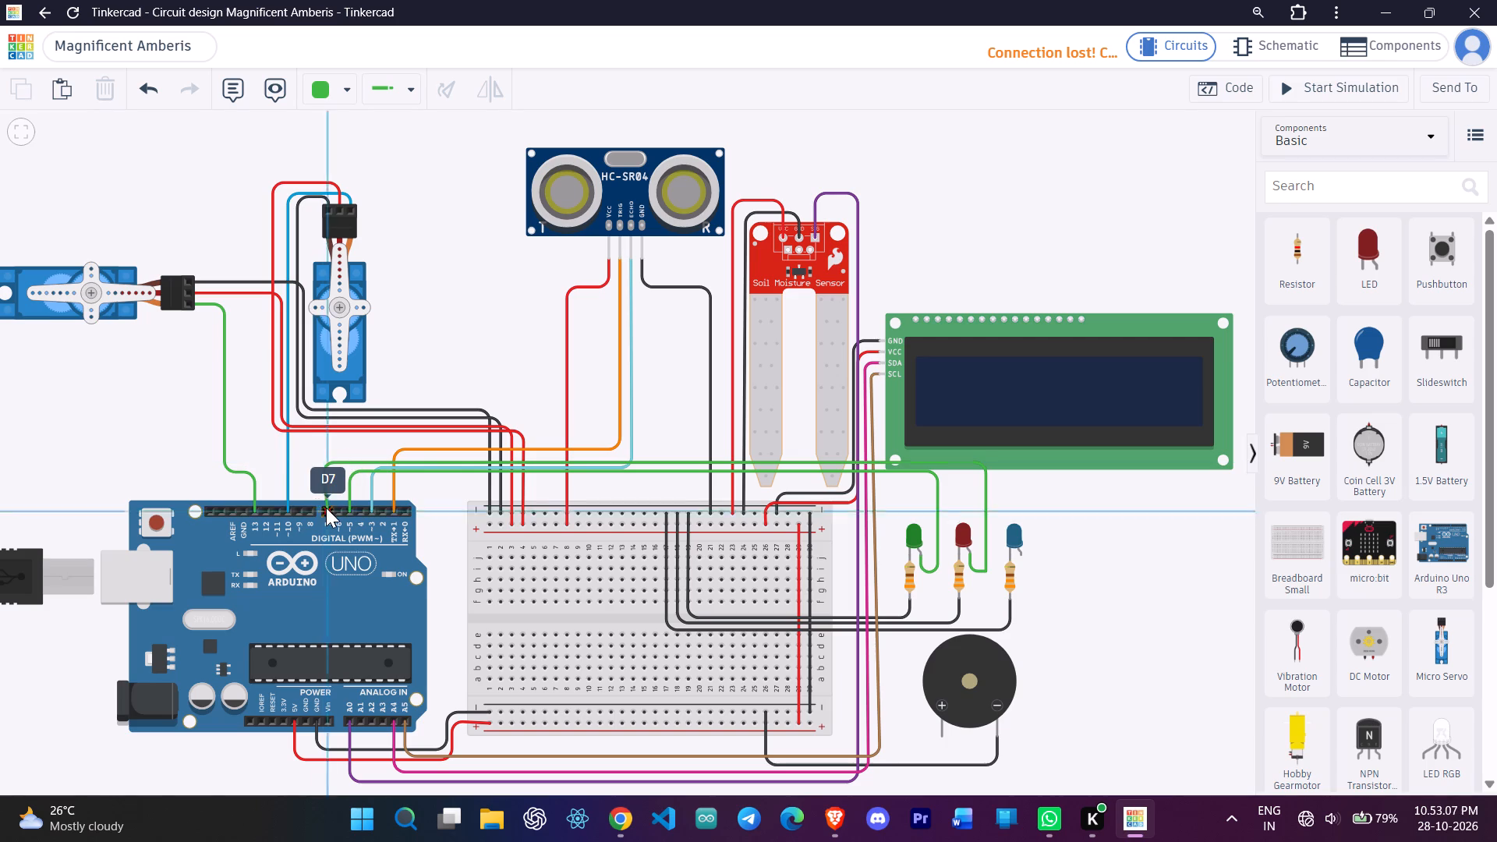
{"action": "left_click", "coordinate": [324, 464]}
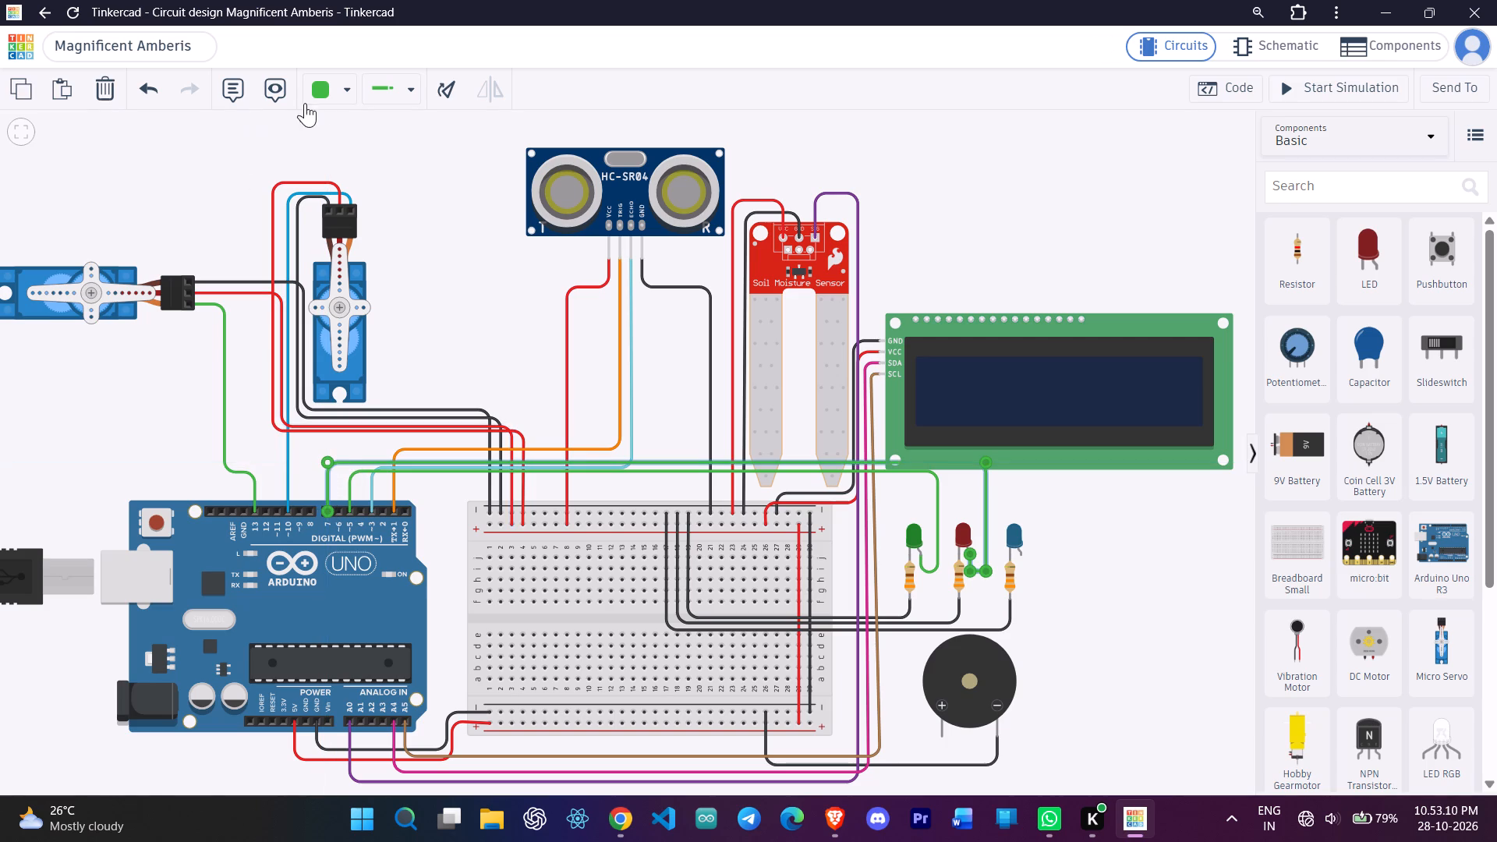
{"action": "left_click", "coordinate": [325, 94]}
{"action": "left_click", "coordinate": [362, 191]}
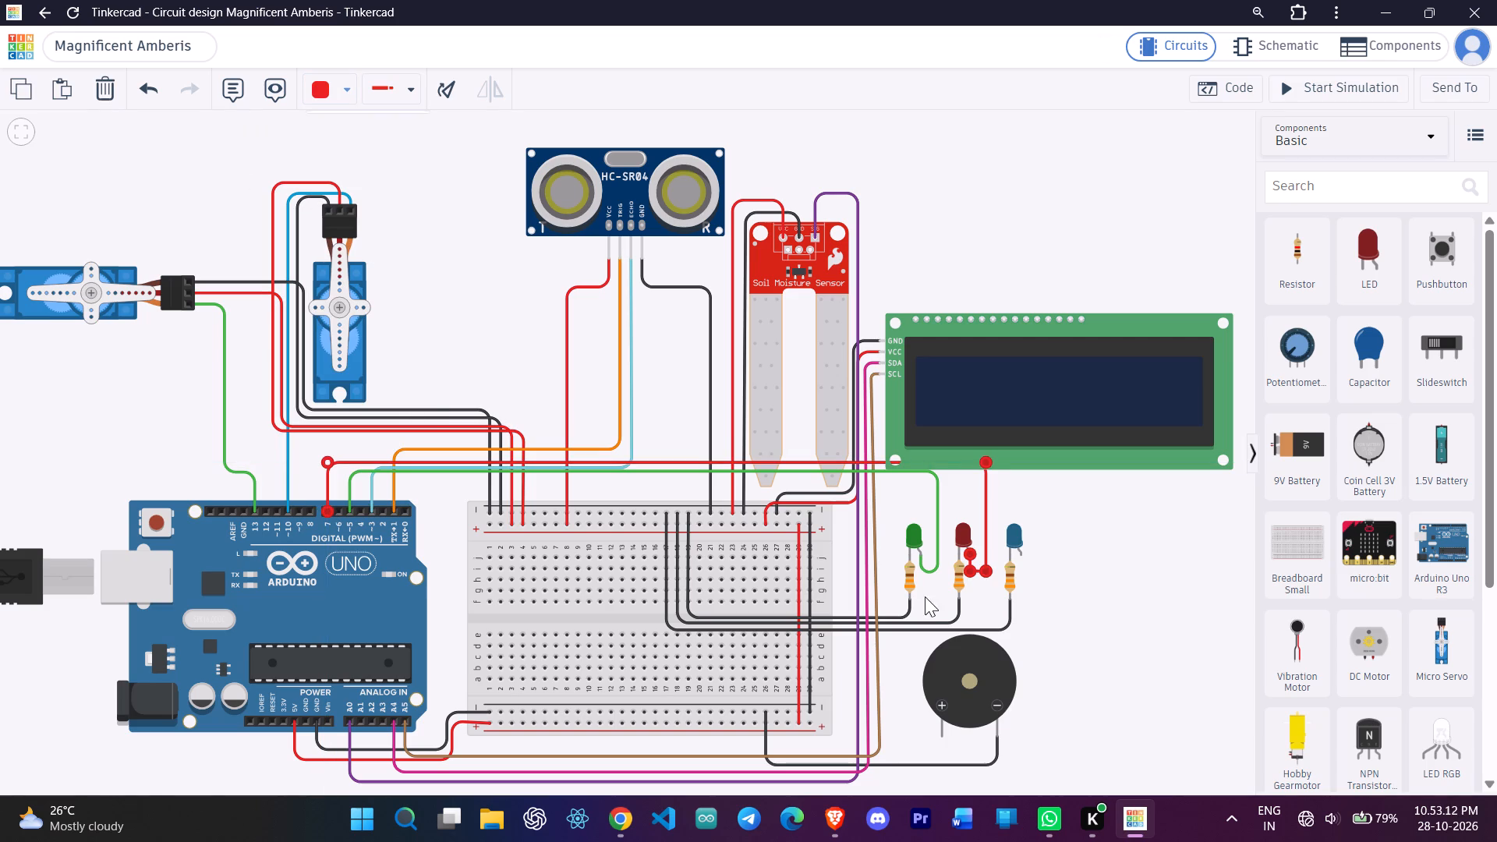
{"action": "left_click", "coordinate": [1053, 490]}
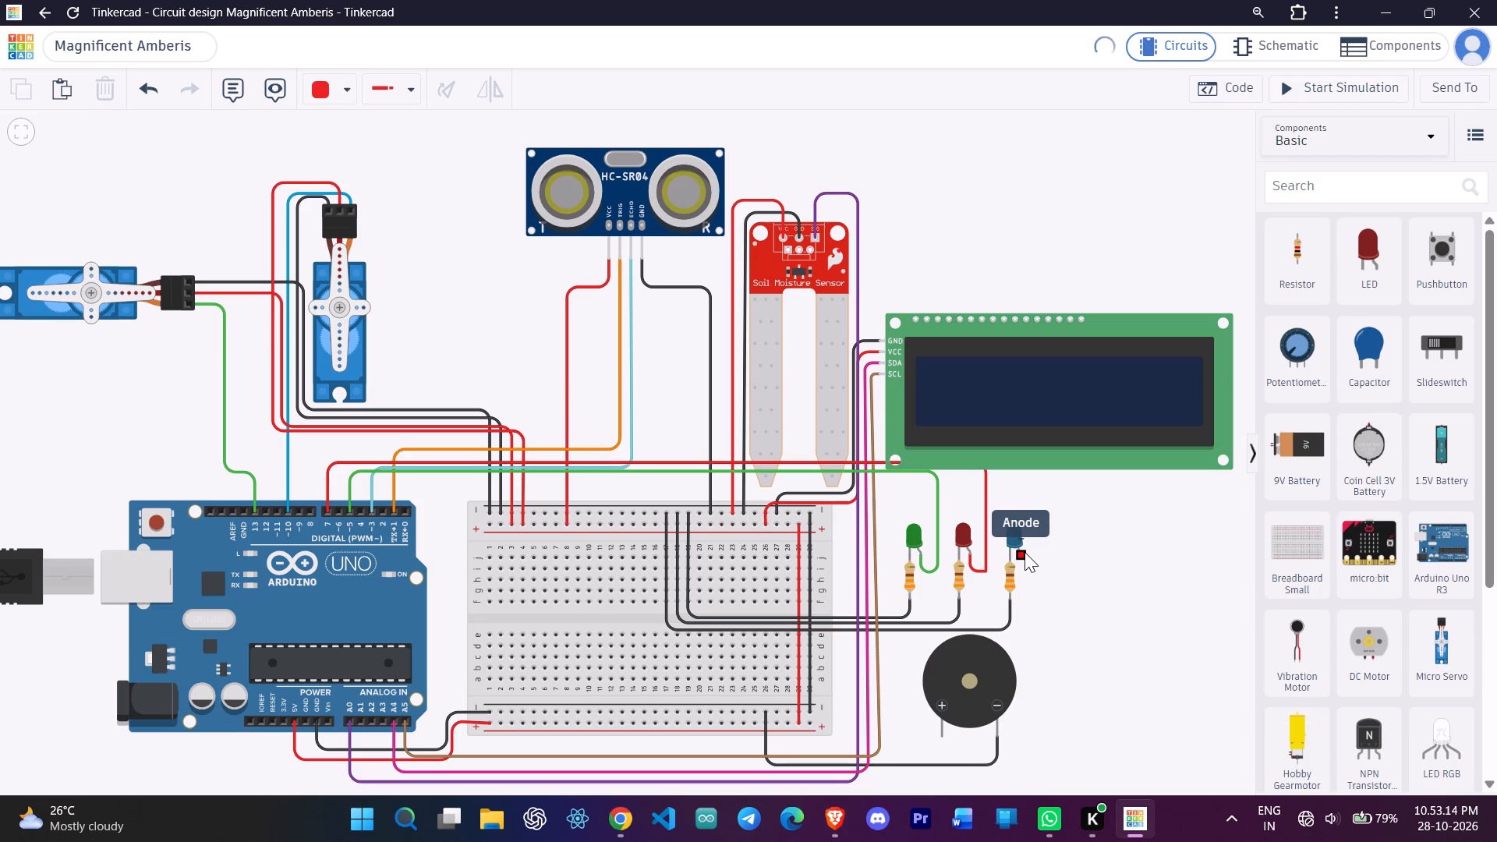
Wire the blue LED's anode above the red LED's wire to Arduino pin D8 with right-angle bends, and color the wire blue.
{"action": "left_click", "coordinate": [1025, 552]}
{"action": "left_click", "coordinate": [1025, 569]}
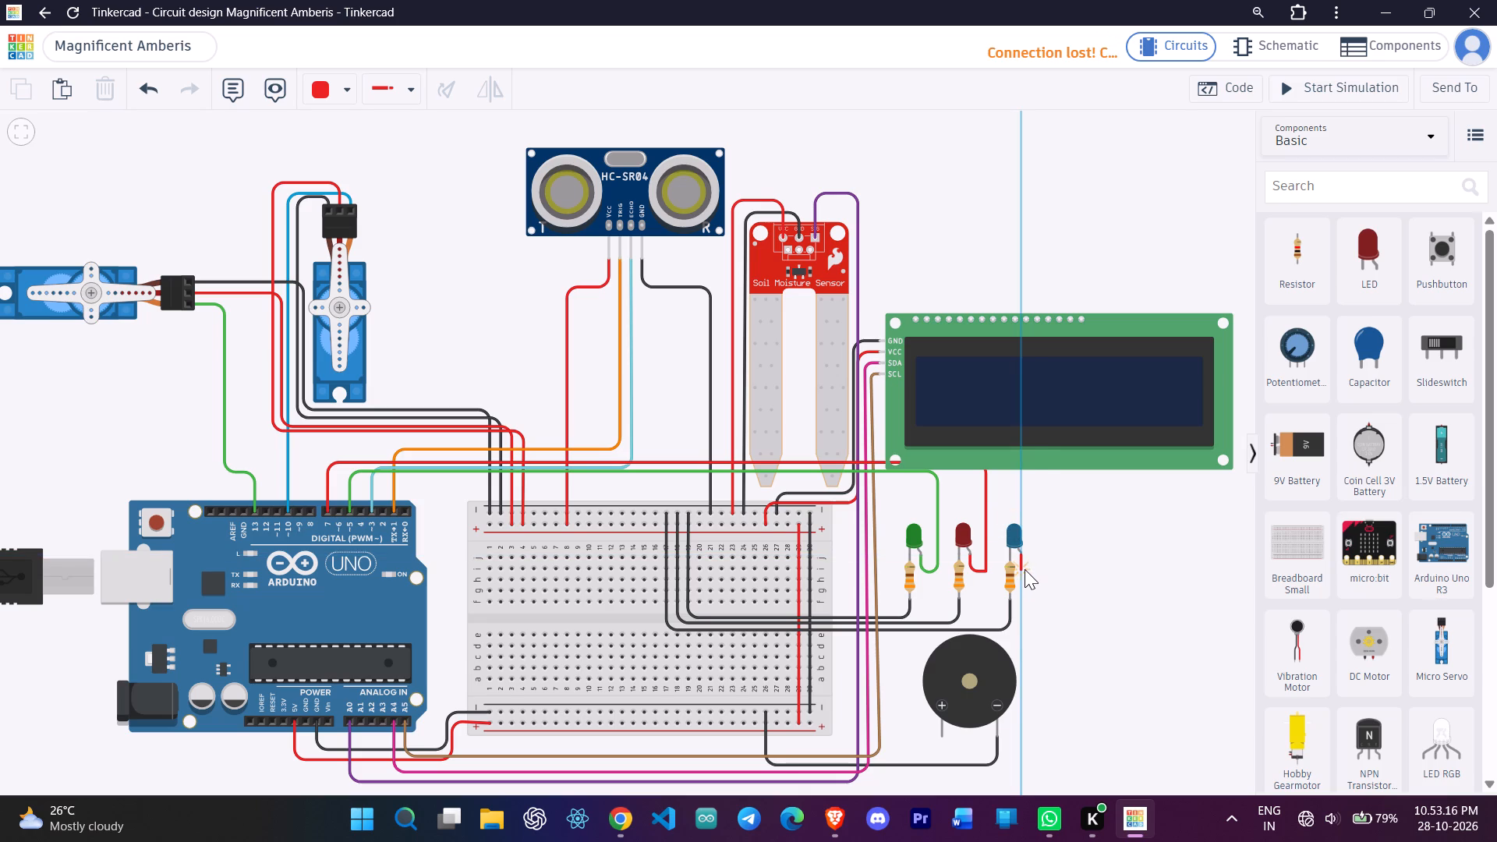
{"action": "left_click", "coordinate": [1041, 571]}
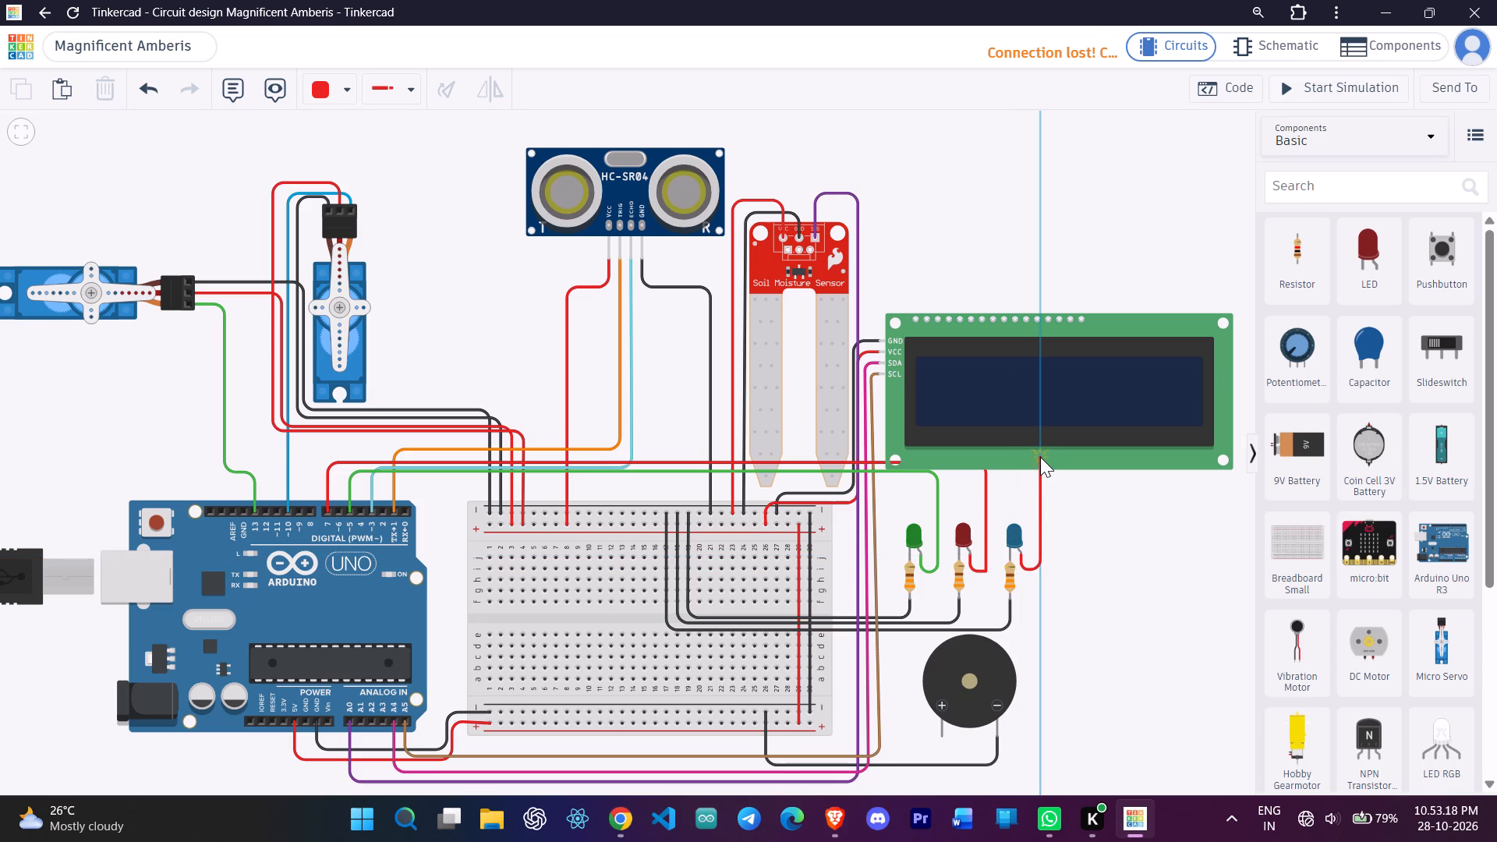
{"action": "left_click", "coordinate": [1040, 457]}
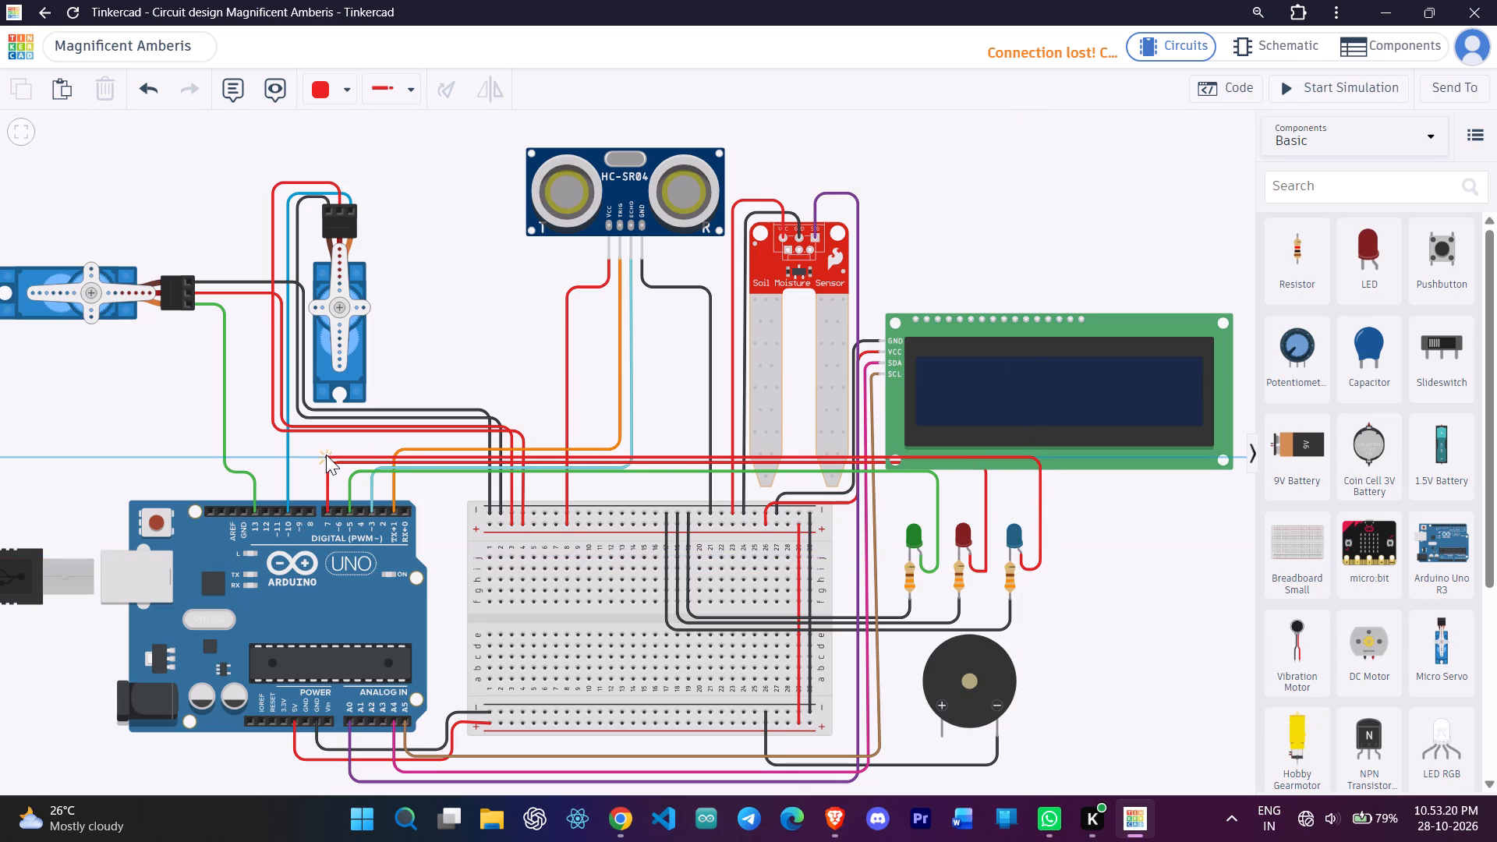
{"action": "left_click", "coordinate": [310, 455]}
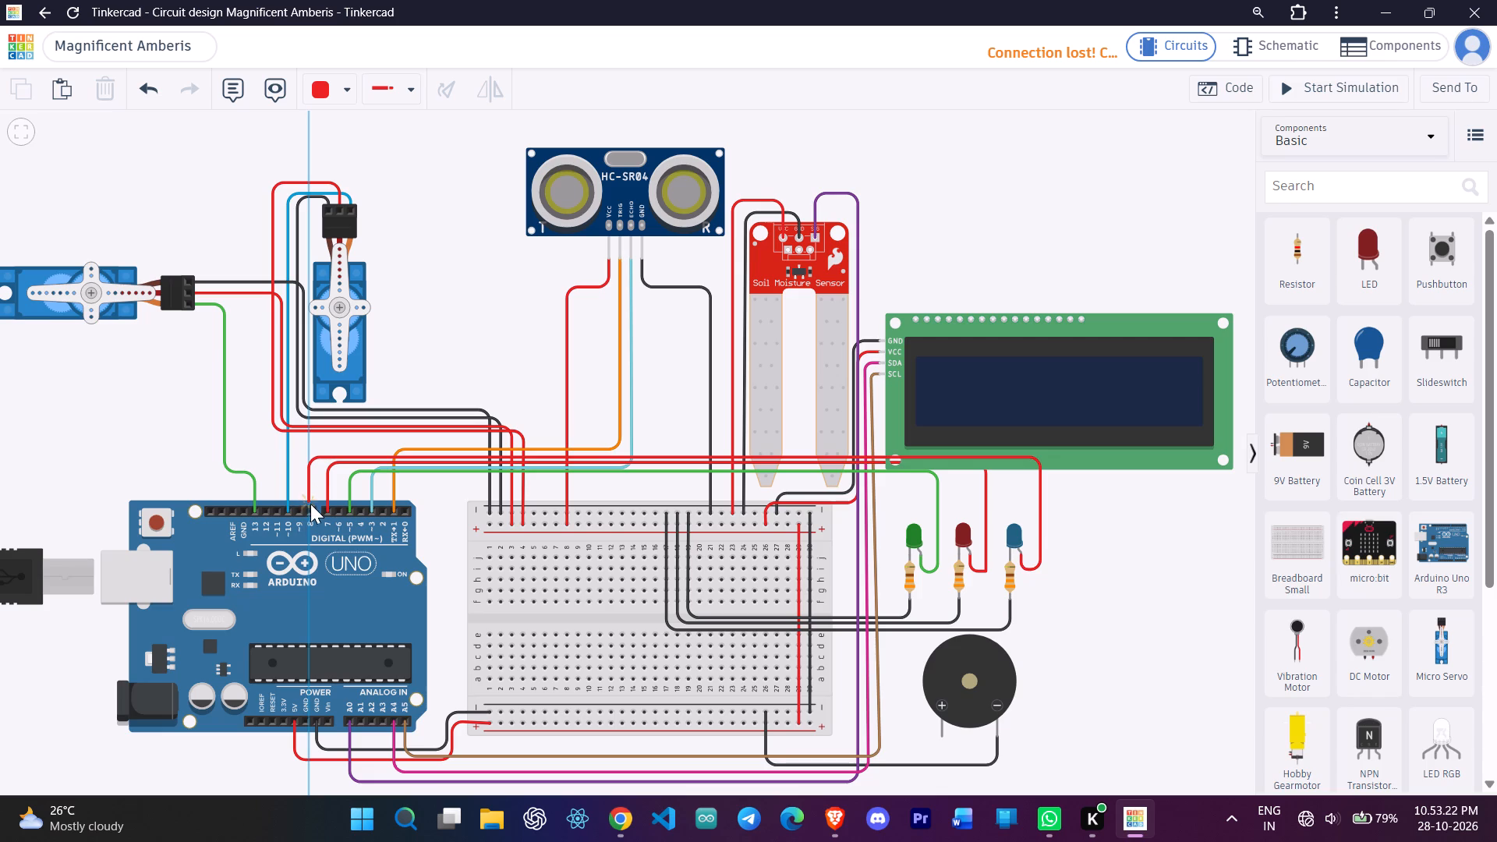
{"action": "left_click", "coordinate": [310, 511]}
{"action": "left_click", "coordinate": [323, 100]}
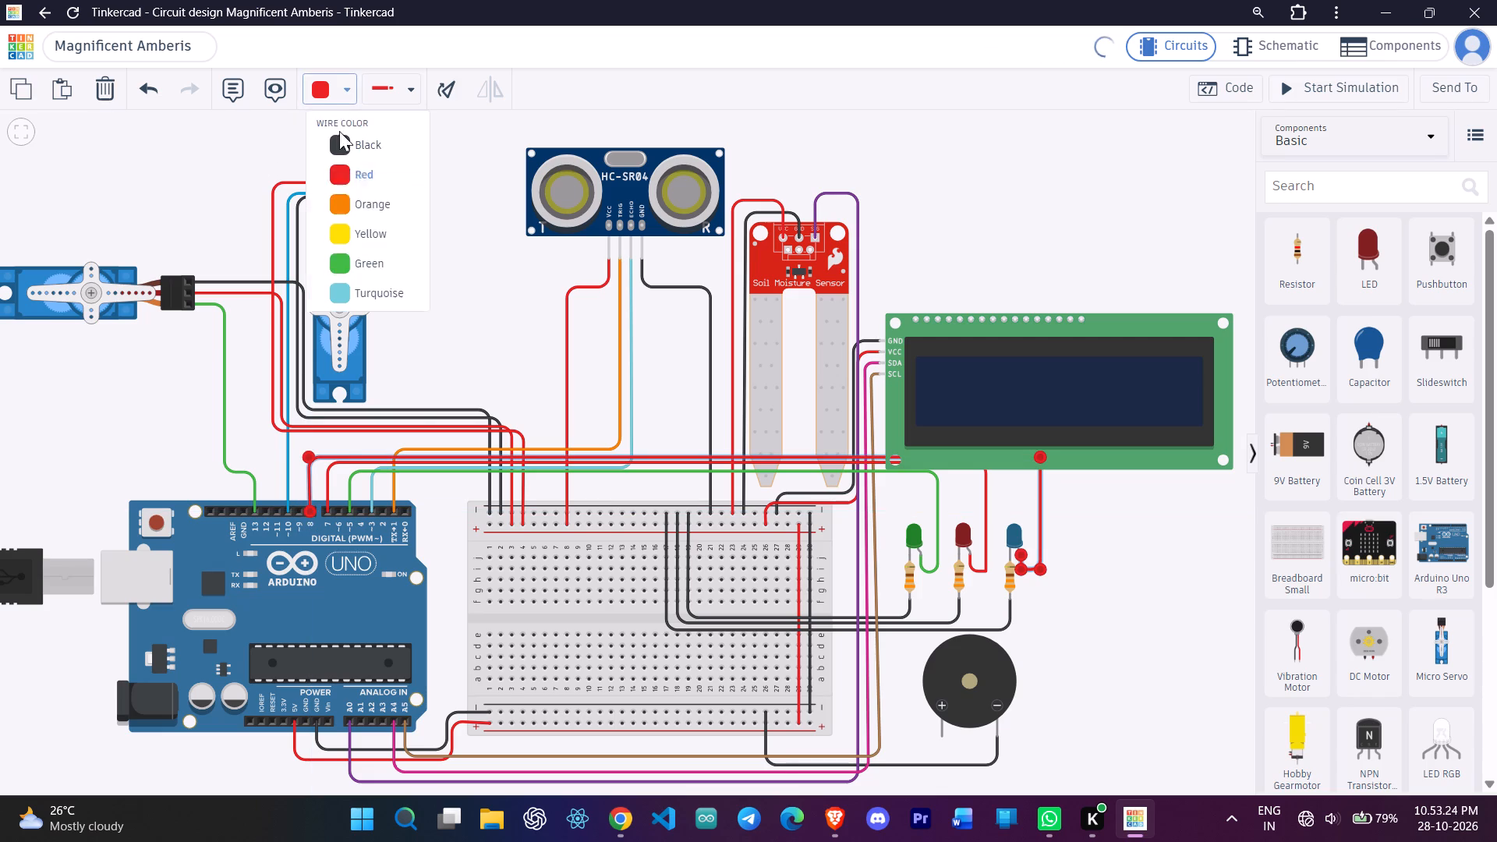
{"action": "left_click", "coordinate": [367, 321]}
{"action": "left_click", "coordinate": [472, 330]}
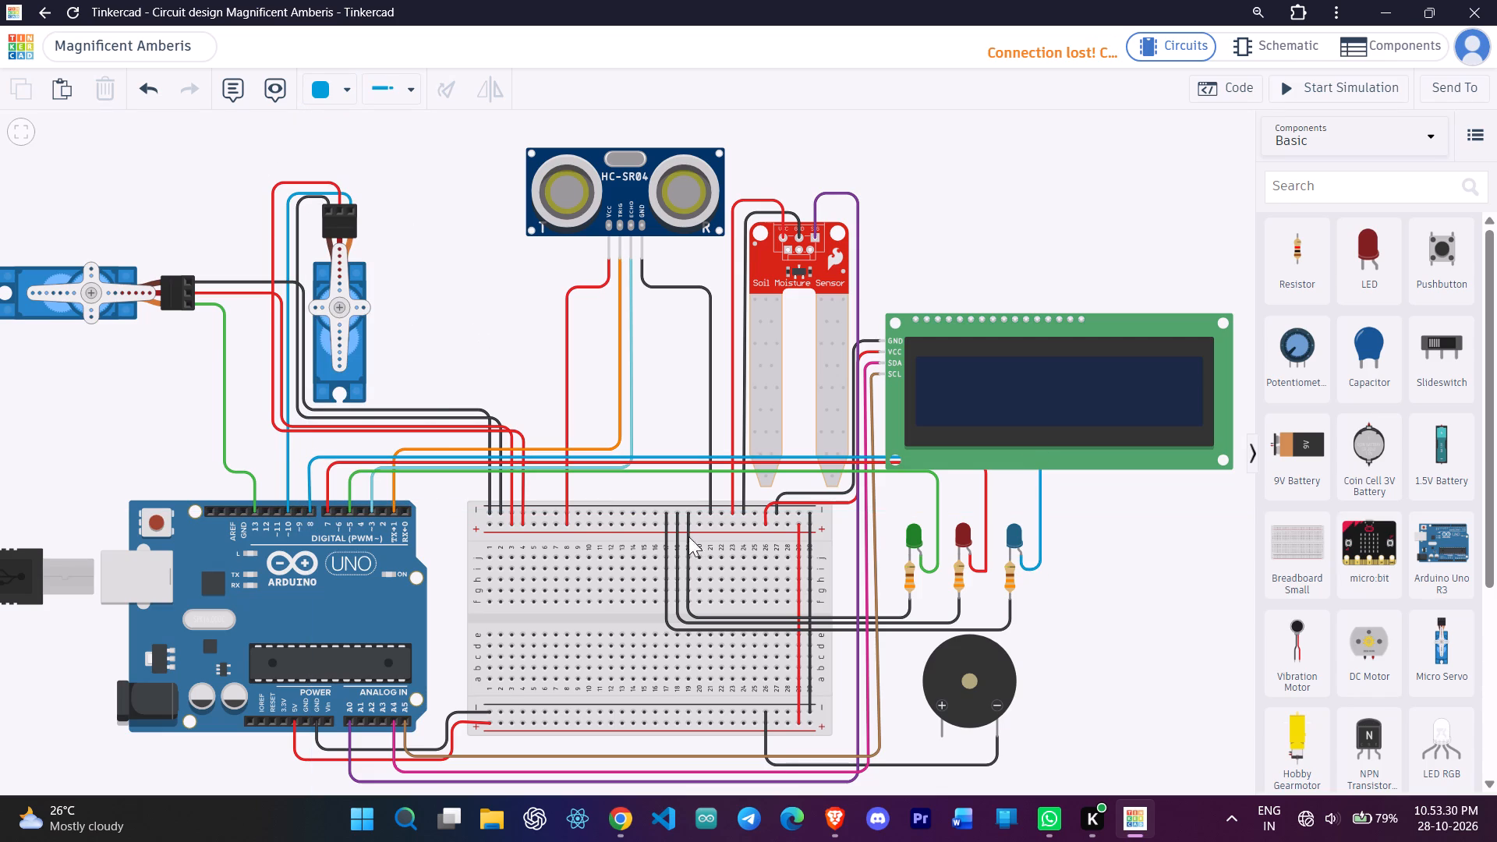
Move the upright servo's blue signal wire to Arduino pin D11 and align its upper bend vertically above that pin.
{"action": "left_click", "coordinate": [288, 490]}
{"action": "left_click", "coordinate": [283, 511]}
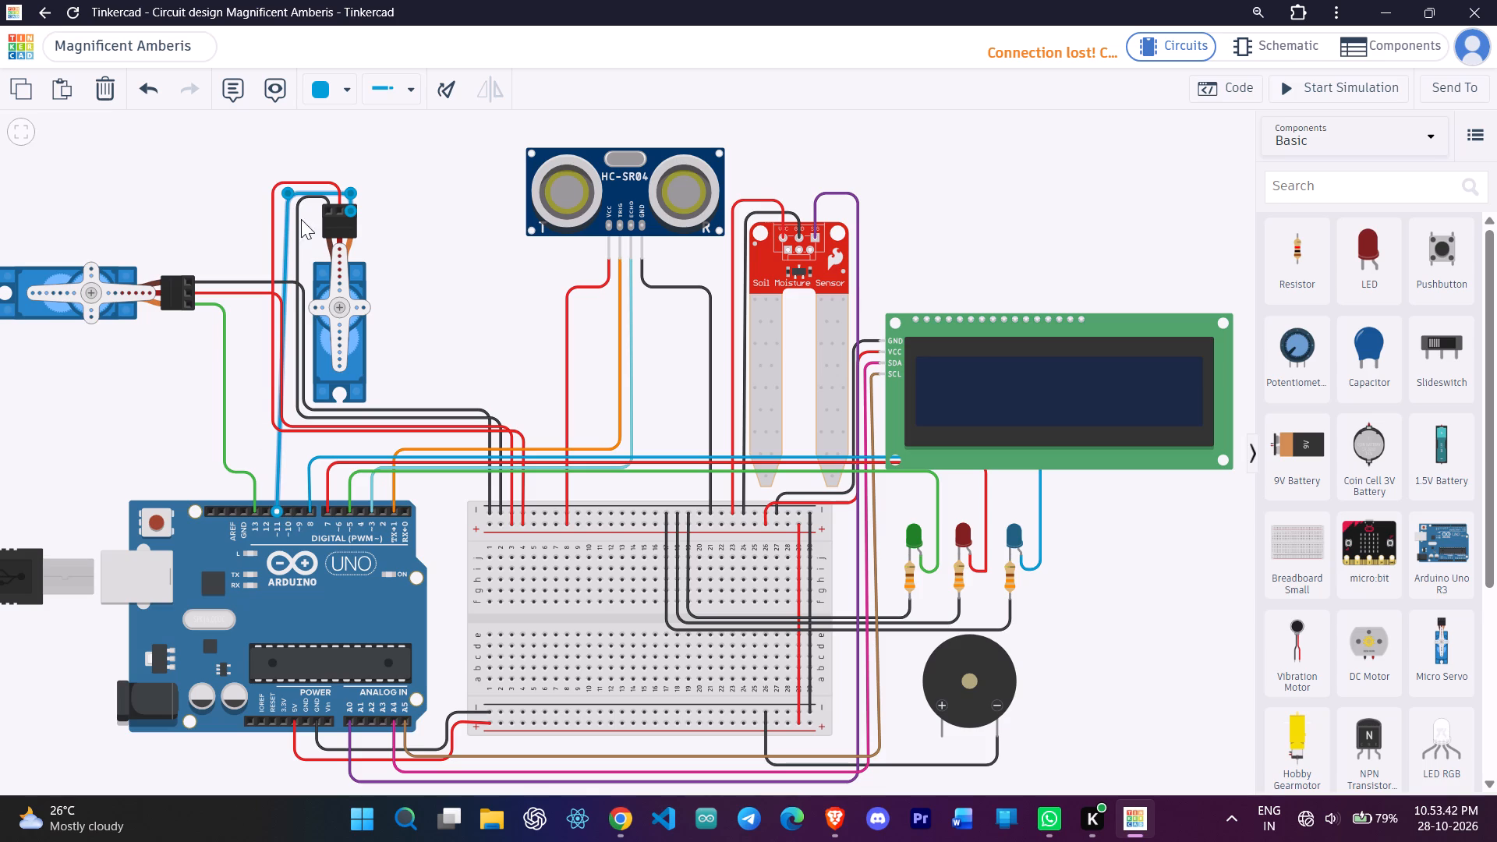
{"action": "left_click_drag", "start_coordinate": [285, 193], "coordinate": [276, 190]}
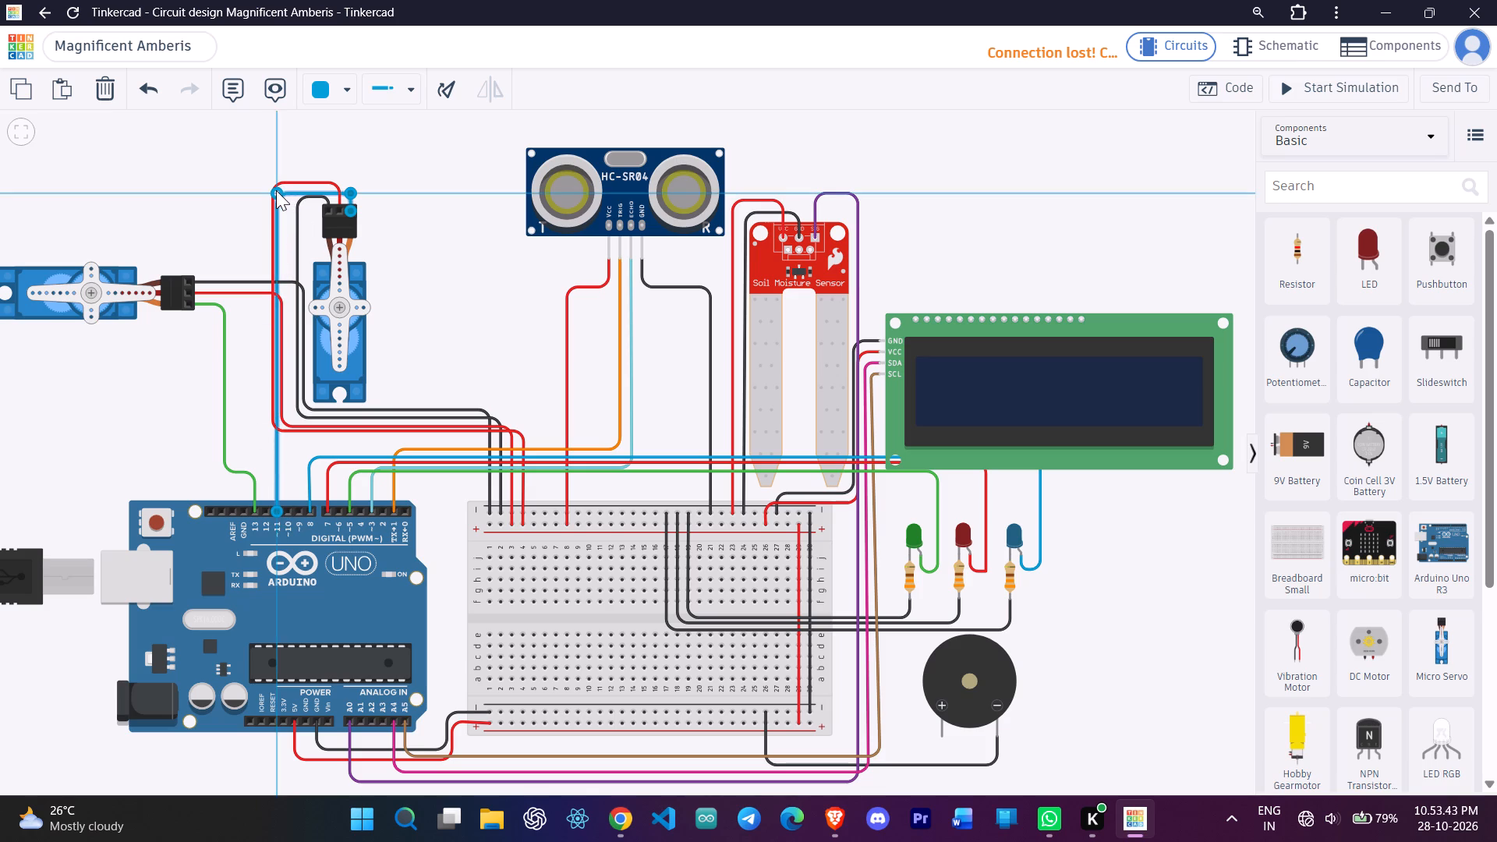
{"action": "left_click_drag", "start_coordinate": [276, 190], "coordinate": [274, 190]}
{"action": "left_click", "coordinate": [285, 217]}
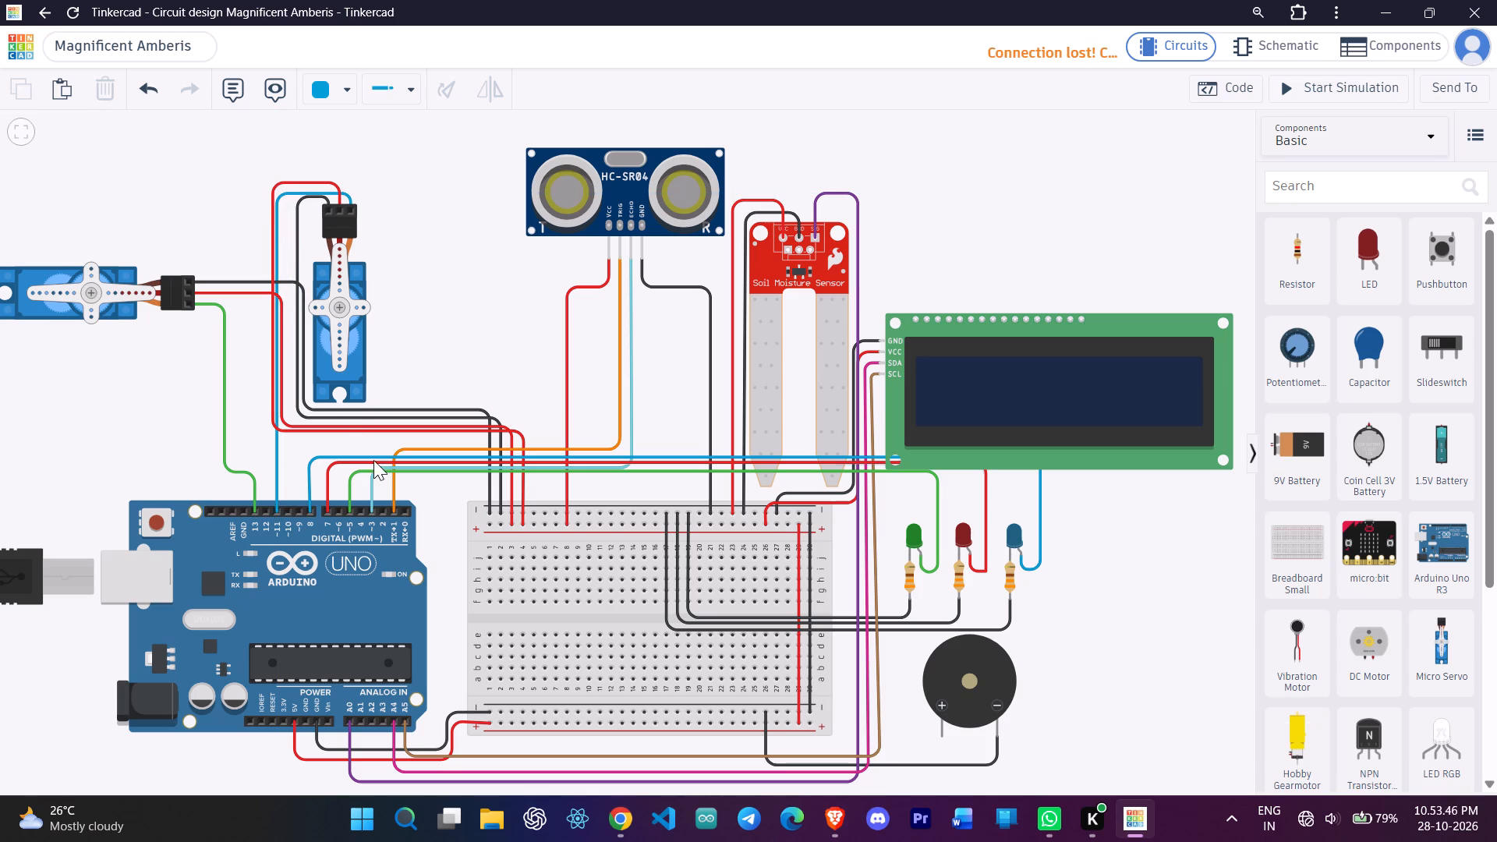
Wire the buzzer's positive terminal around the breadboard and over its top to Arduino pin D9, and recolor that wire.
{"action": "left_click", "coordinate": [942, 735]}
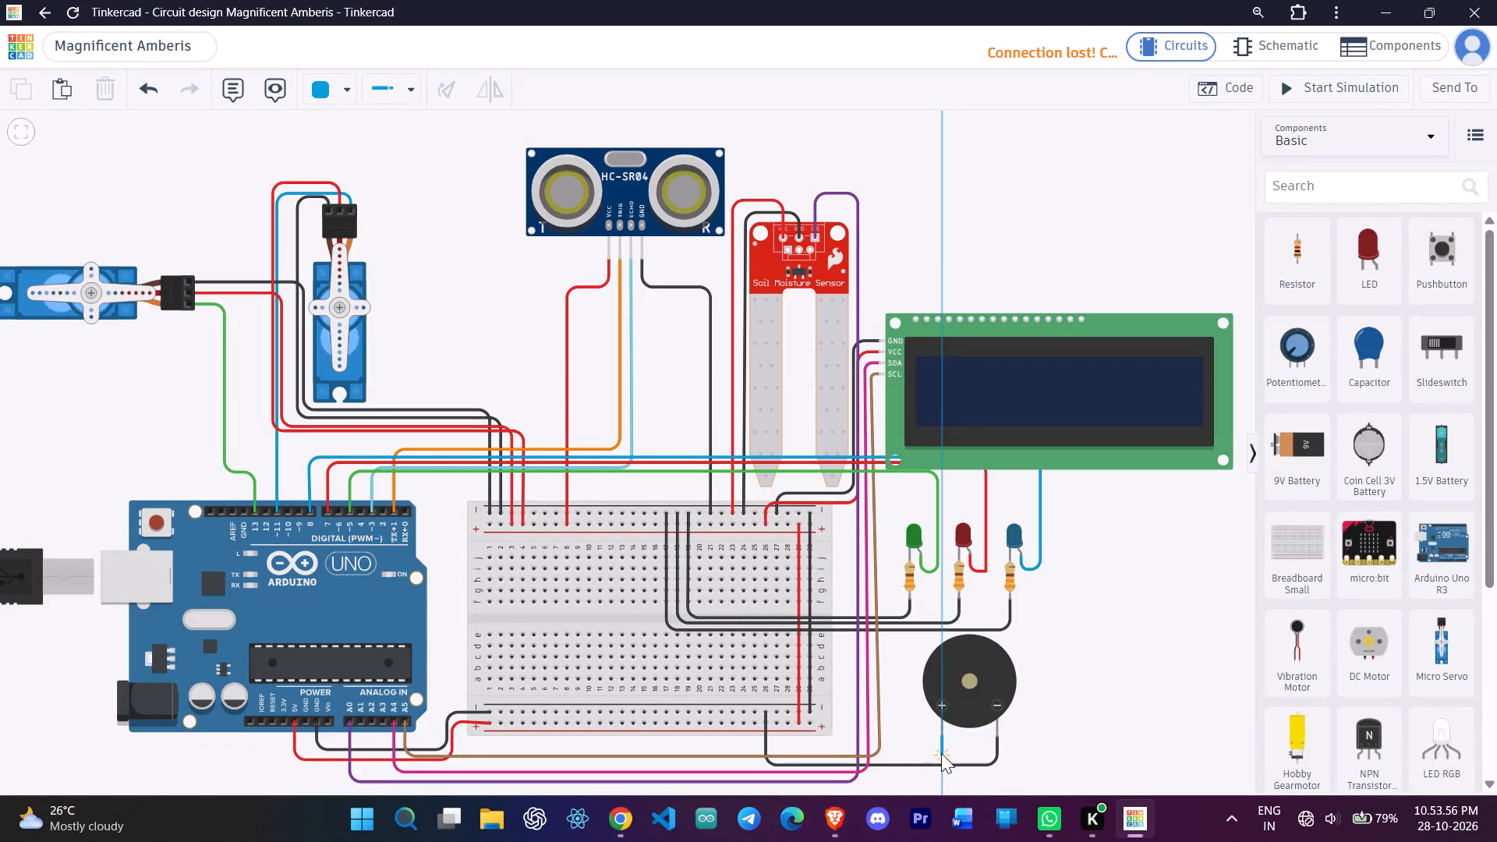
{"action": "left_click", "coordinate": [941, 753]}
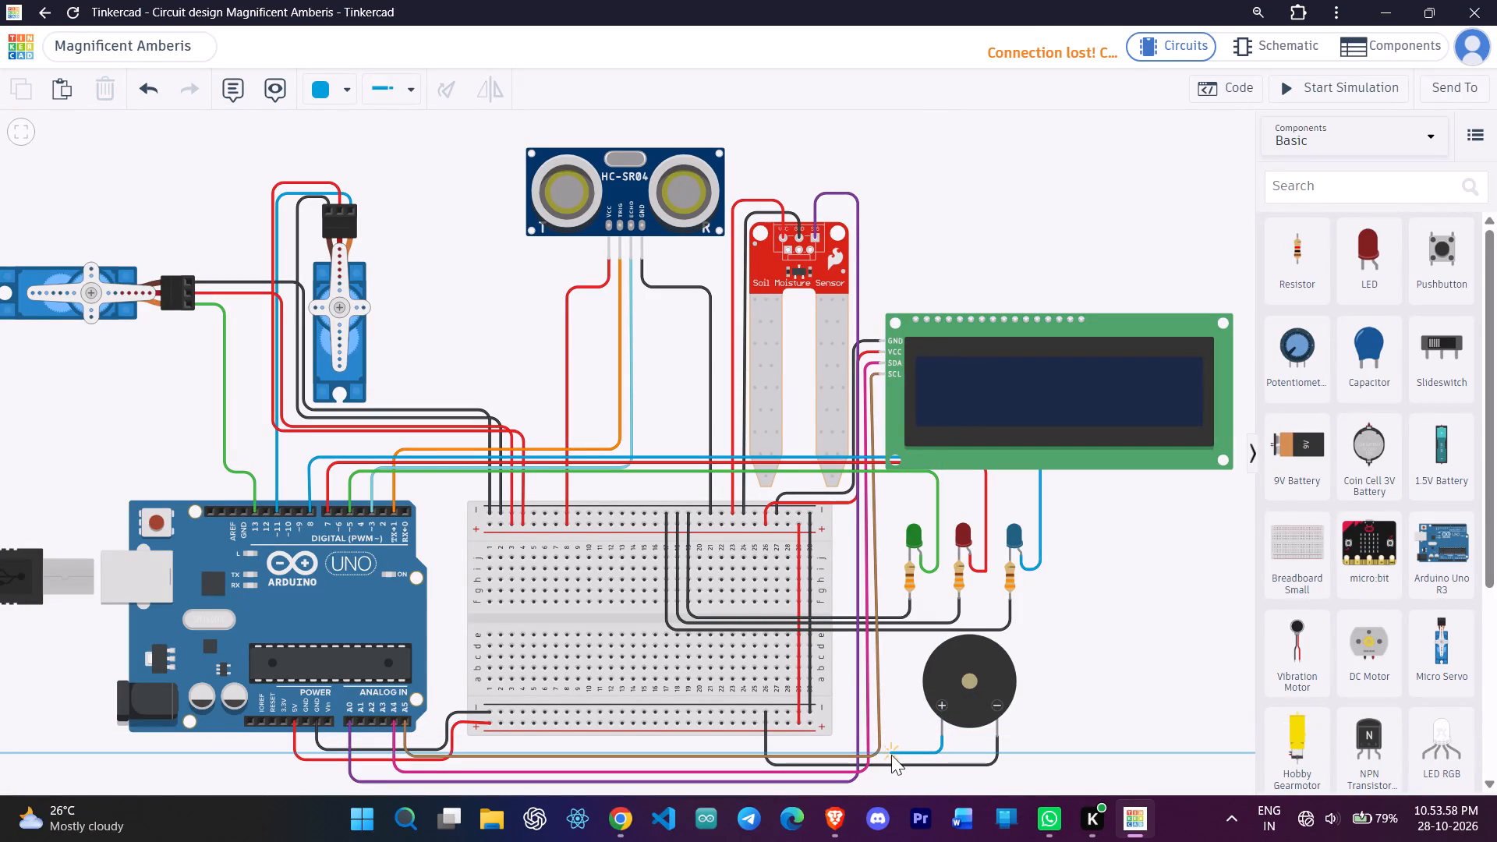
{"action": "left_click", "coordinate": [891, 755]}
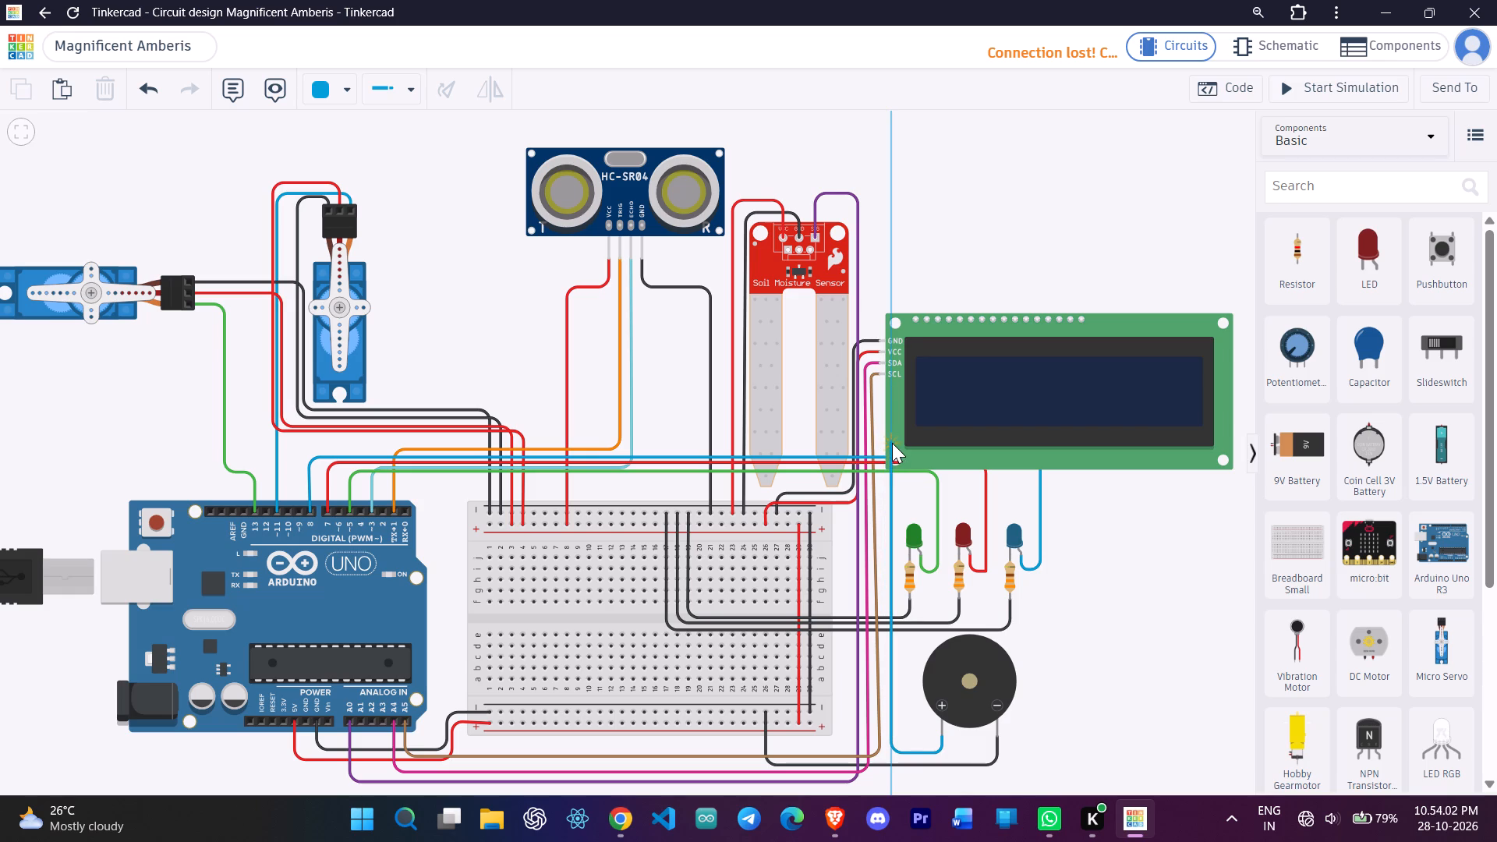
{"action": "left_click", "coordinate": [892, 443]}
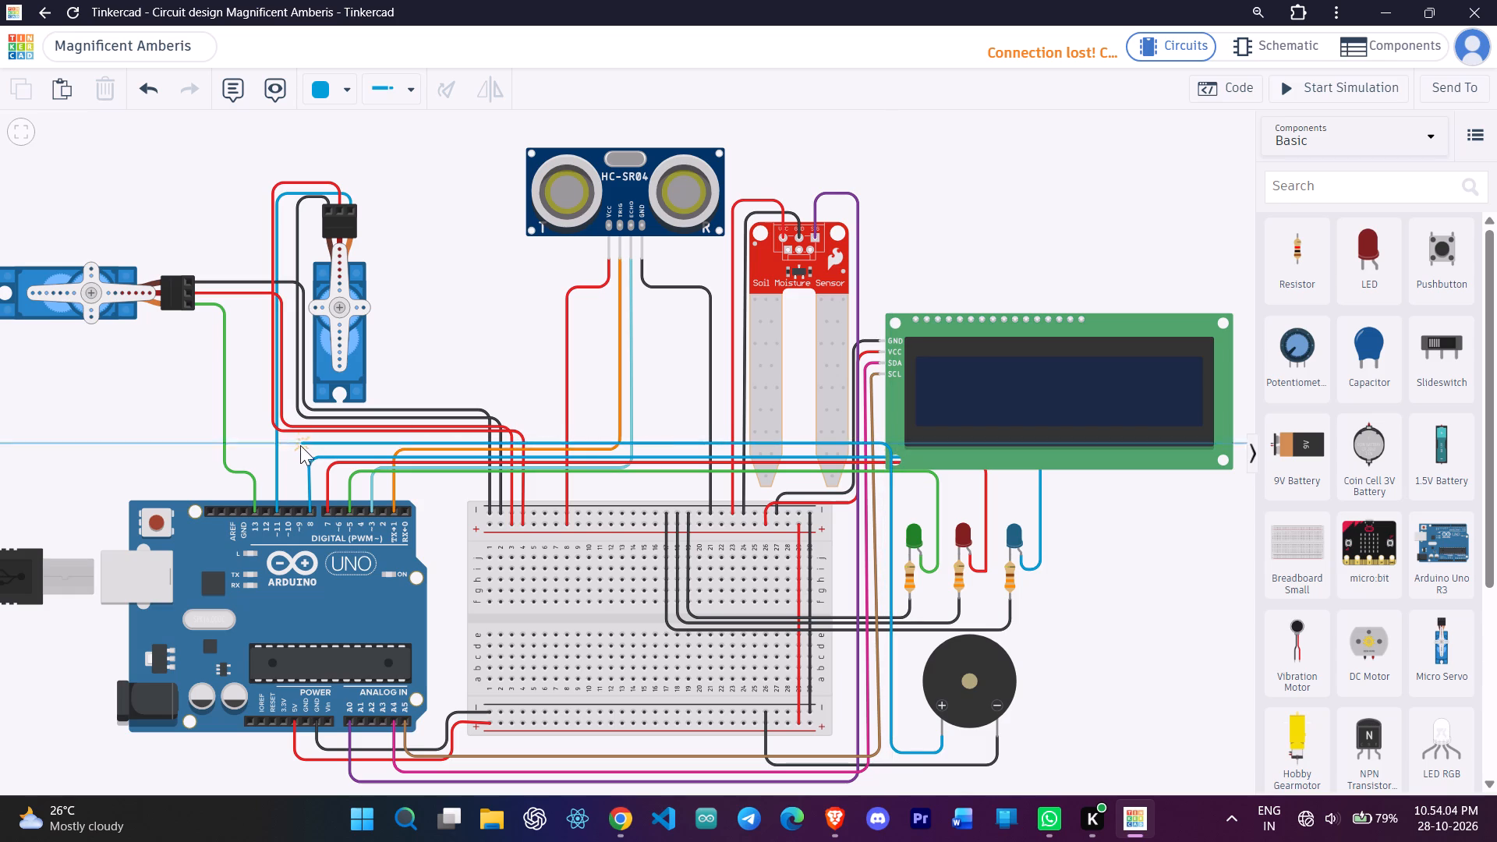
{"action": "left_click", "coordinate": [300, 445]}
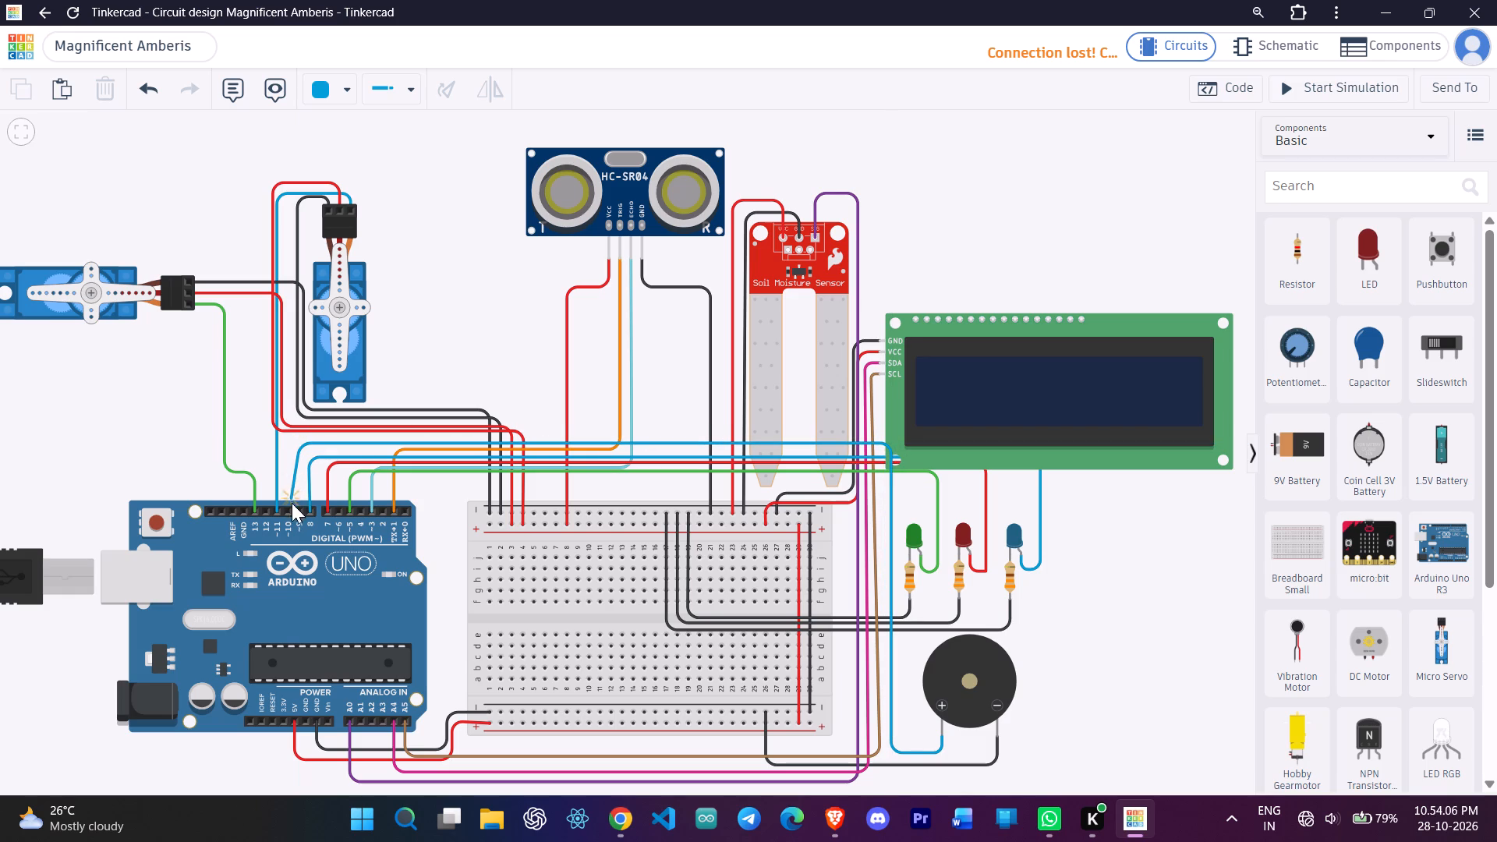
{"action": "left_click", "coordinate": [299, 508]}
{"action": "left_click", "coordinate": [303, 441]}
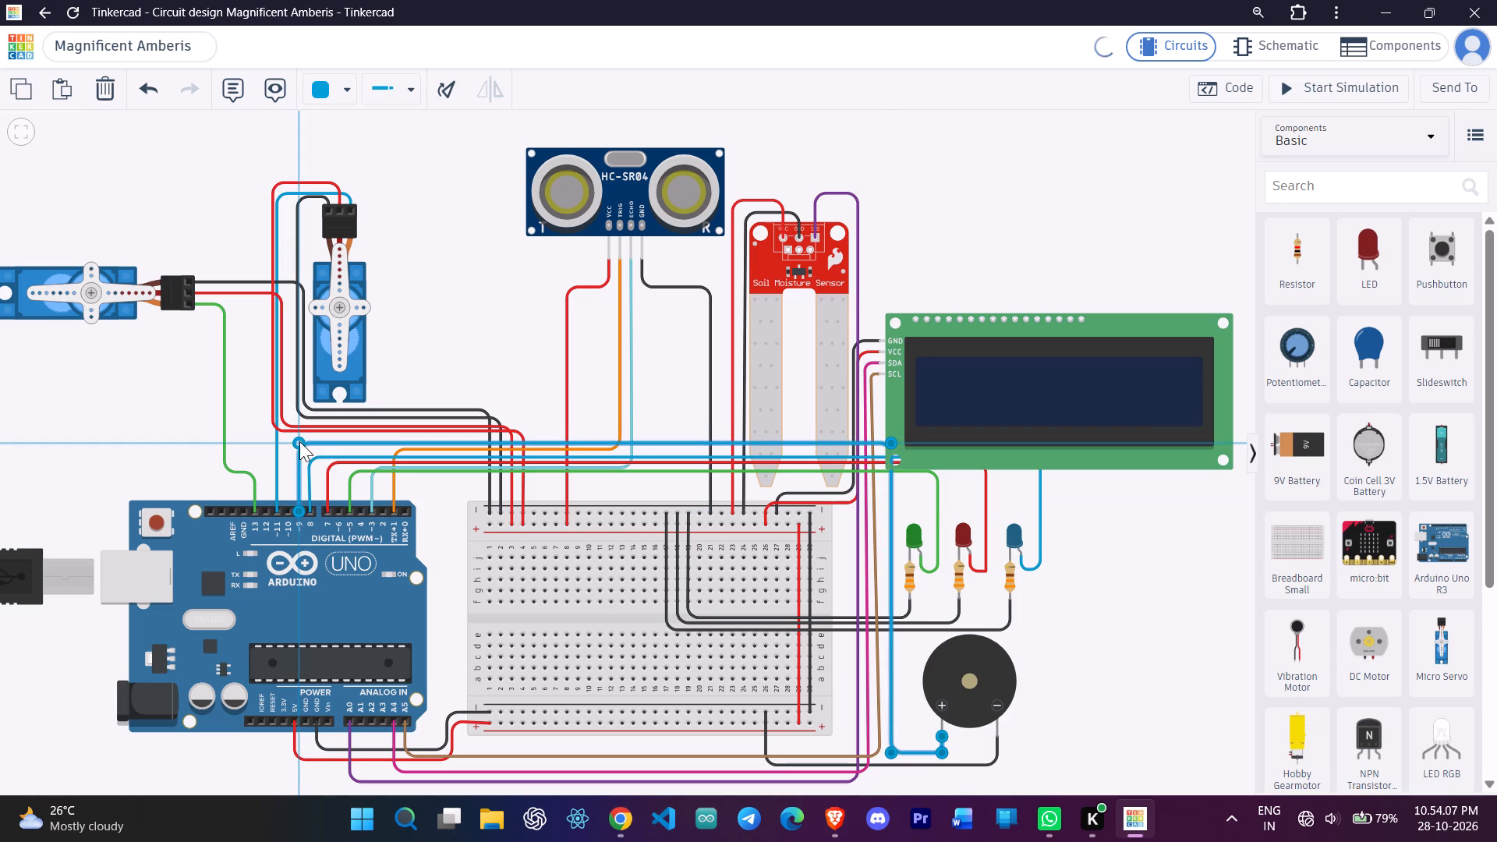
{"action": "left_click", "coordinate": [333, 94]}
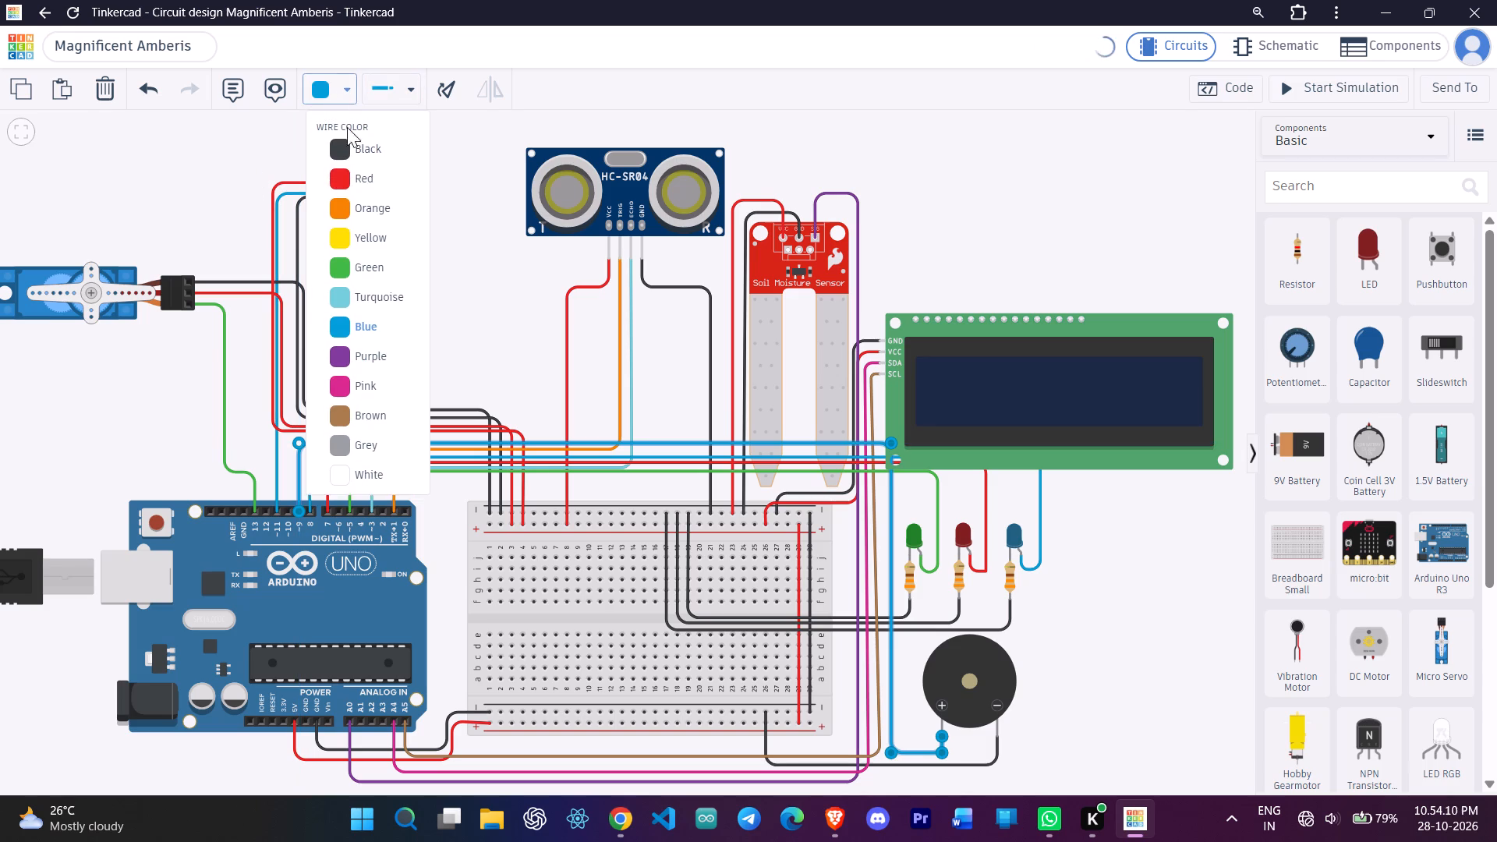
{"action": "left_click", "coordinate": [368, 437]}
{"action": "left_click", "coordinate": [468, 322]}
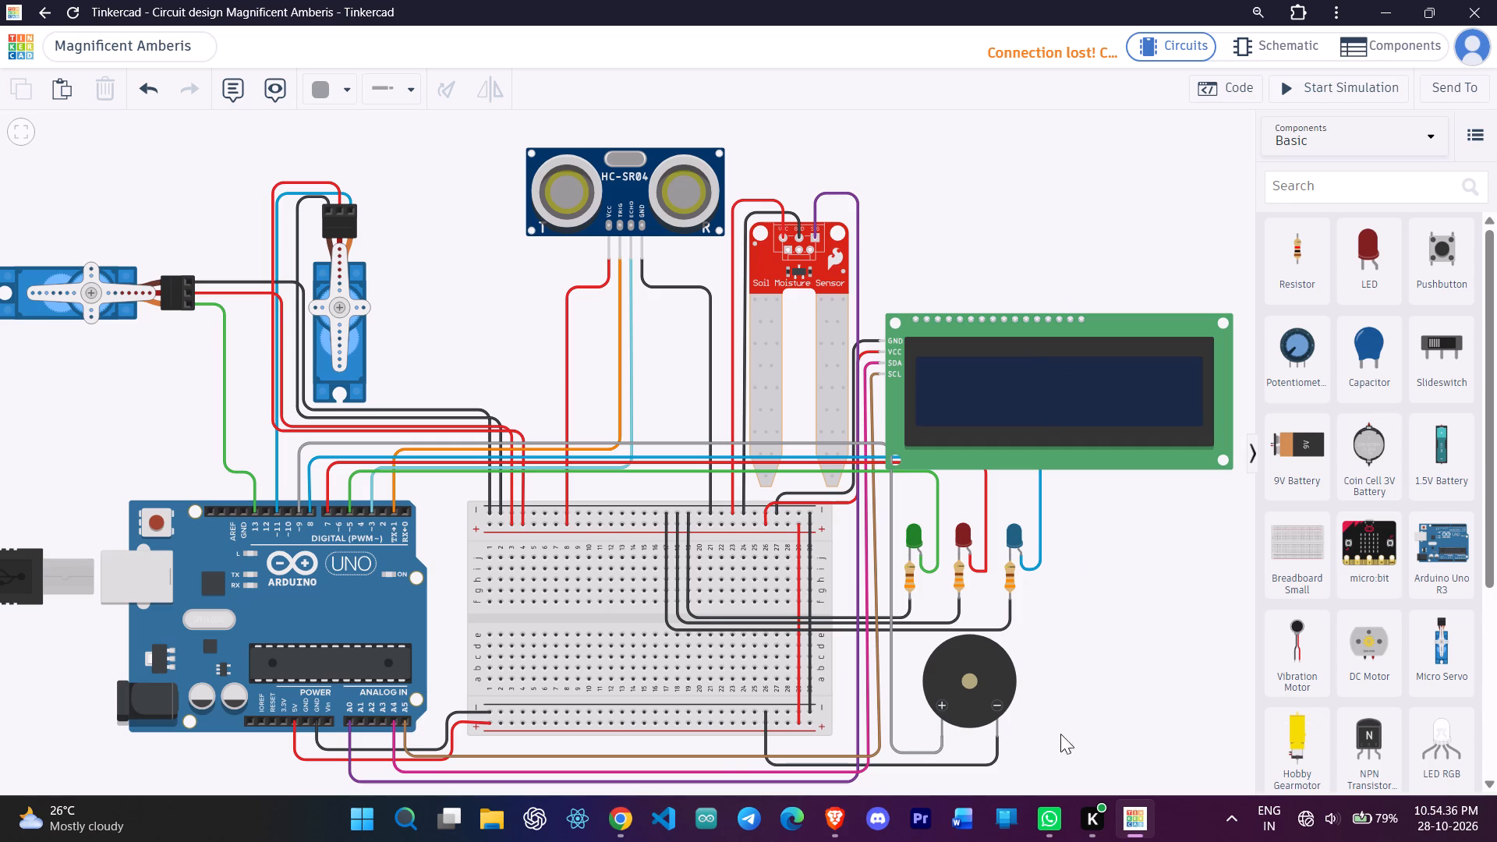
Switch to Brave and open the Tinkercad circuit designs dashboard in a new tab from the Fire detector design.
{"action": "left_click", "coordinate": [833, 812]}
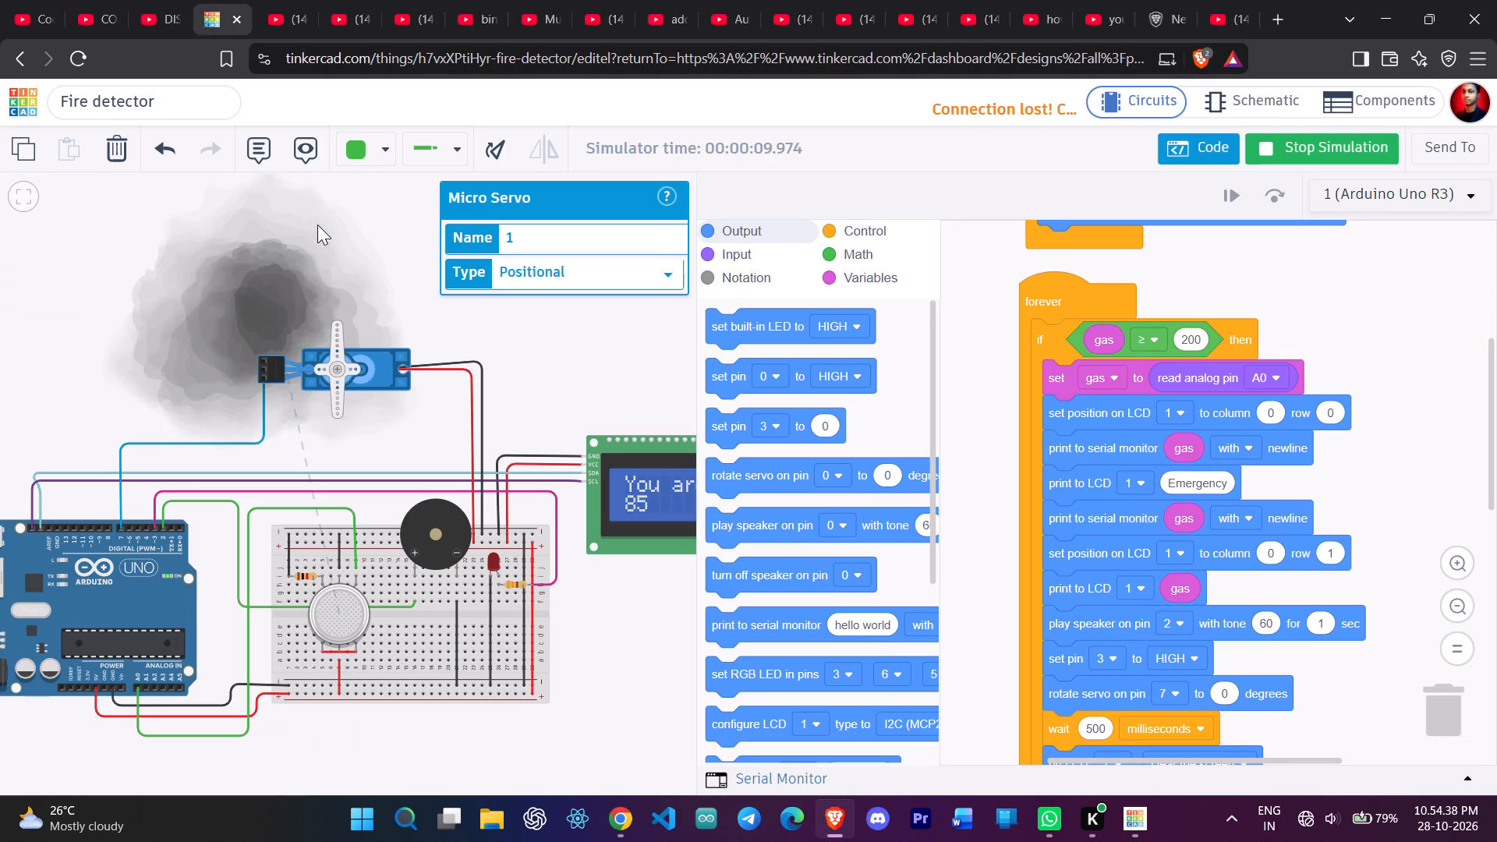
{"action": "scroll", "coordinate": [365, 265], "scroll_direction": "down", "scroll_amount": 1}
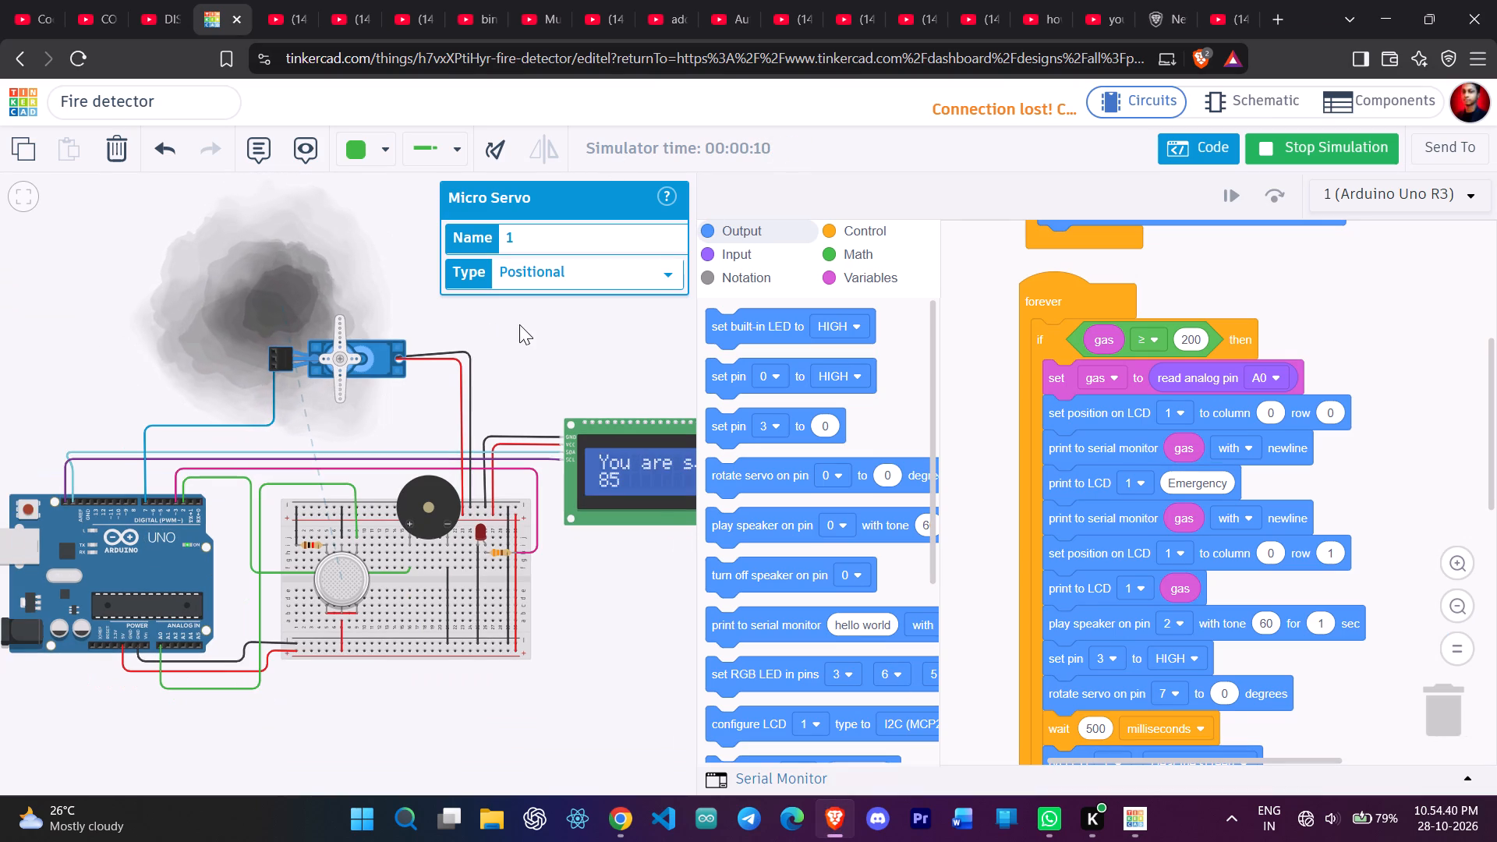
{"action": "left_click", "coordinate": [598, 361]}
{"action": "left_click_drag", "start_coordinate": [612, 354], "coordinate": [563, 359]}
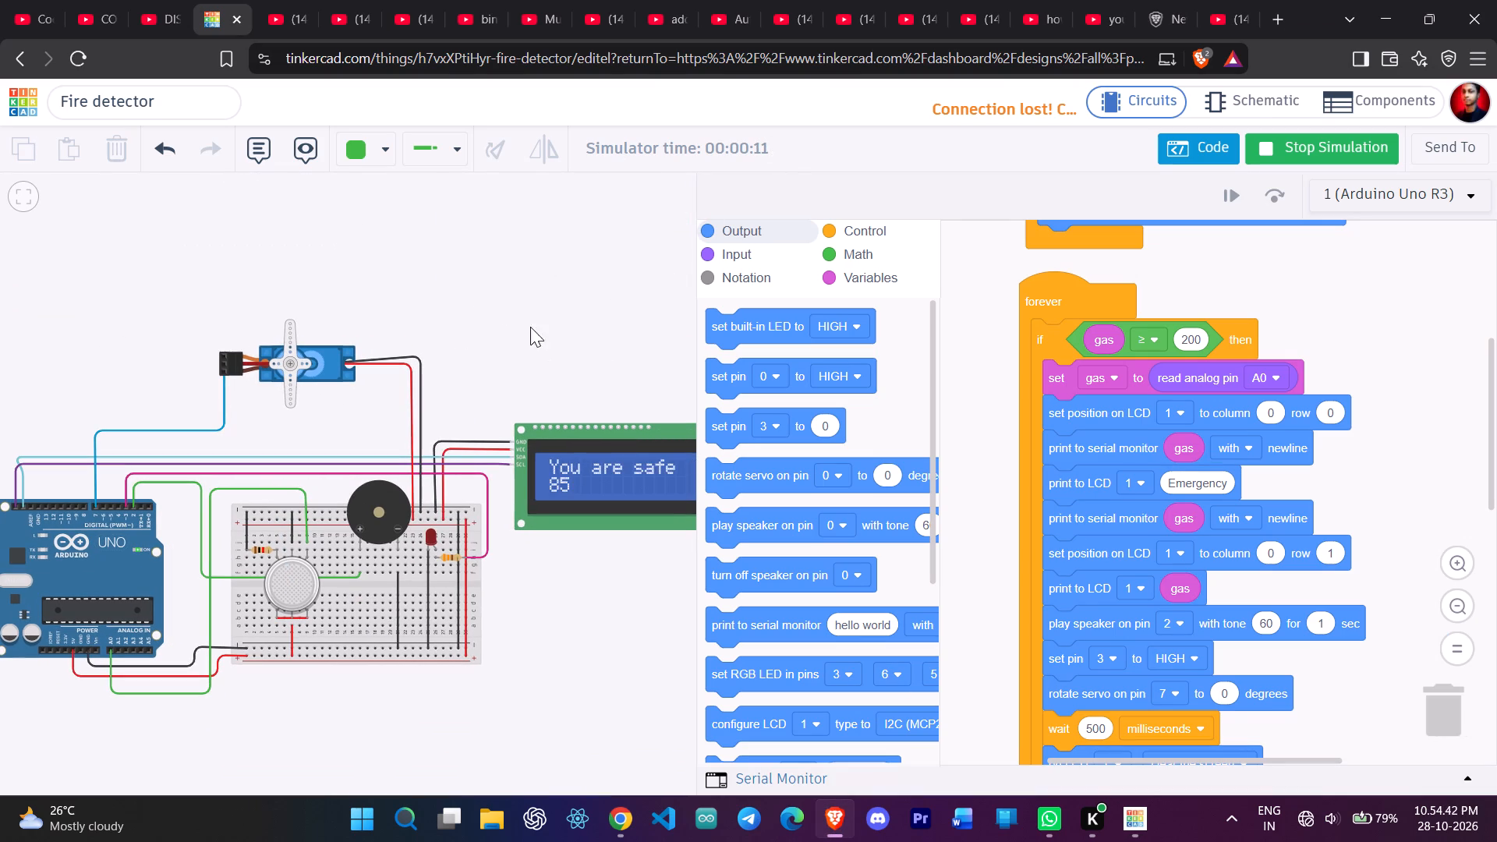
{"action": "middle_click", "coordinate": [27, 104]}
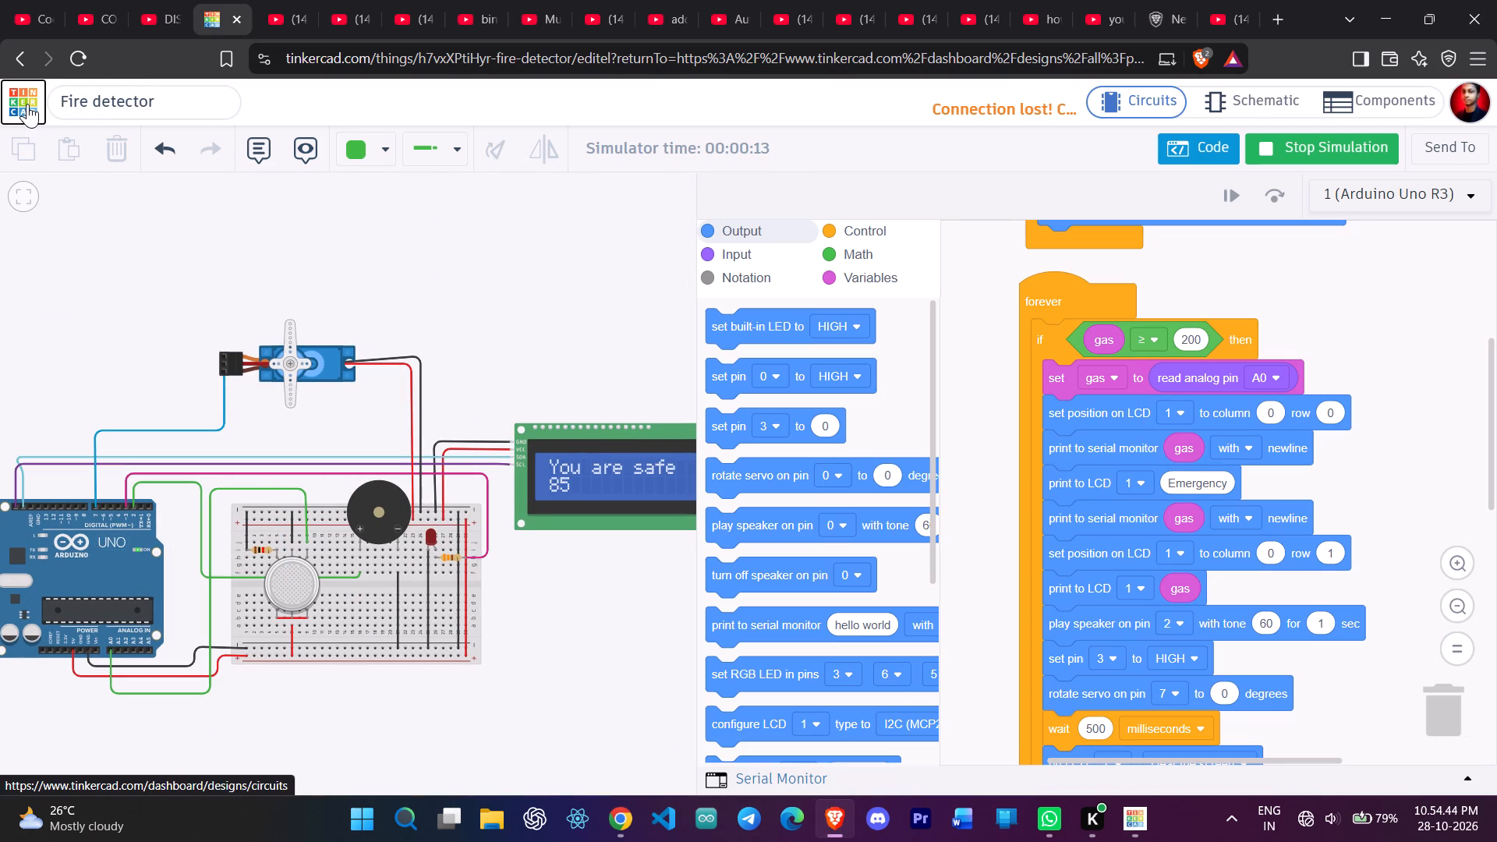
{"action": "left_click", "coordinate": [259, 25]}
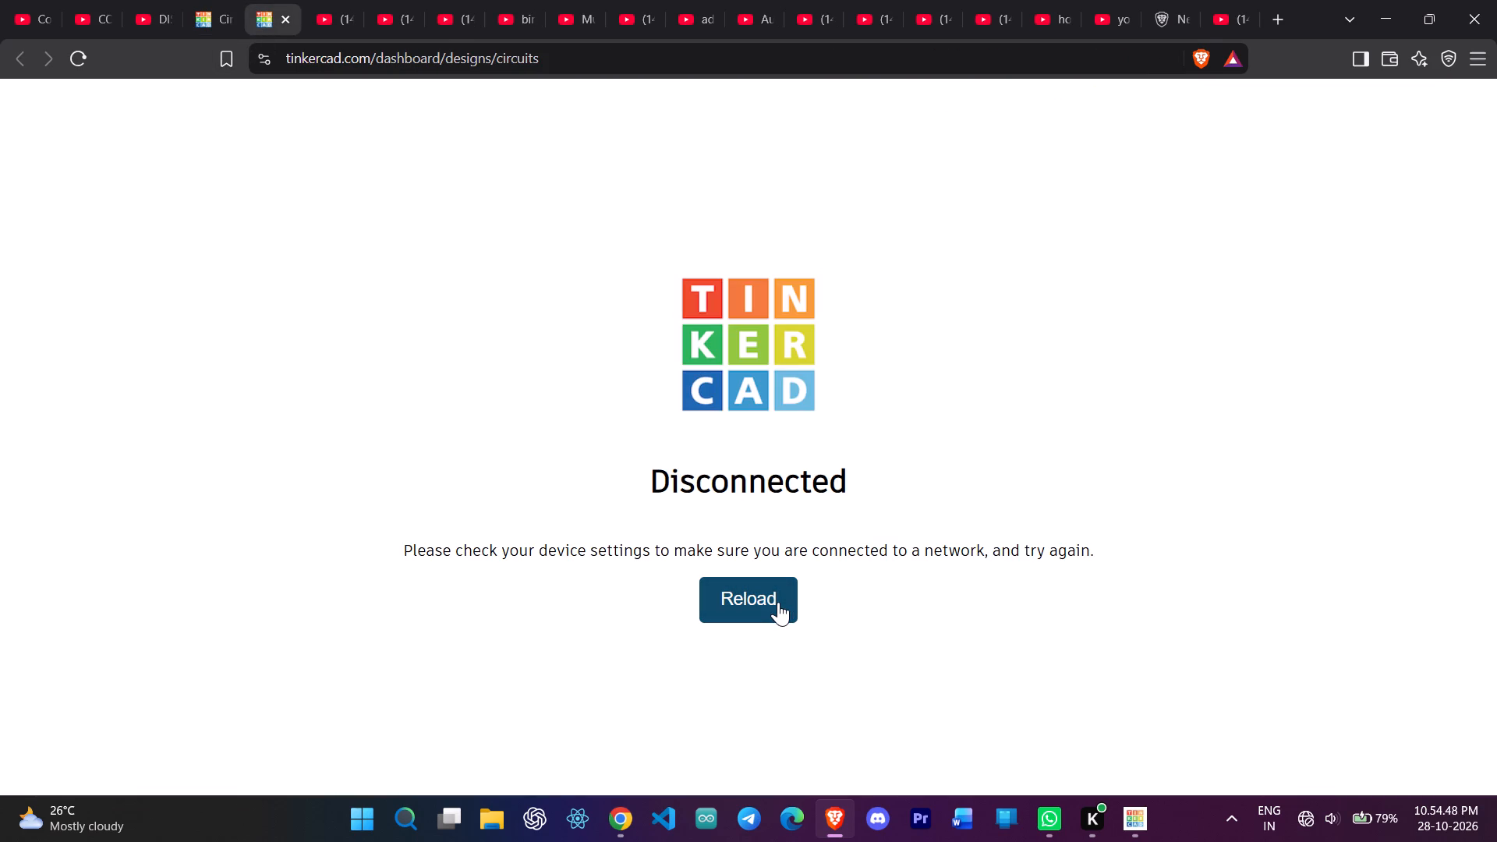
Restart the computer's Wi-Fi and connect to the SMT 2 network.
{"action": "left_click", "coordinate": [1313, 833]}
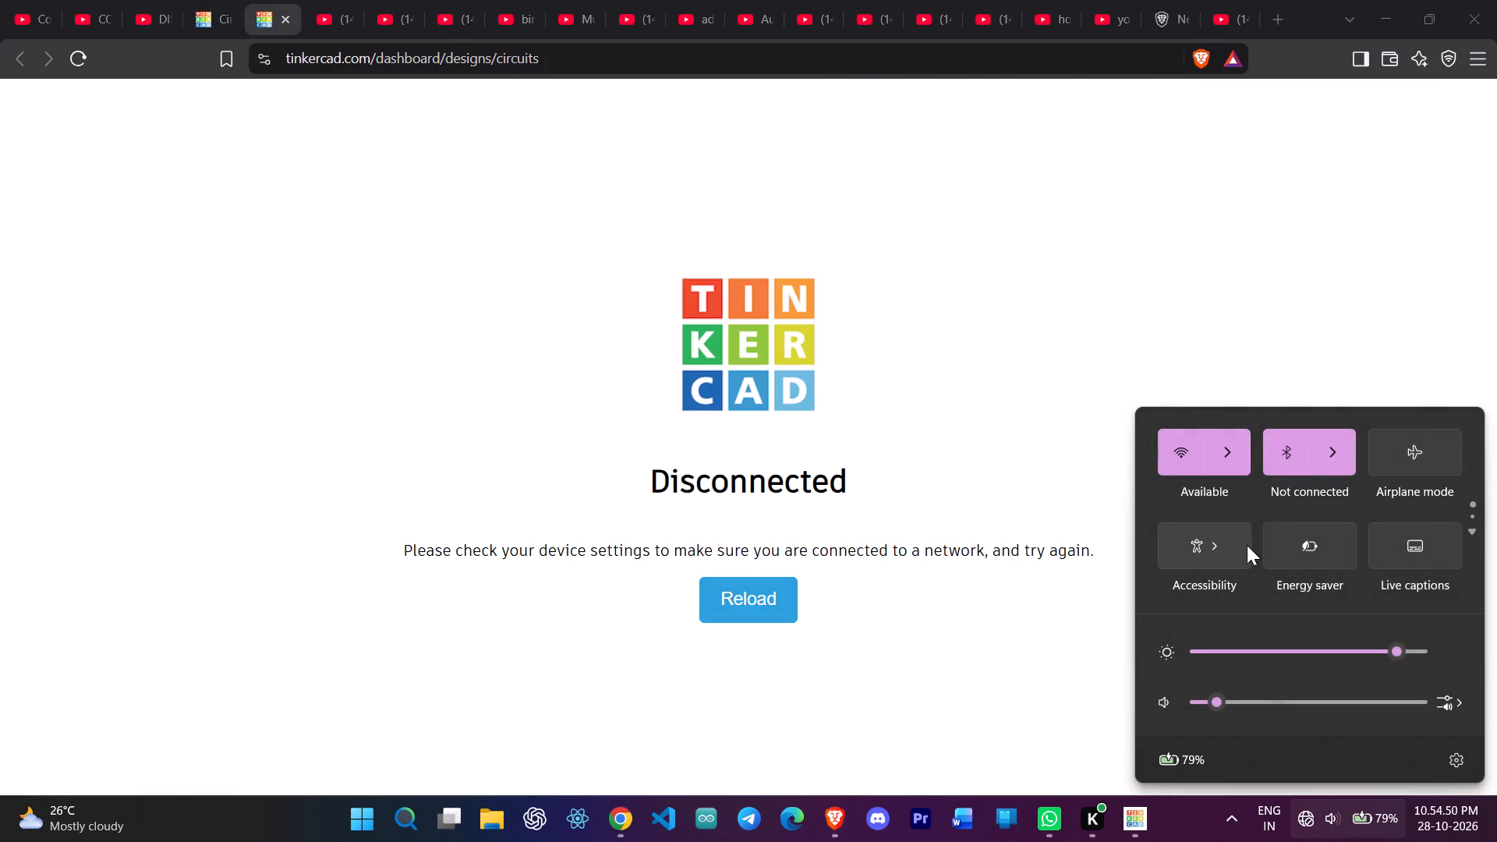
{"action": "left_click", "coordinate": [1234, 458]}
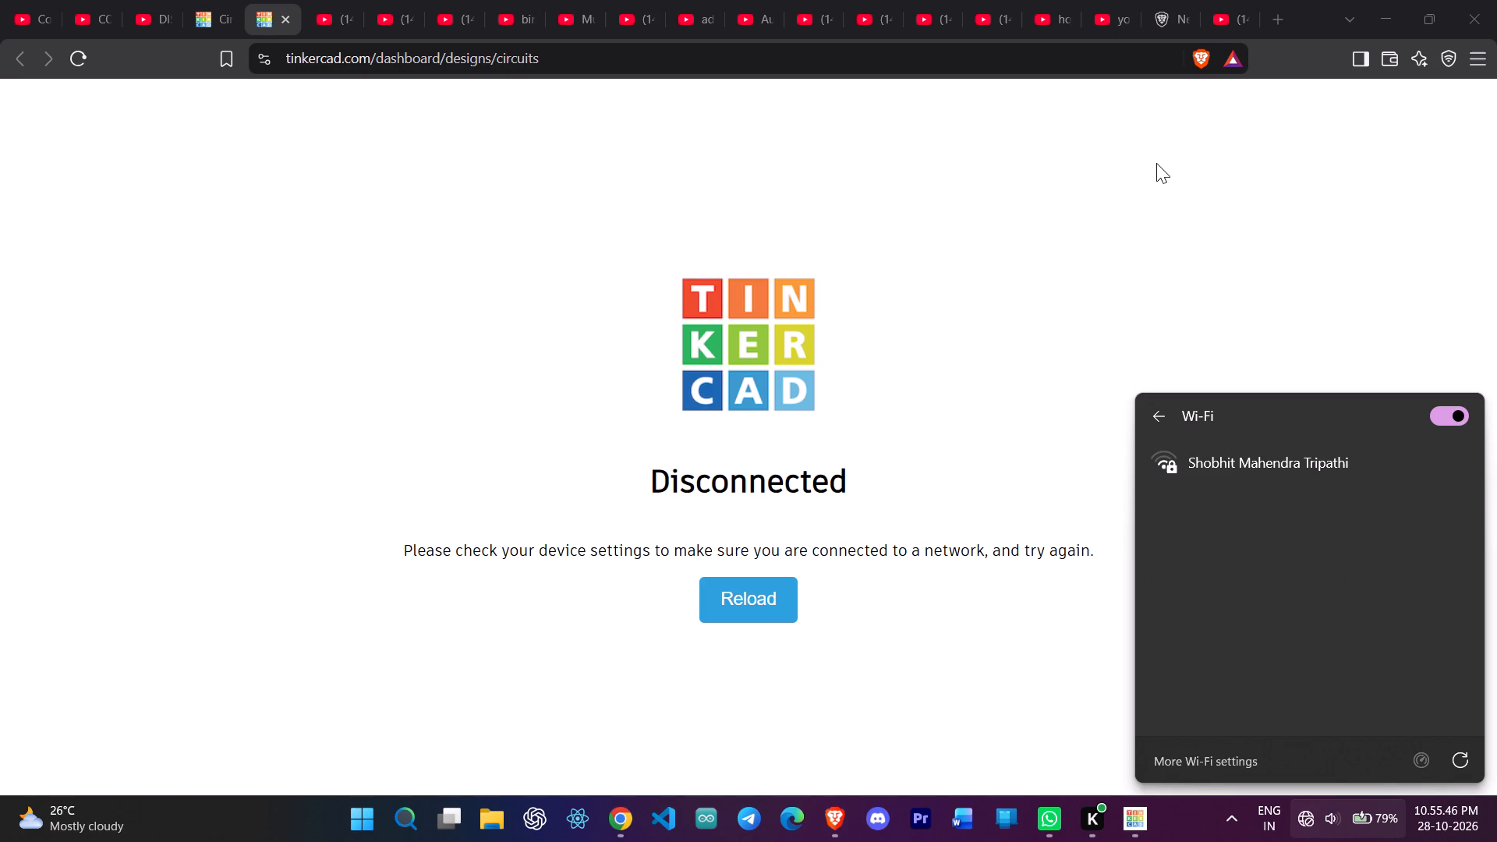
{"action": "left_click", "coordinate": [1448, 402]}
{"action": "left_click", "coordinate": [1449, 414]}
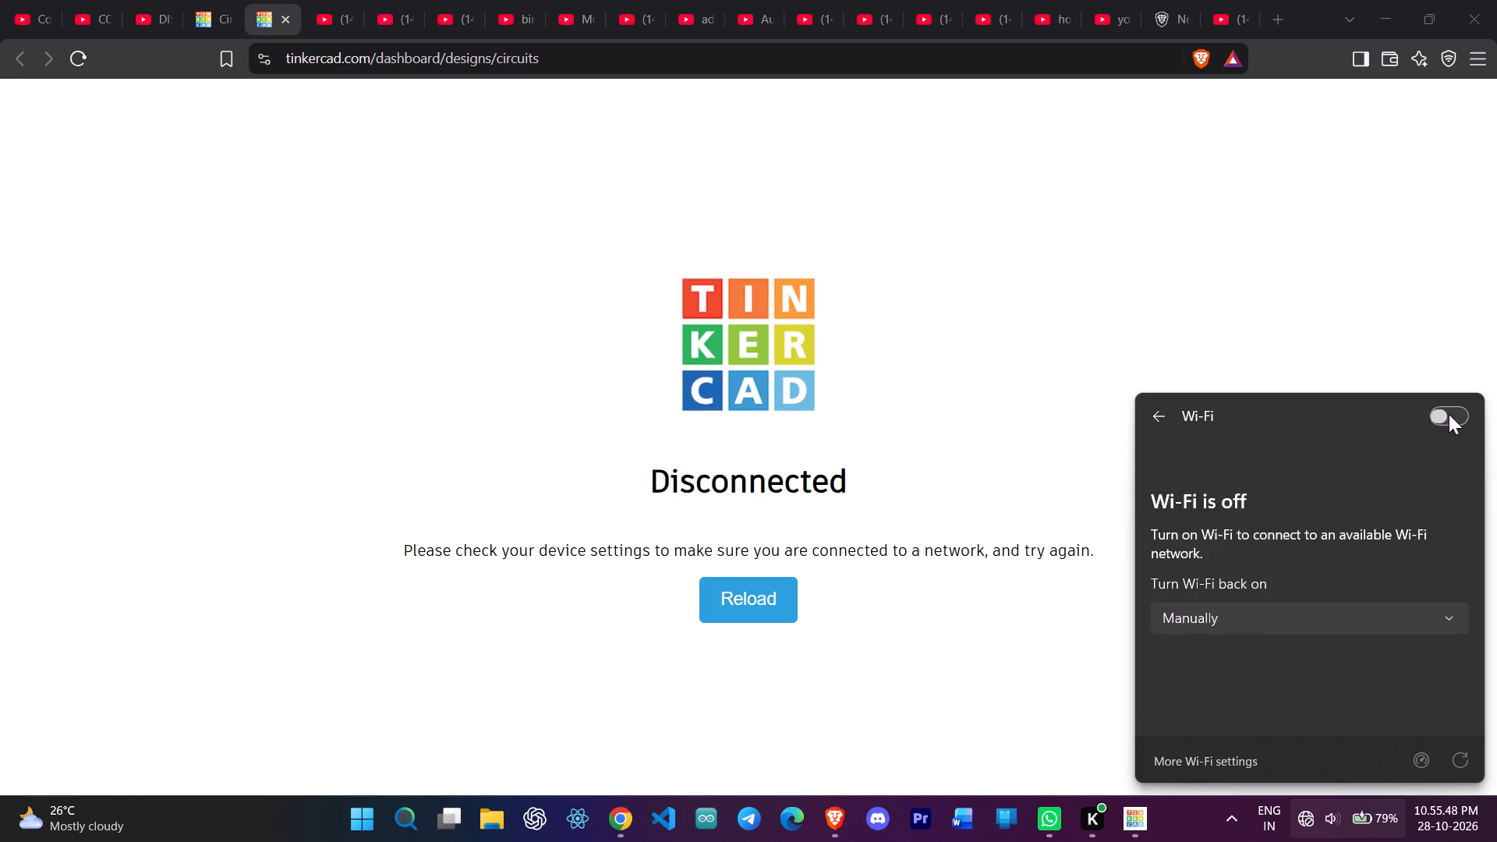
{"action": "left_click", "coordinate": [1386, 449]}
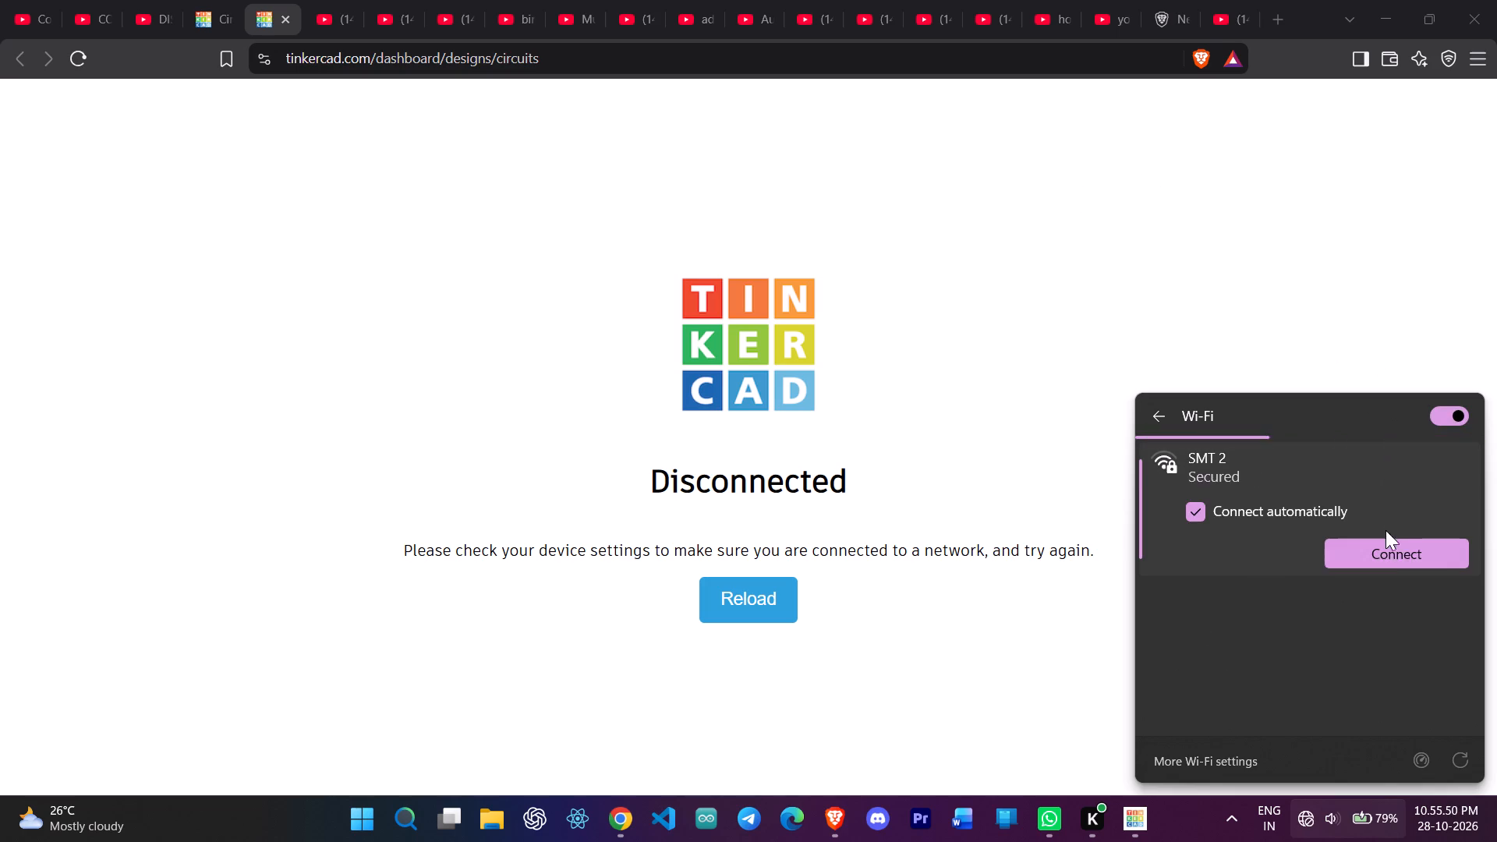
{"action": "left_click", "coordinate": [1388, 543]}
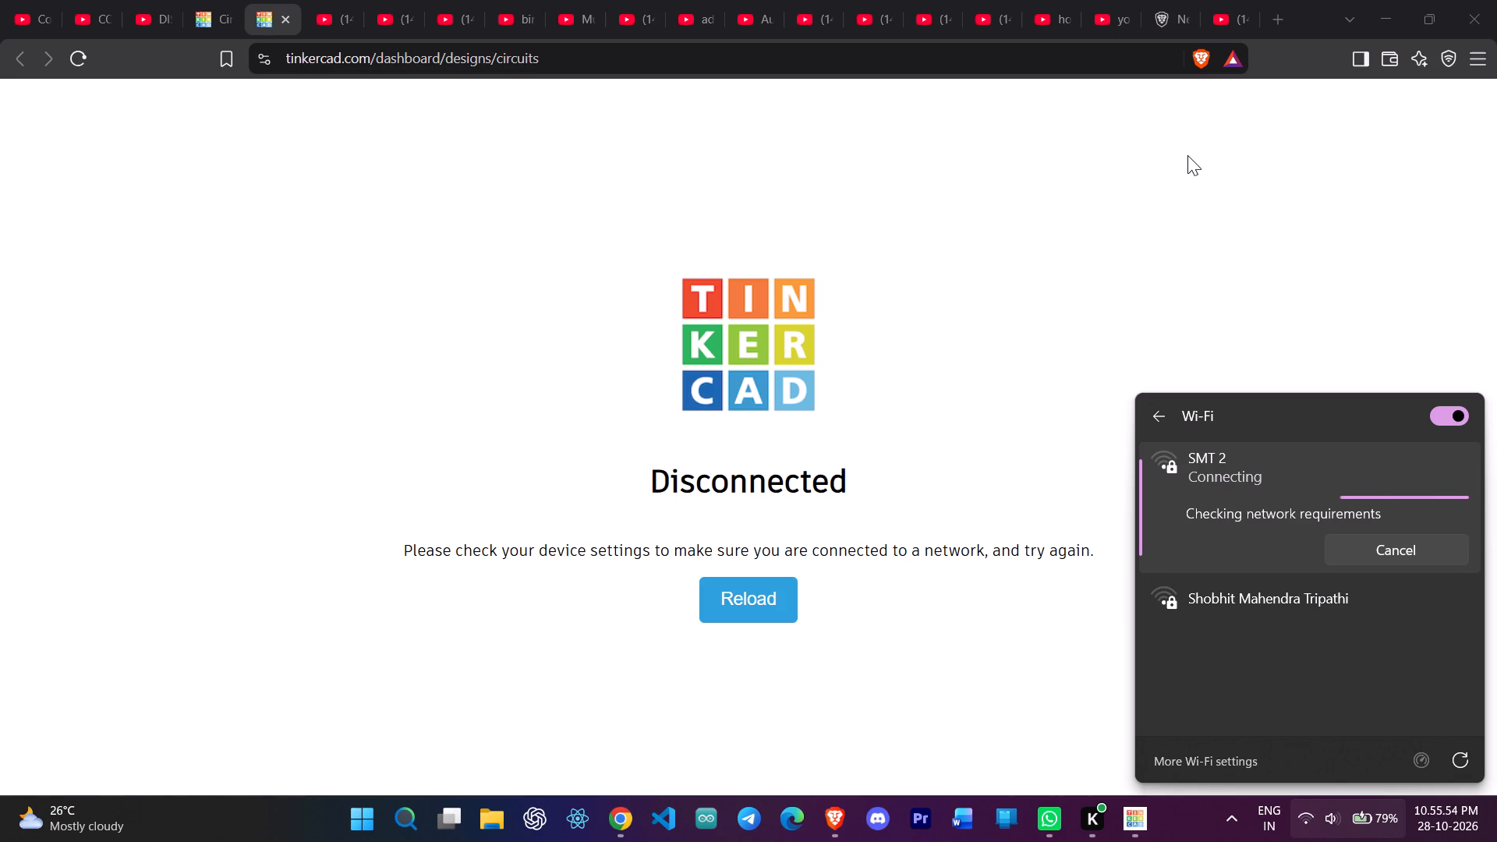
{"action": "left_click", "coordinate": [1187, 155]}
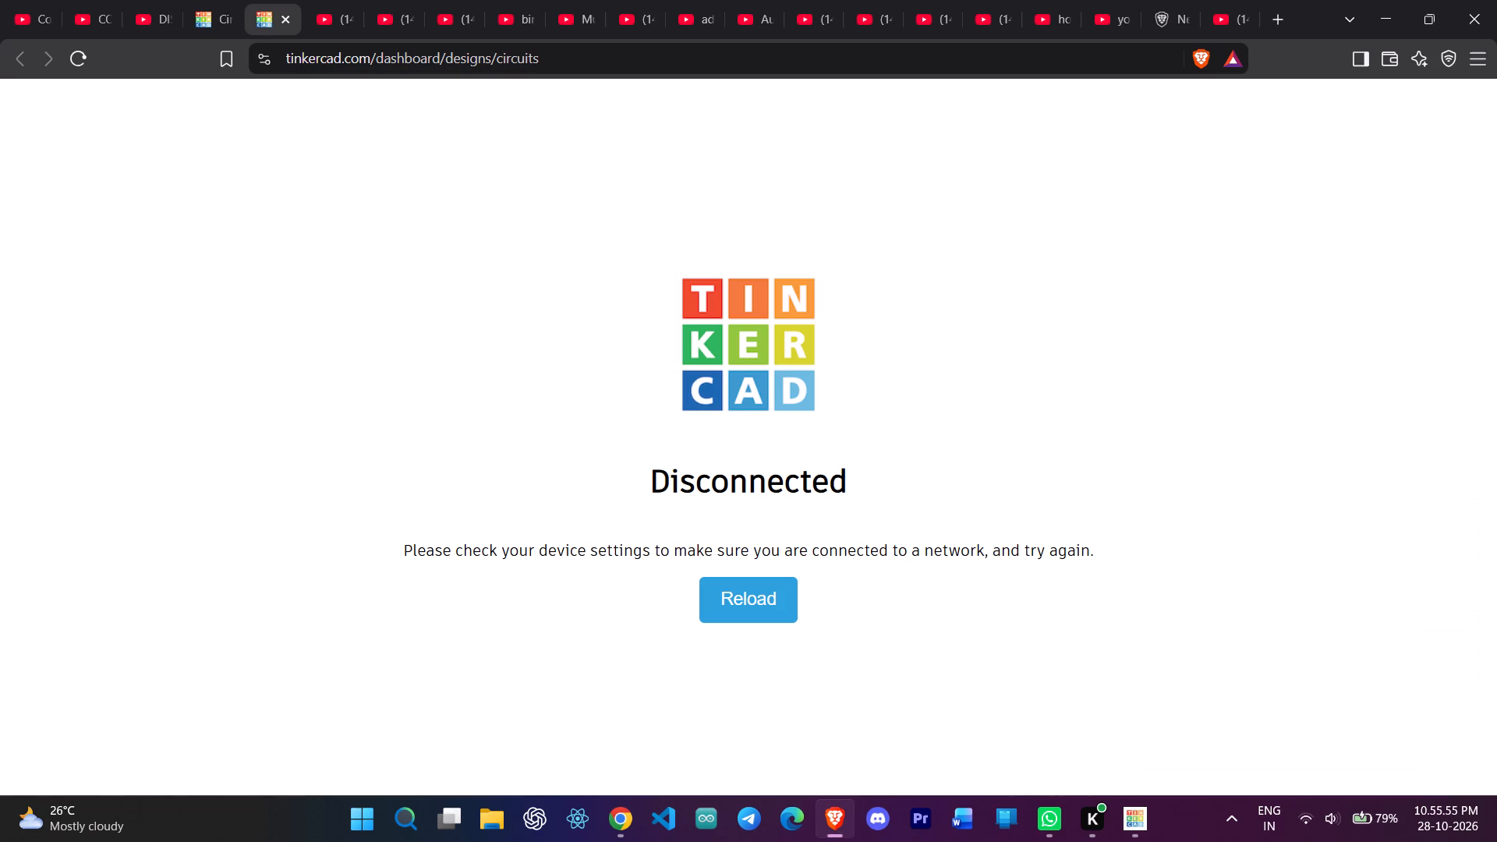
Reload the Tinkercad dashboard and look through the saved circuit designs.
{"action": "left_click", "coordinate": [746, 617]}
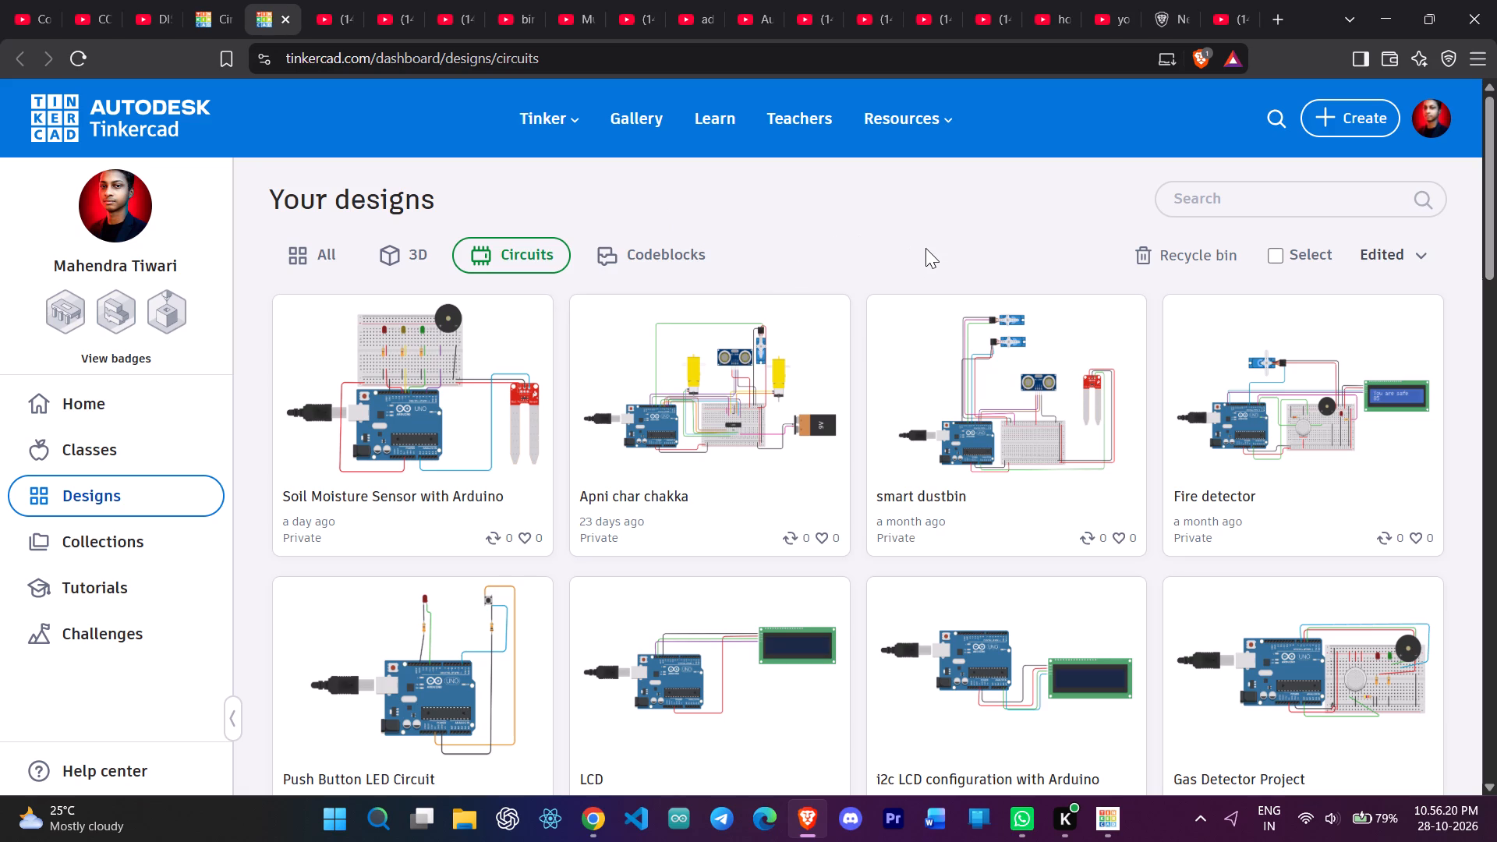
{"action": "scroll", "coordinate": [925, 249], "scroll_direction": "down", "scroll_amount": 1}
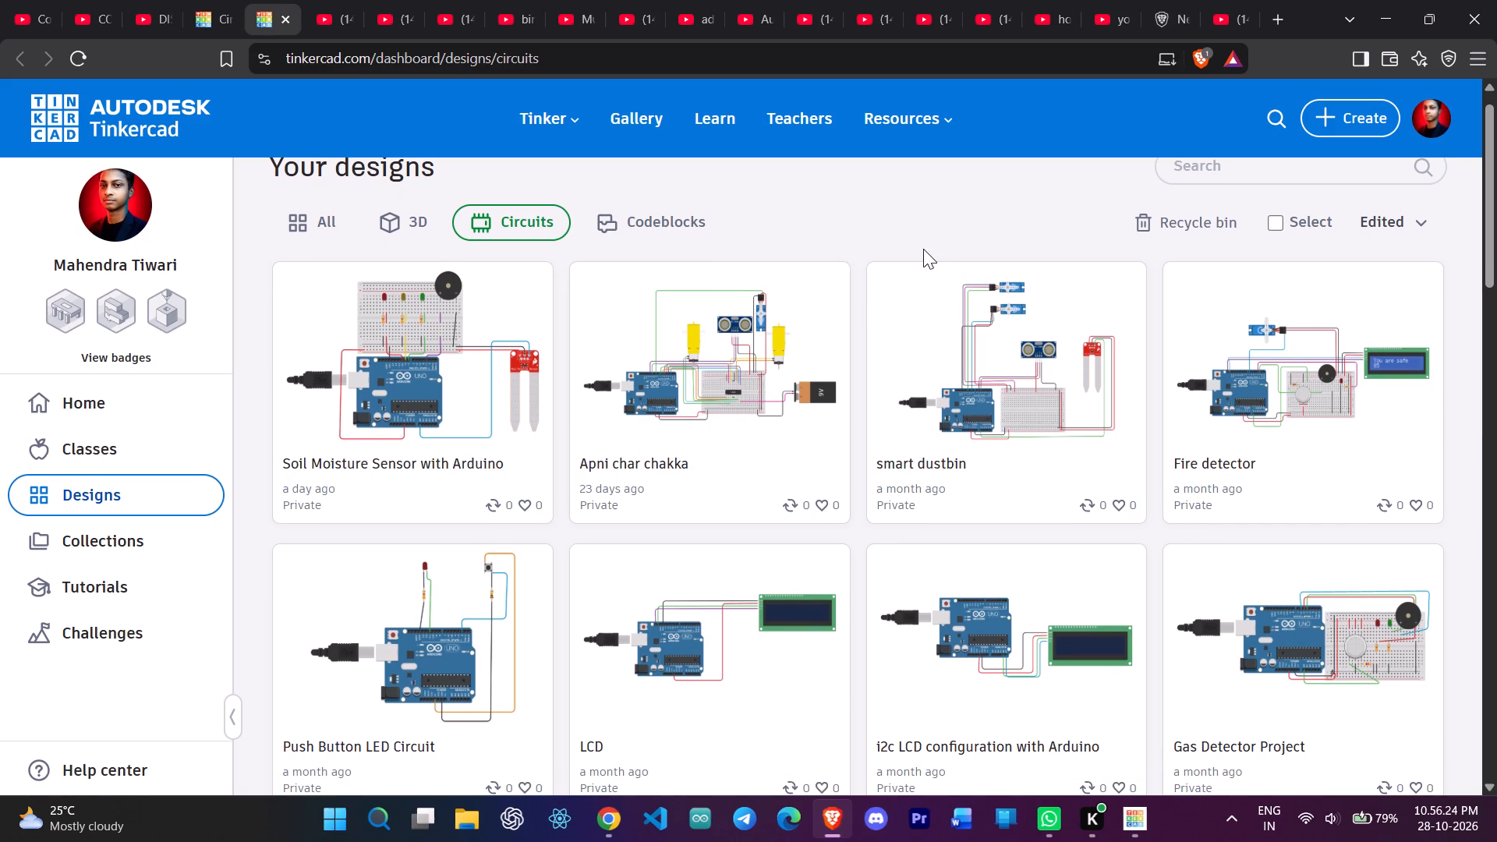
In the Brave browser, find the saved LCD circuit on the Tinkercad designs dashboard and open it in a new tab.
{"action": "scroll", "coordinate": [923, 249], "scroll_direction": "up", "scroll_amount": 1}
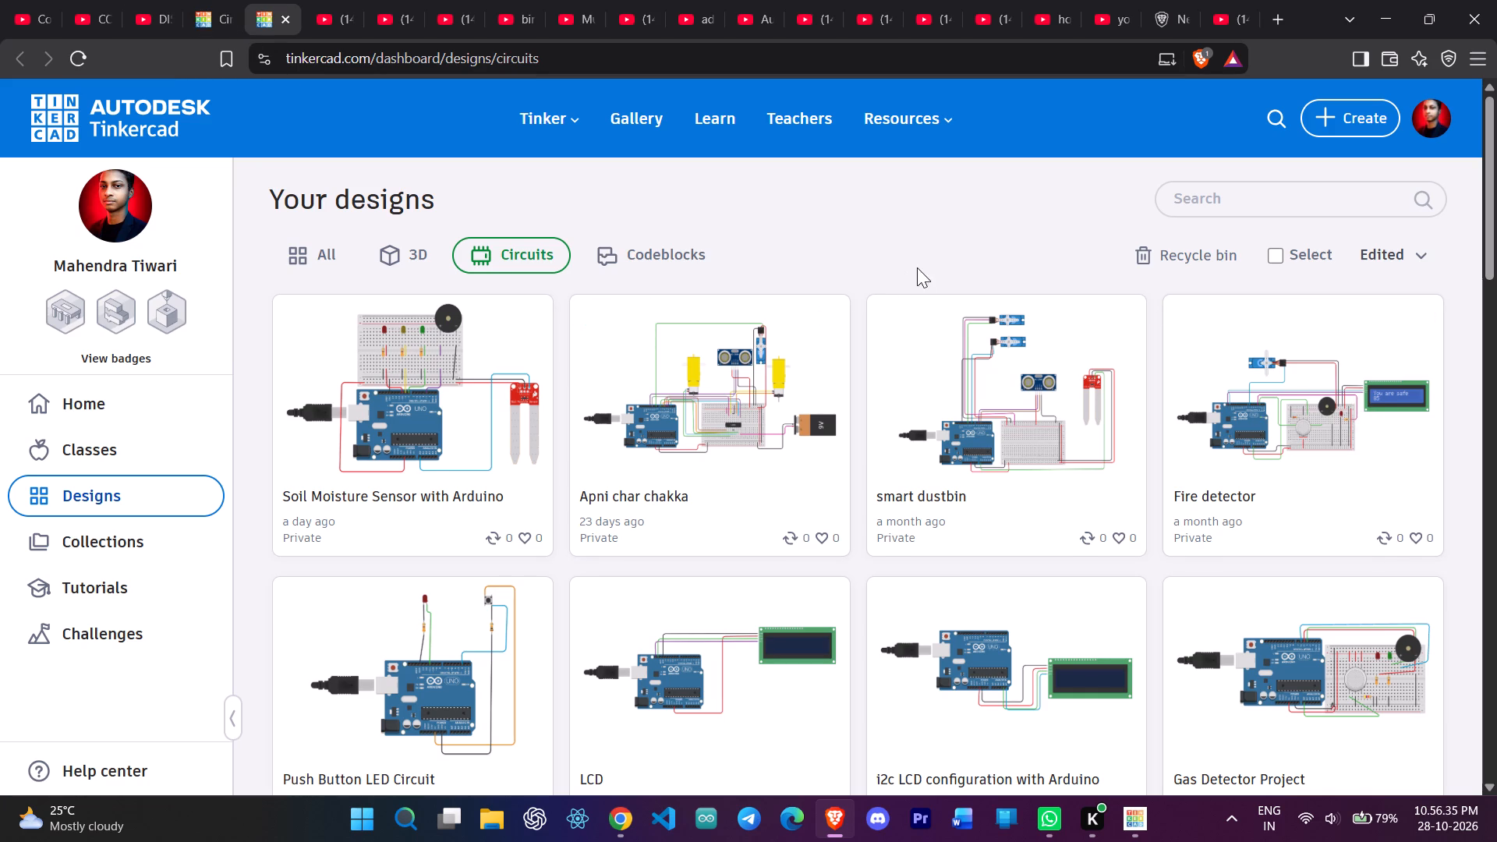
{"action": "scroll", "coordinate": [923, 266], "scroll_direction": "down", "scroll_amount": 7}
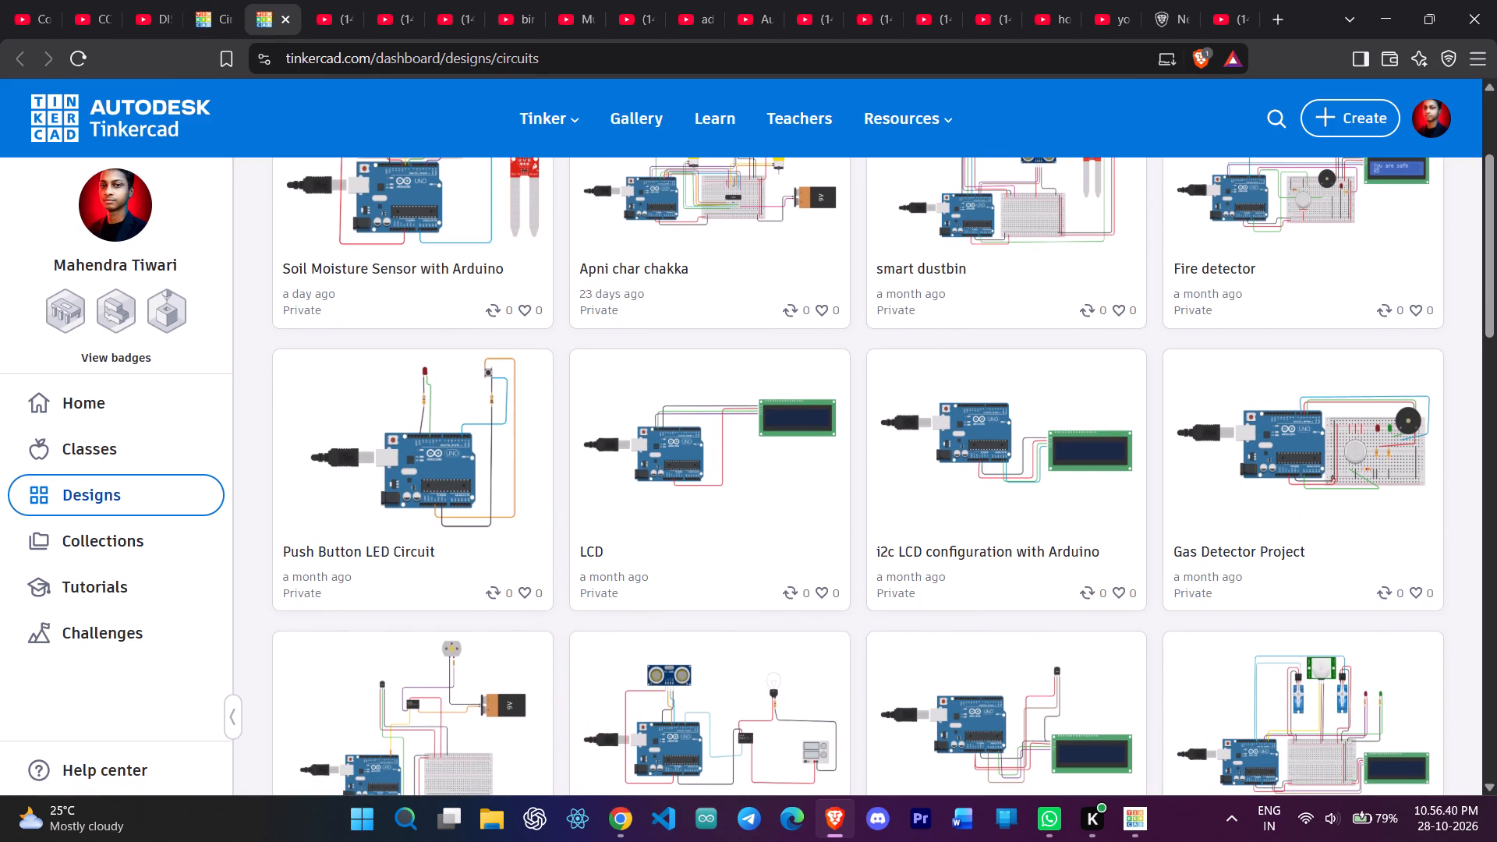
{"action": "middle_click", "coordinate": [687, 426]}
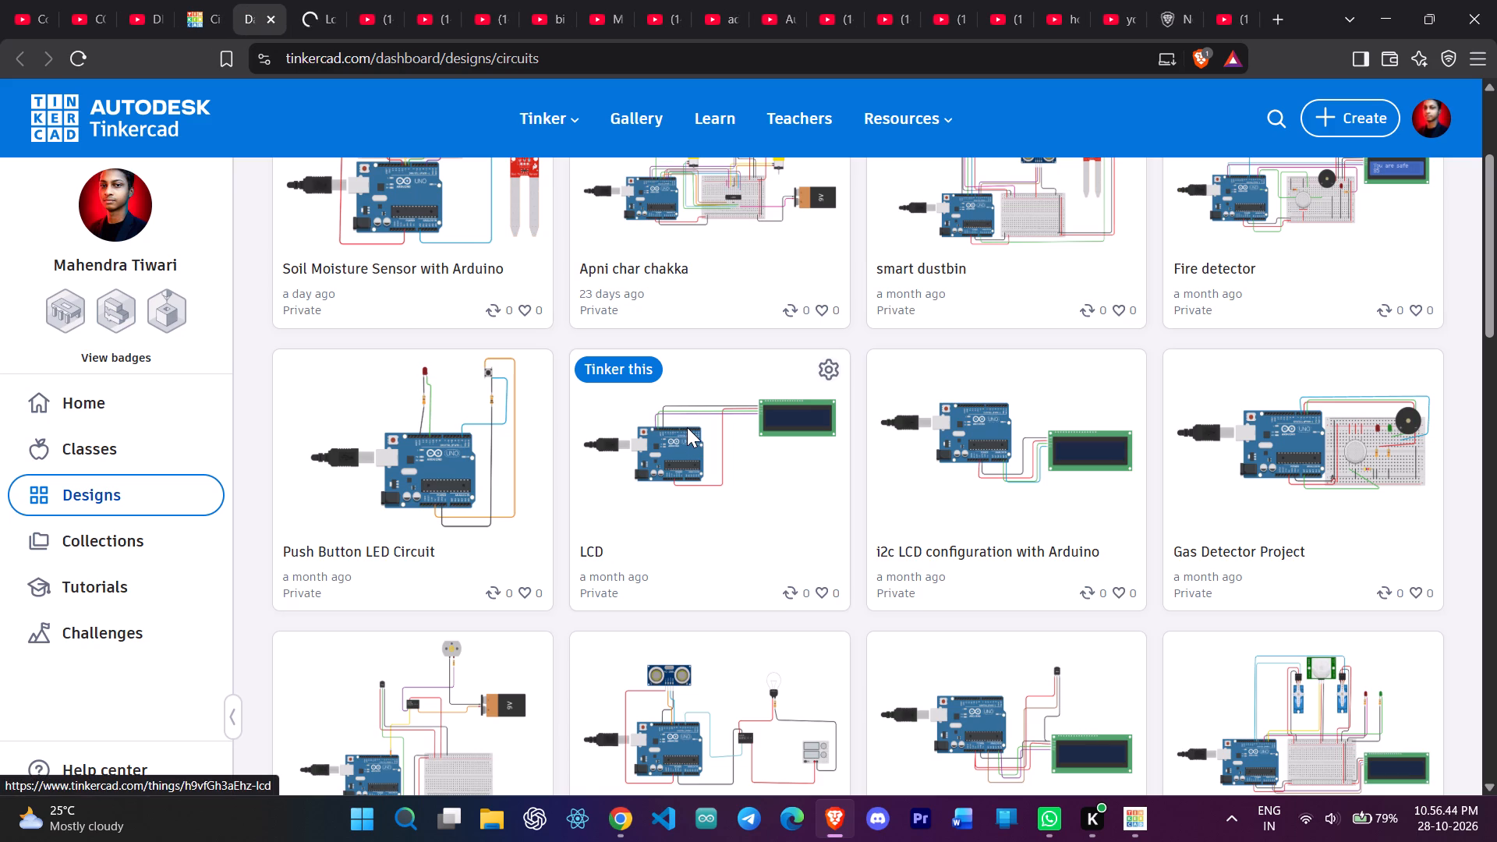
{"action": "left_click", "coordinate": [306, 44]}
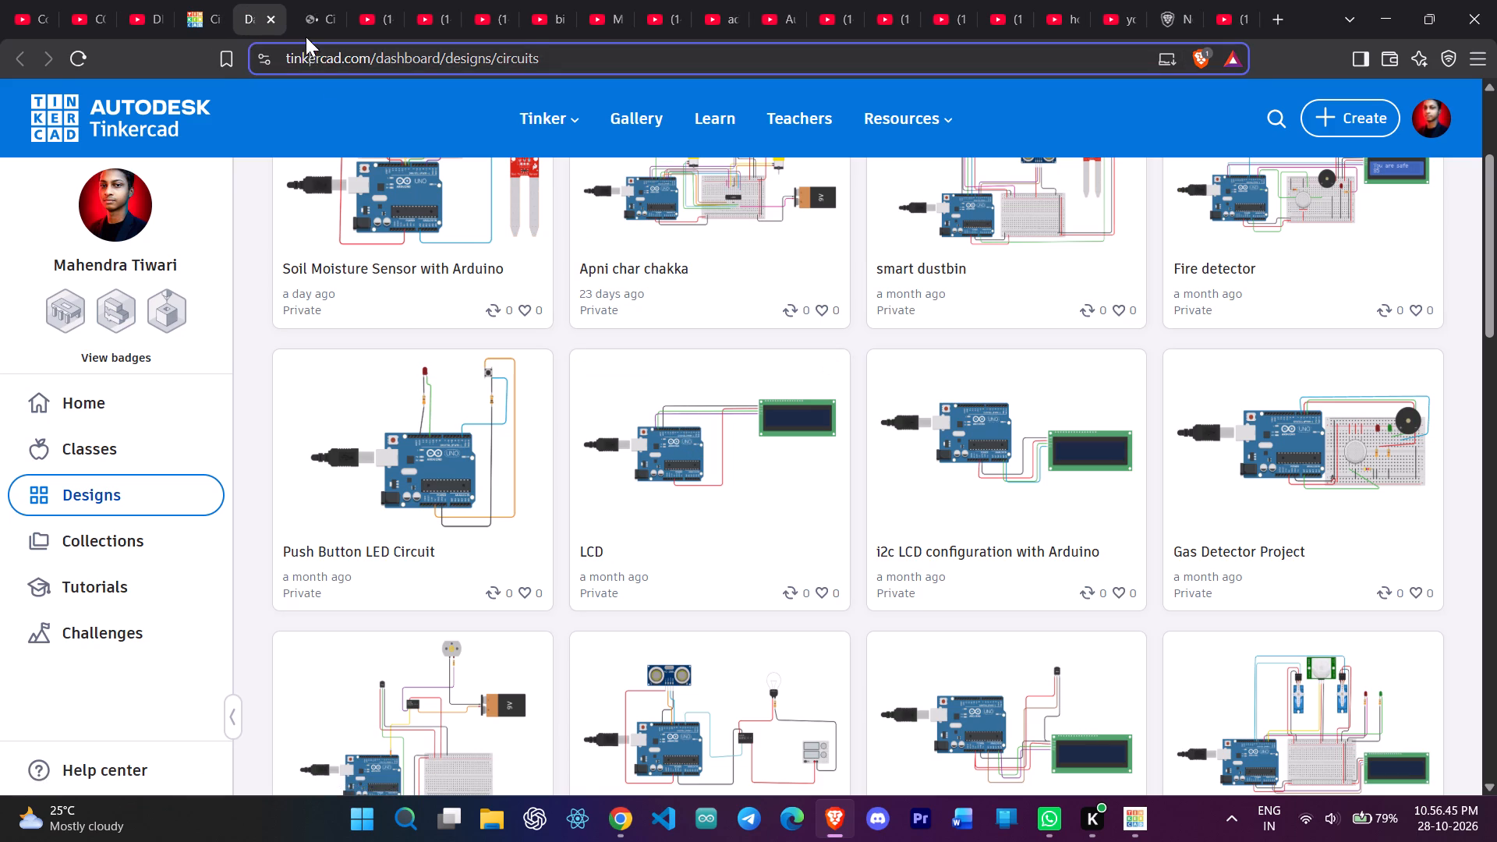
{"action": "left_click", "coordinate": [304, 34]}
{"action": "left_click", "coordinate": [274, 33]}
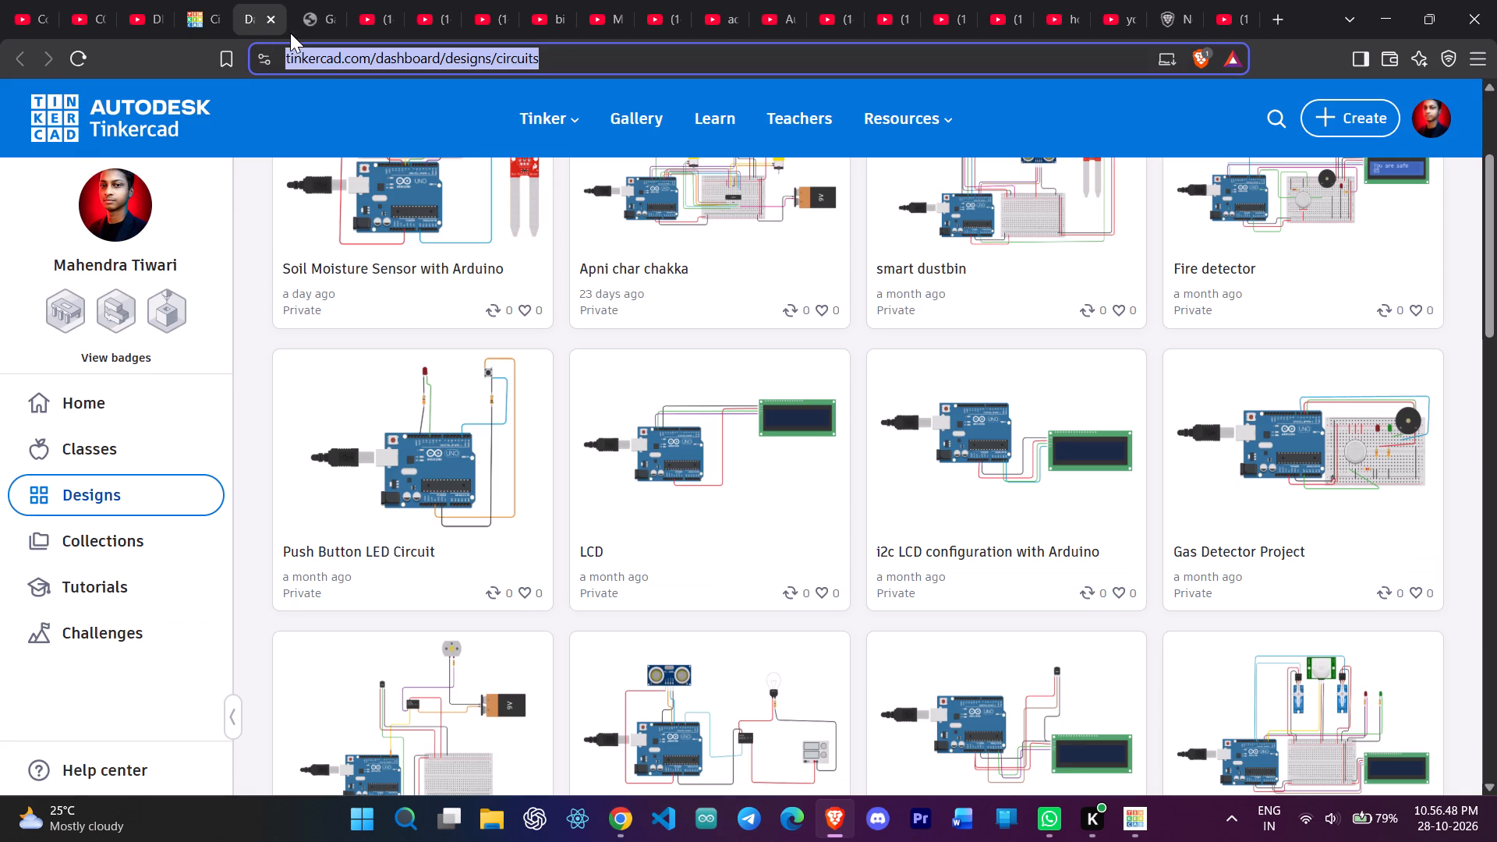
{"action": "left_click", "coordinate": [295, 33]}
{"action": "left_click", "coordinate": [271, 23]}
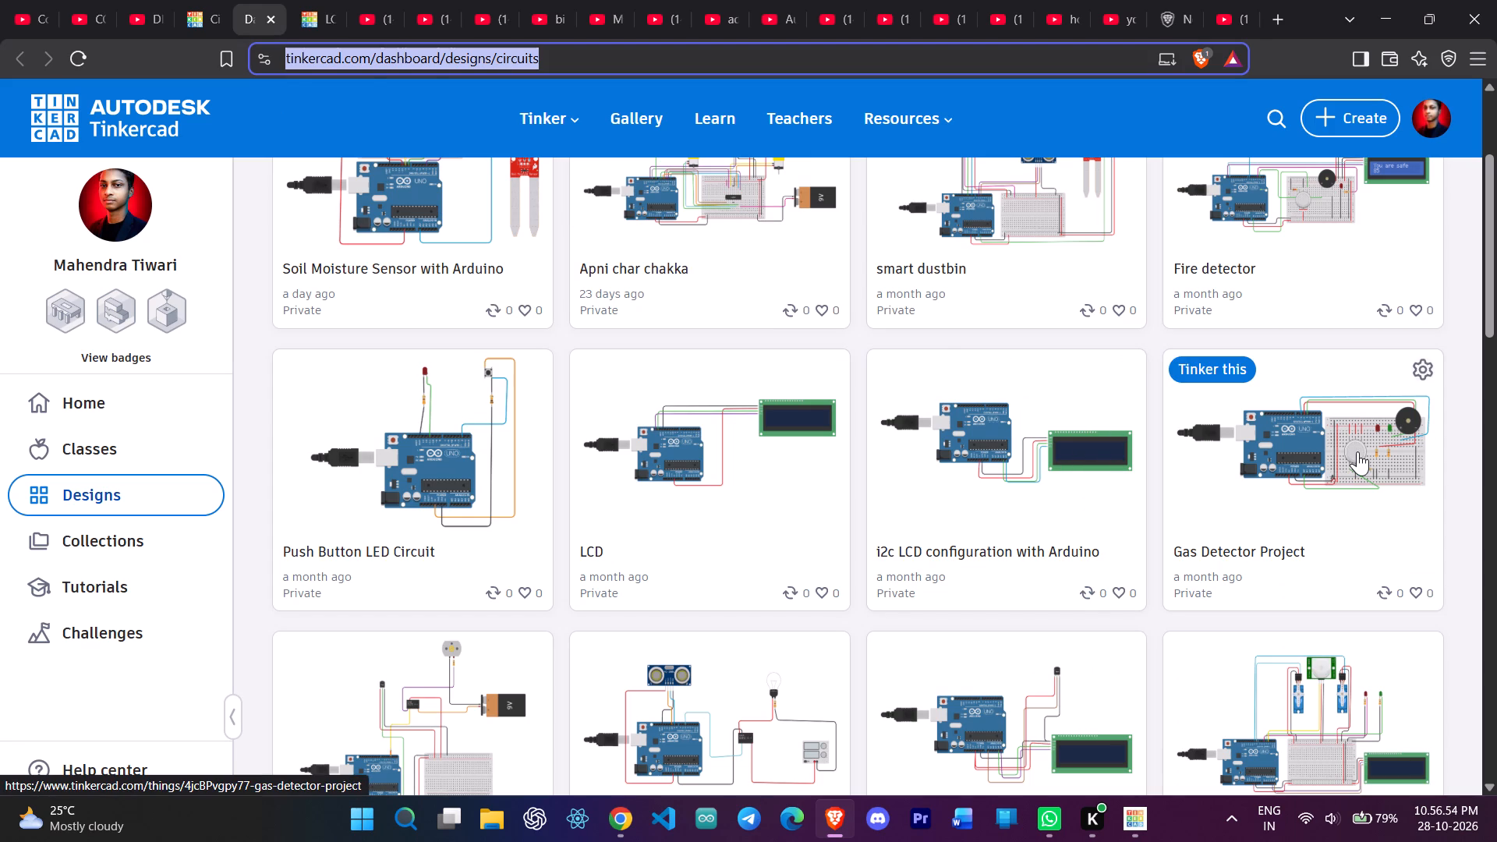
Open the Gas Detector Project design in another new tab.
{"action": "middle_click", "coordinate": [1357, 451]}
Look through the remaining saved circuits on the first page of the Tinkercad designs dashboard.
{"action": "scroll", "coordinate": [1343, 435], "scroll_direction": "down", "scroll_amount": 7}
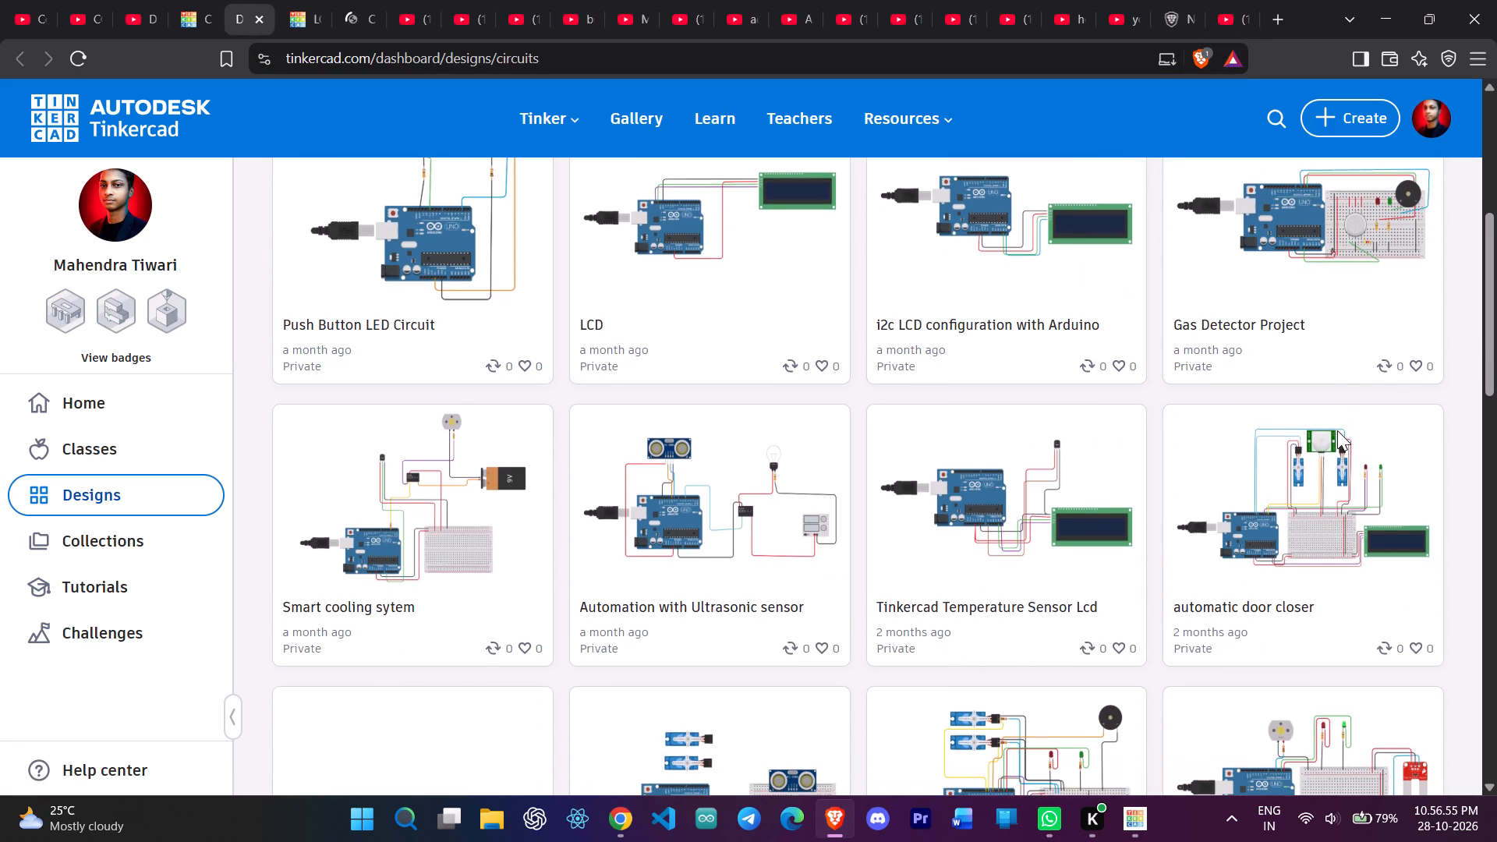
{"action": "scroll", "coordinate": [1335, 429], "scroll_direction": "down", "scroll_amount": 1}
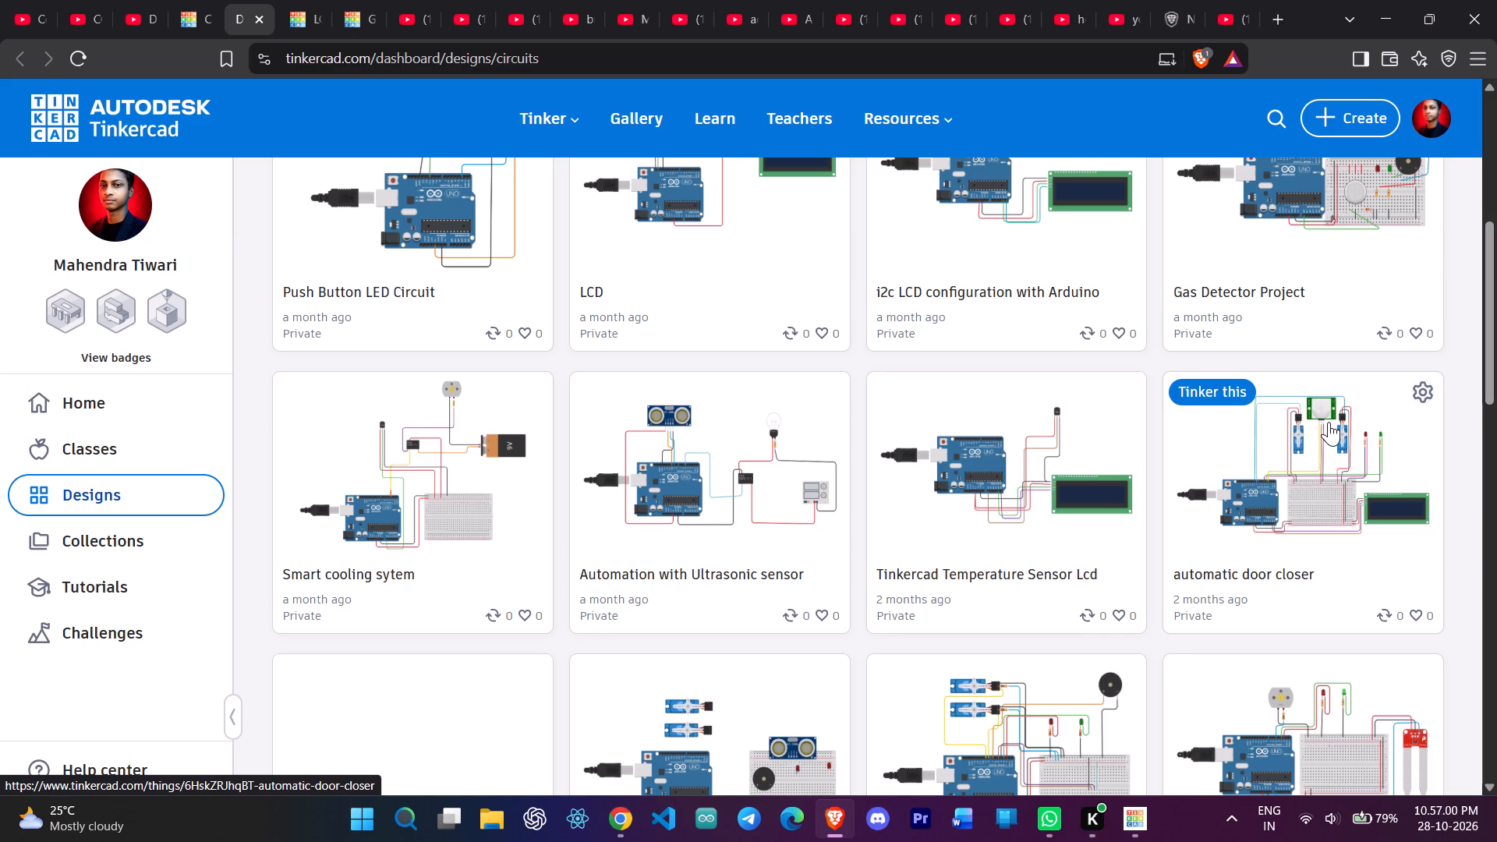
{"action": "scroll", "coordinate": [1312, 415], "scroll_direction": "down", "scroll_amount": 5}
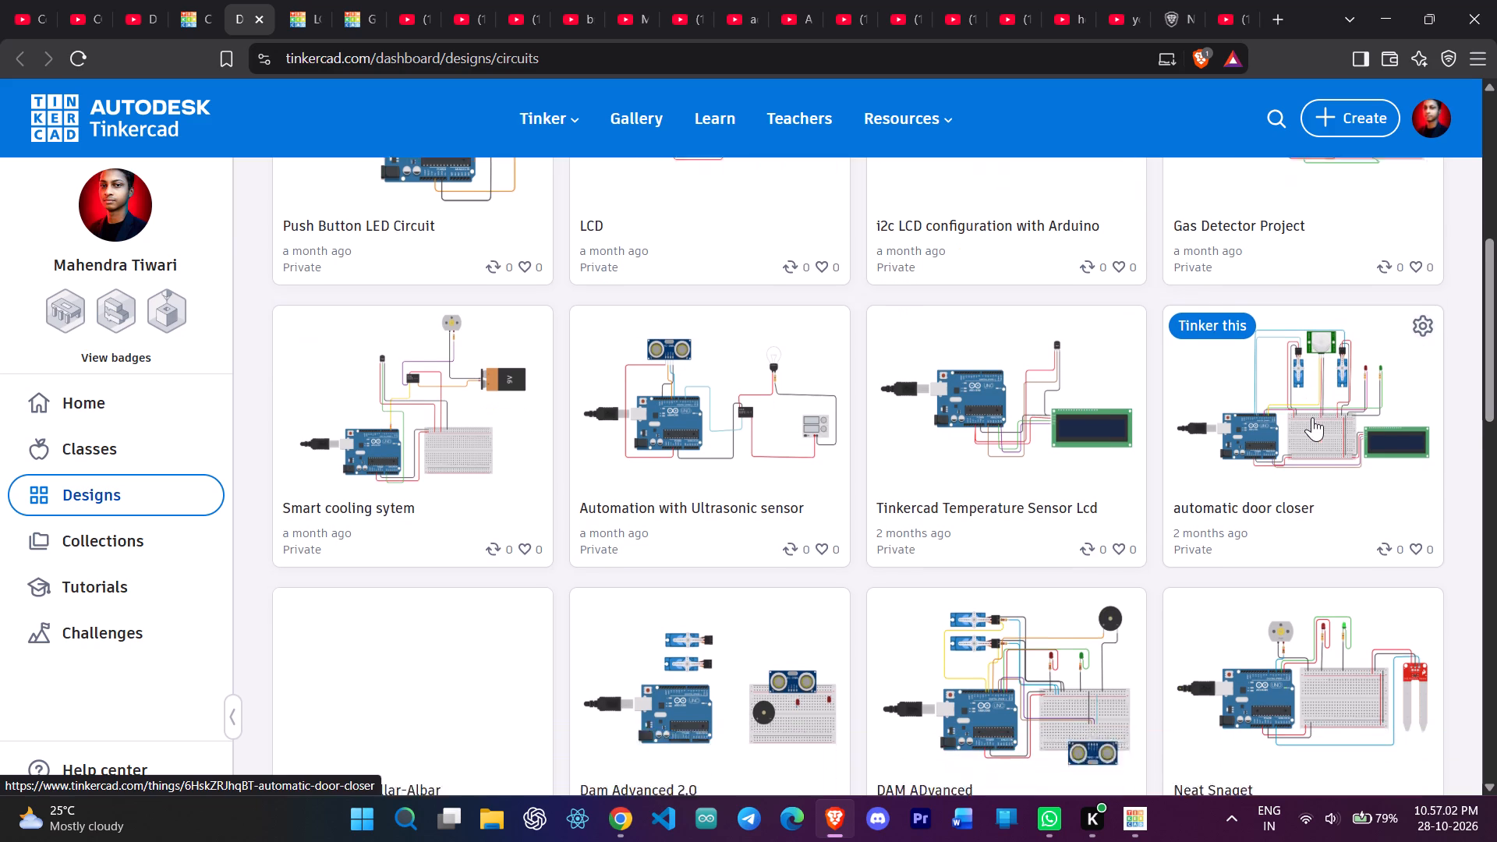
{"action": "scroll", "coordinate": [1312, 417], "scroll_direction": "down", "scroll_amount": 3}
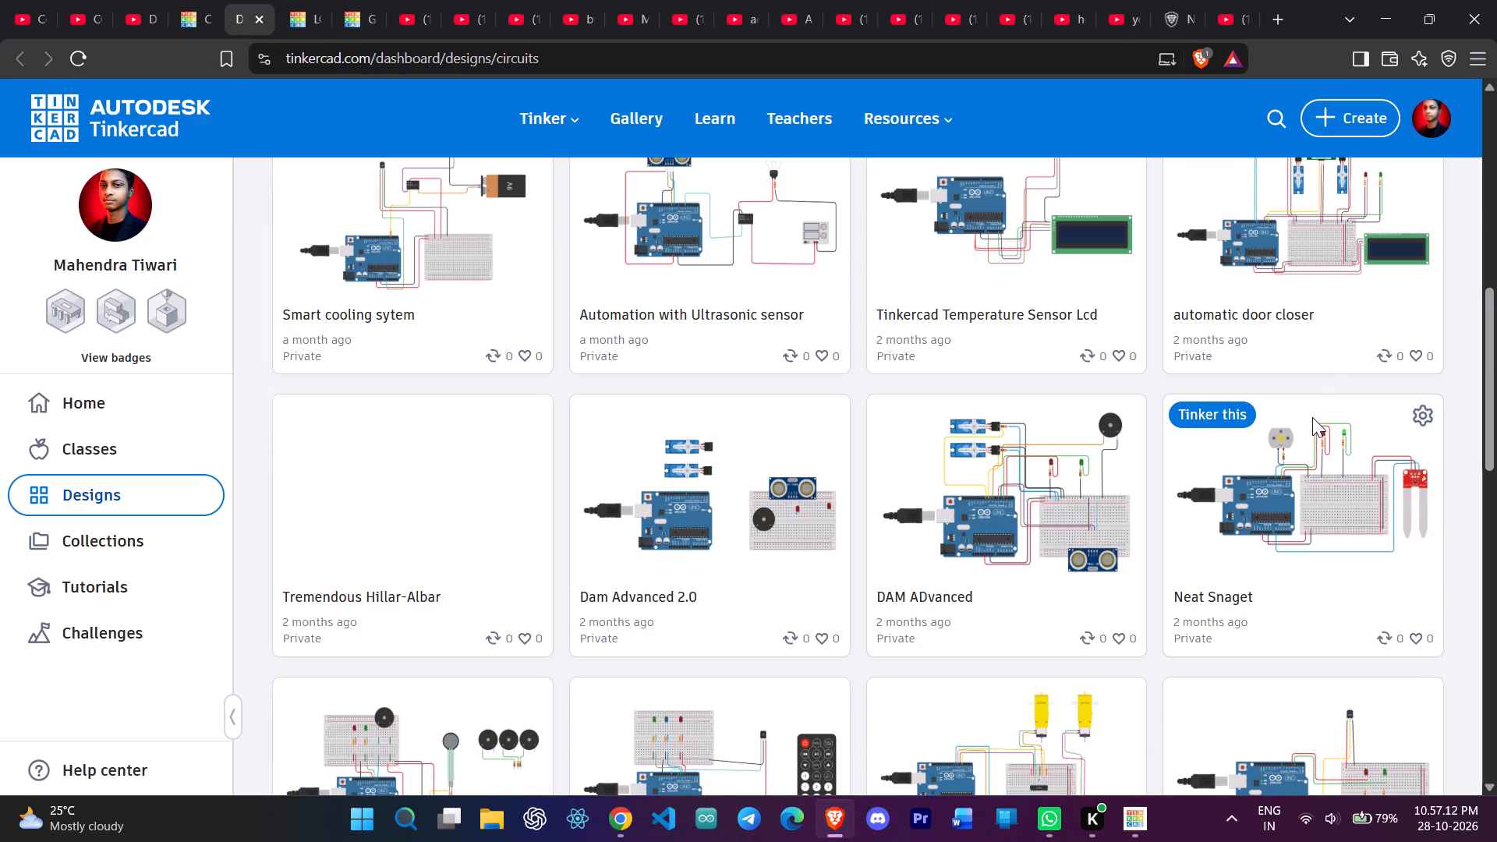
{"action": "scroll", "coordinate": [1321, 374], "scroll_direction": "down", "scroll_amount": 1}
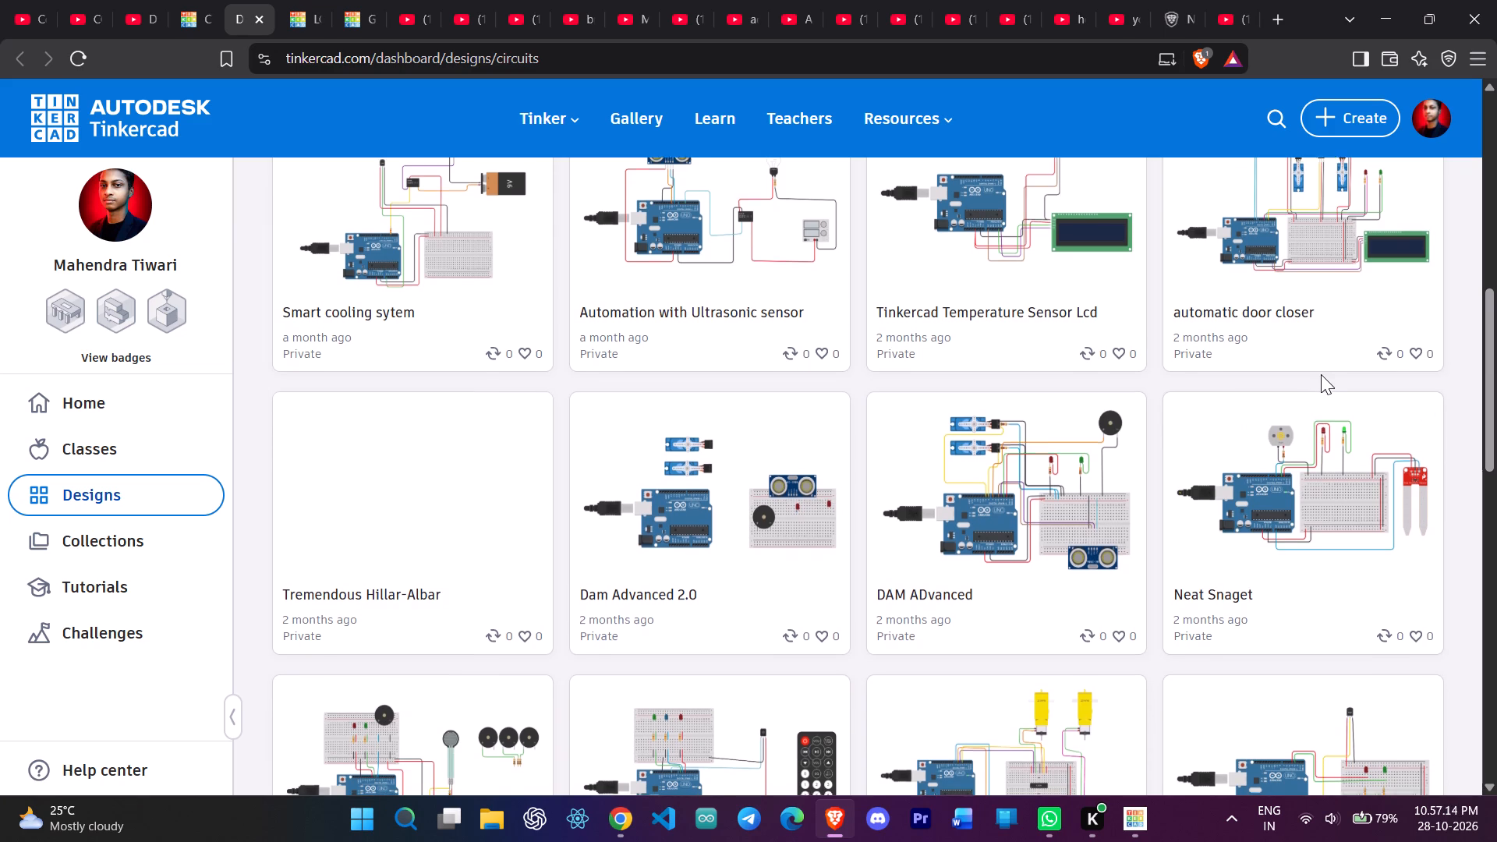
{"action": "scroll", "coordinate": [1321, 374], "scroll_direction": "down", "scroll_amount": 10}
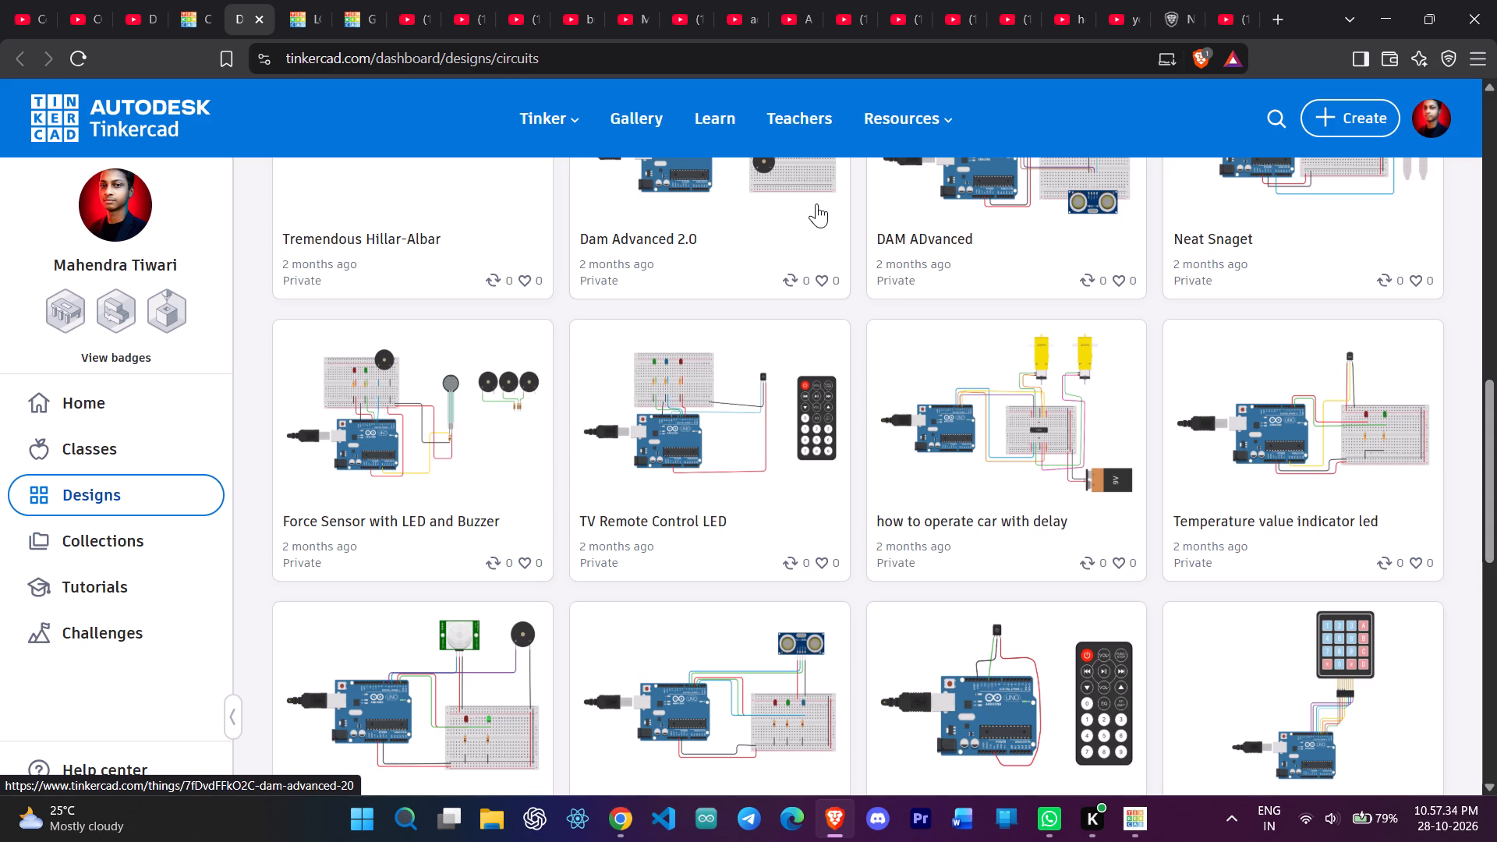
{"action": "scroll", "coordinate": [816, 203], "scroll_direction": "down", "scroll_amount": 5}
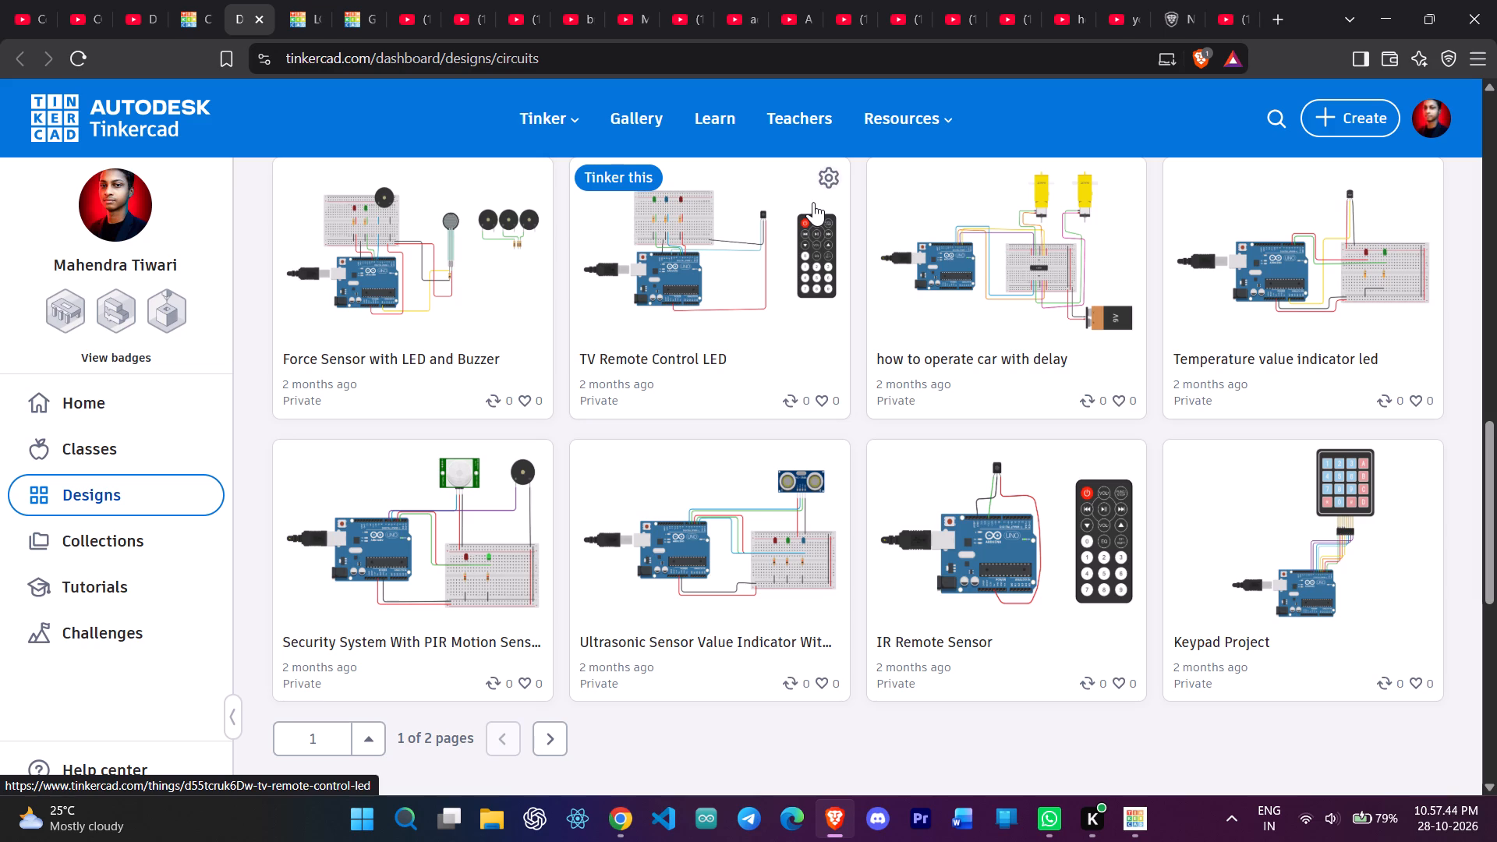
{"action": "scroll", "coordinate": [814, 202], "scroll_direction": "down", "scroll_amount": 3}
Find the Push Button Control Servo Motor design on page 2 of the circuit designs and open it in a new tab.
{"action": "left_click", "coordinate": [555, 650]}
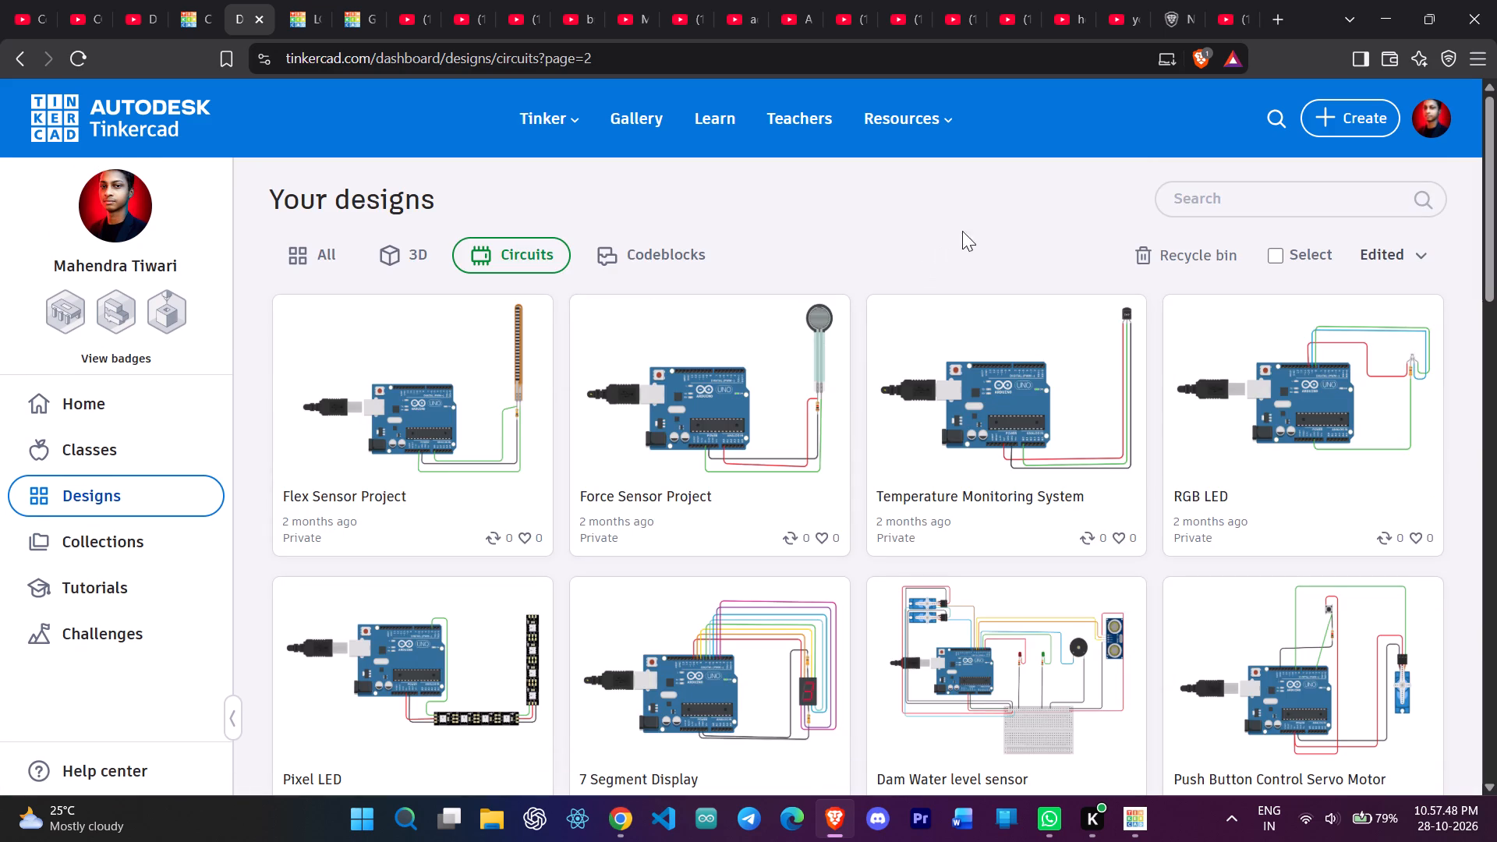
{"action": "scroll", "coordinate": [975, 221], "scroll_direction": "down", "scroll_amount": 7}
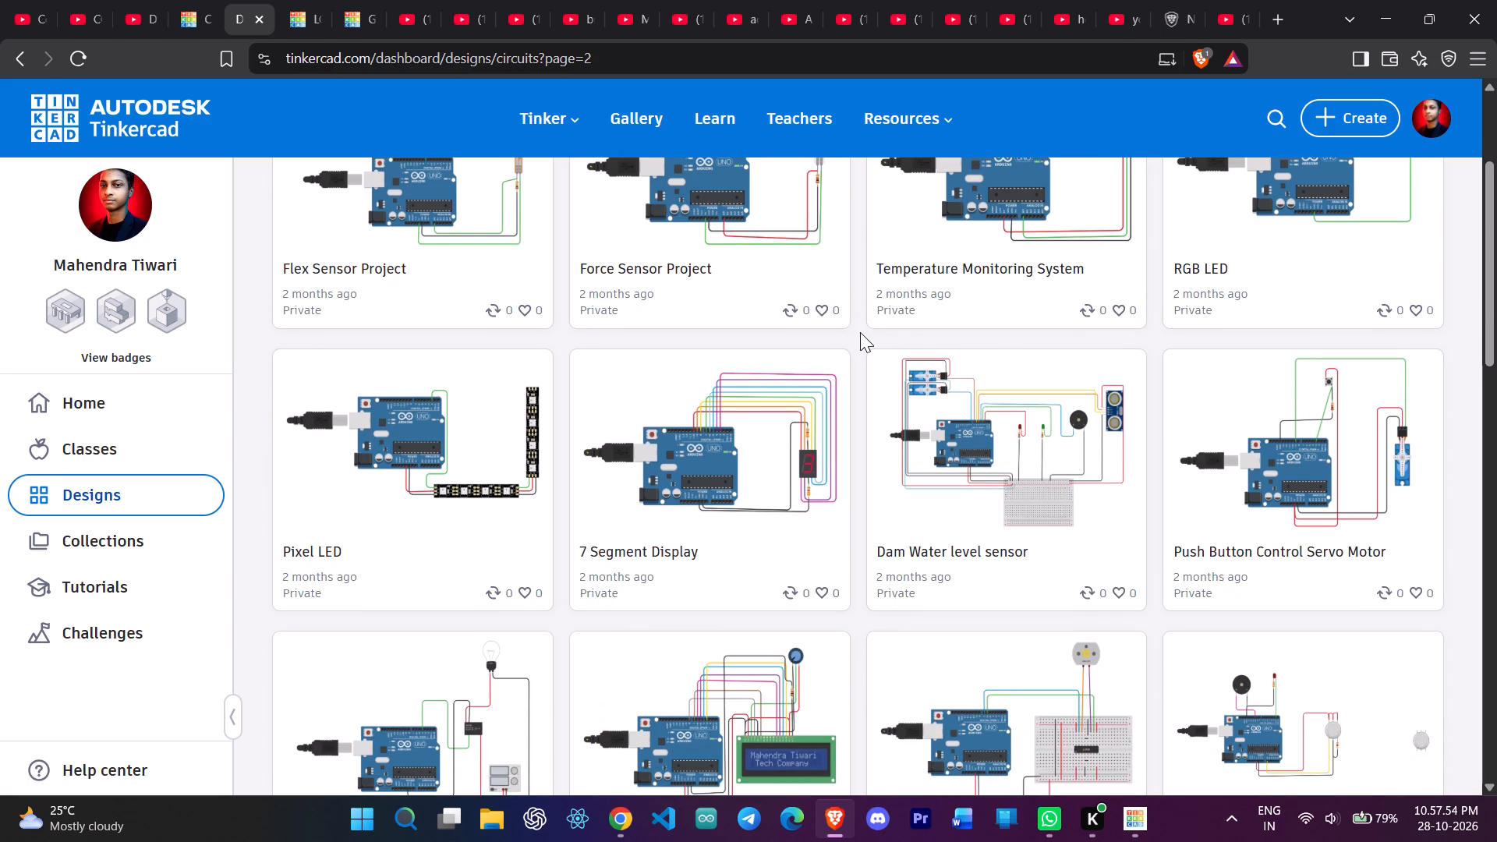
{"action": "middle_click", "coordinate": [1336, 486]}
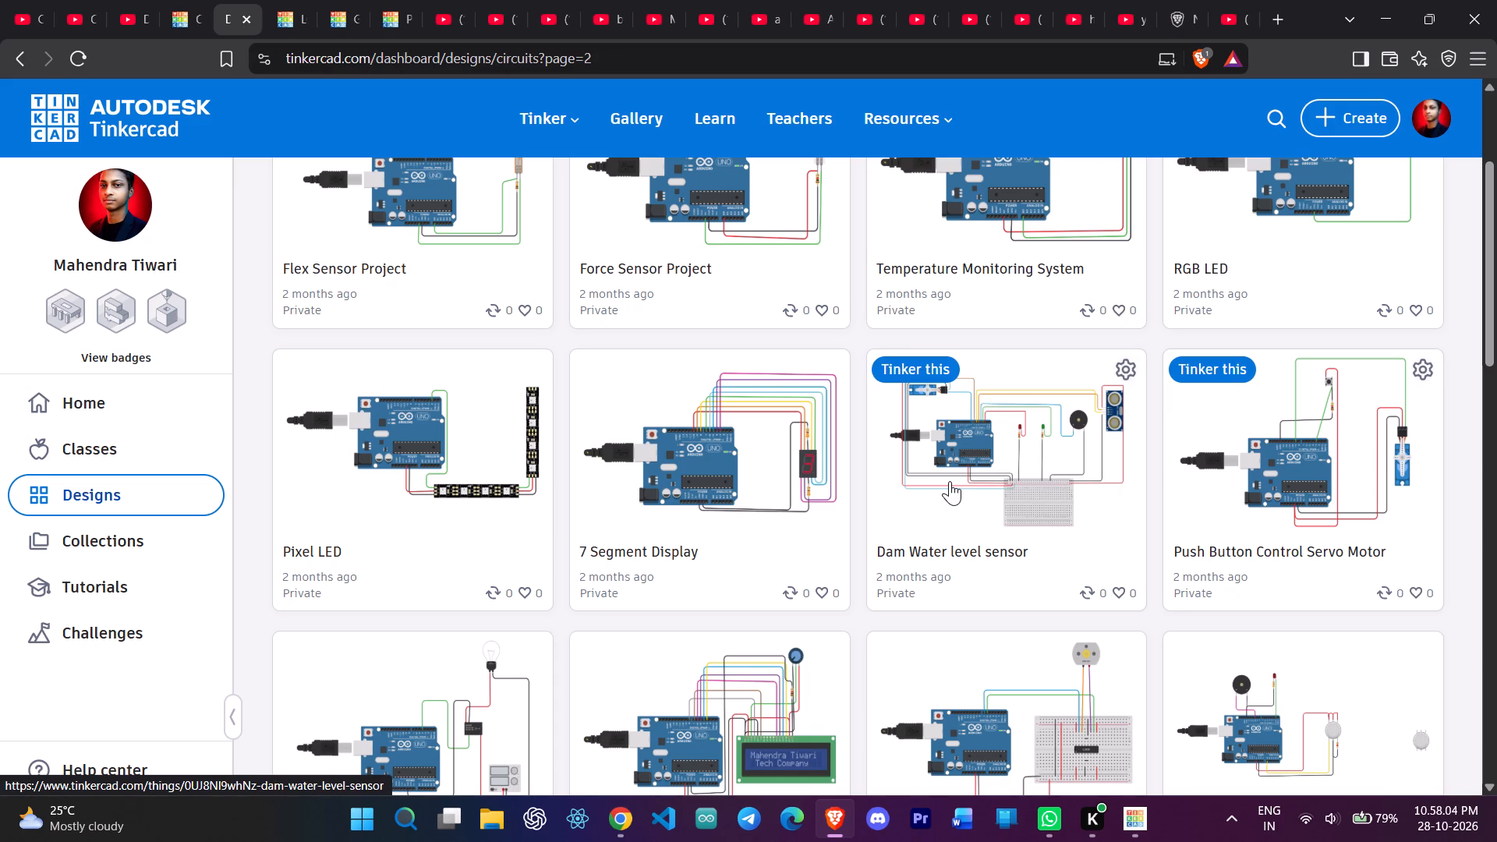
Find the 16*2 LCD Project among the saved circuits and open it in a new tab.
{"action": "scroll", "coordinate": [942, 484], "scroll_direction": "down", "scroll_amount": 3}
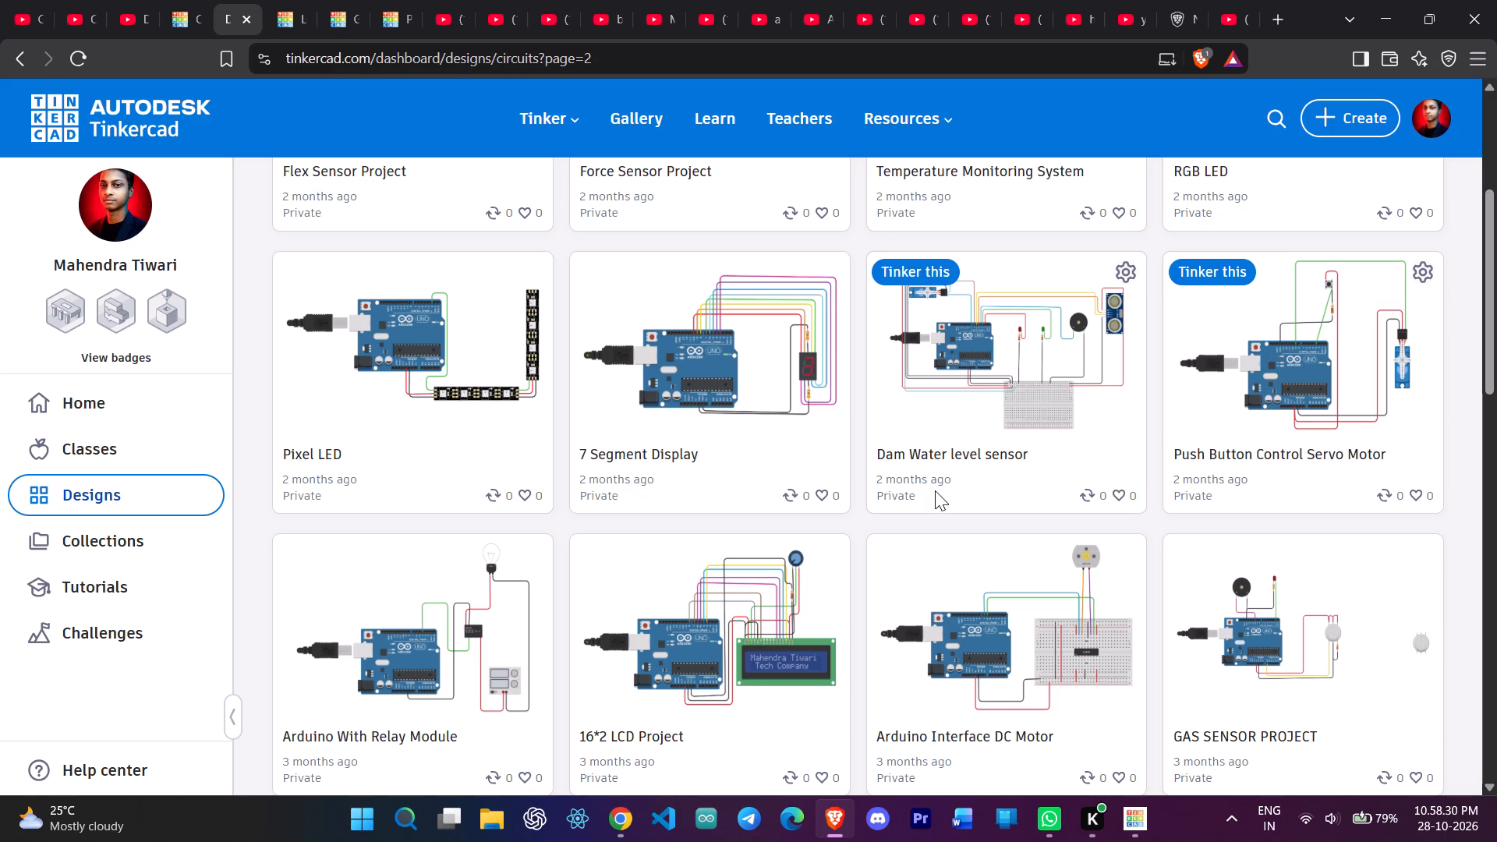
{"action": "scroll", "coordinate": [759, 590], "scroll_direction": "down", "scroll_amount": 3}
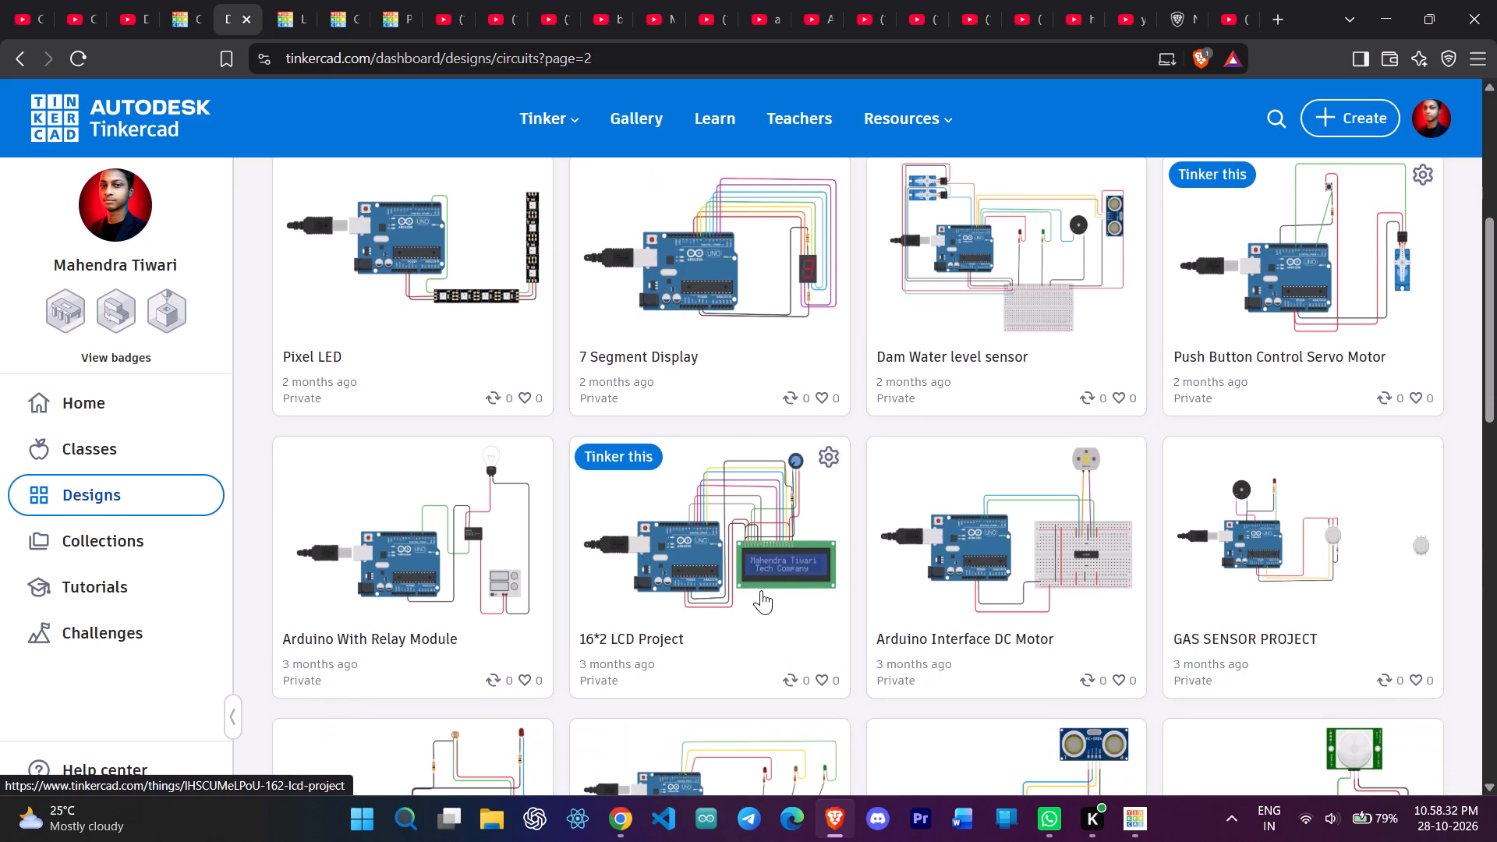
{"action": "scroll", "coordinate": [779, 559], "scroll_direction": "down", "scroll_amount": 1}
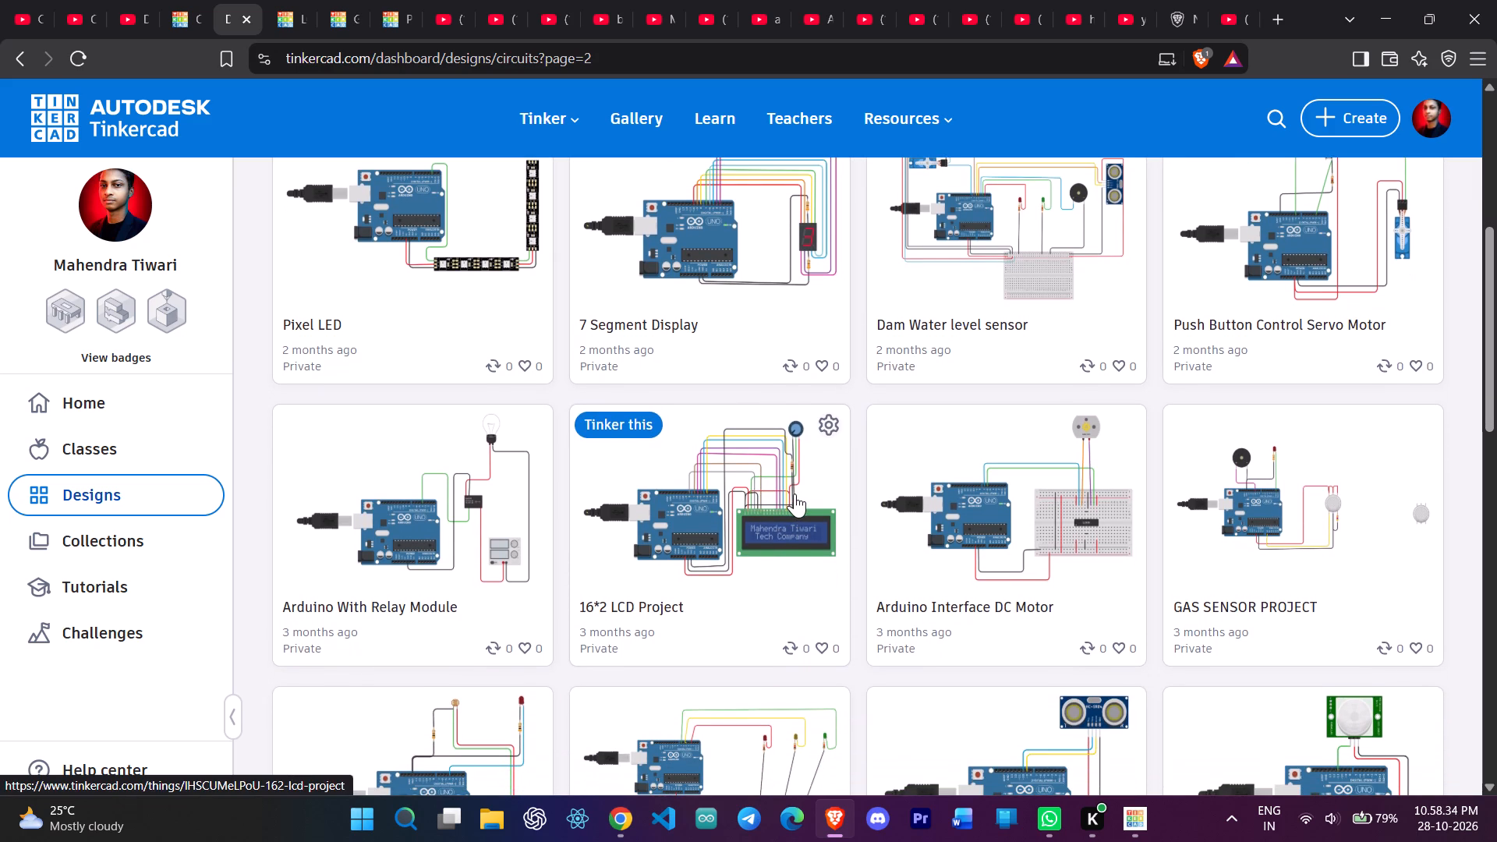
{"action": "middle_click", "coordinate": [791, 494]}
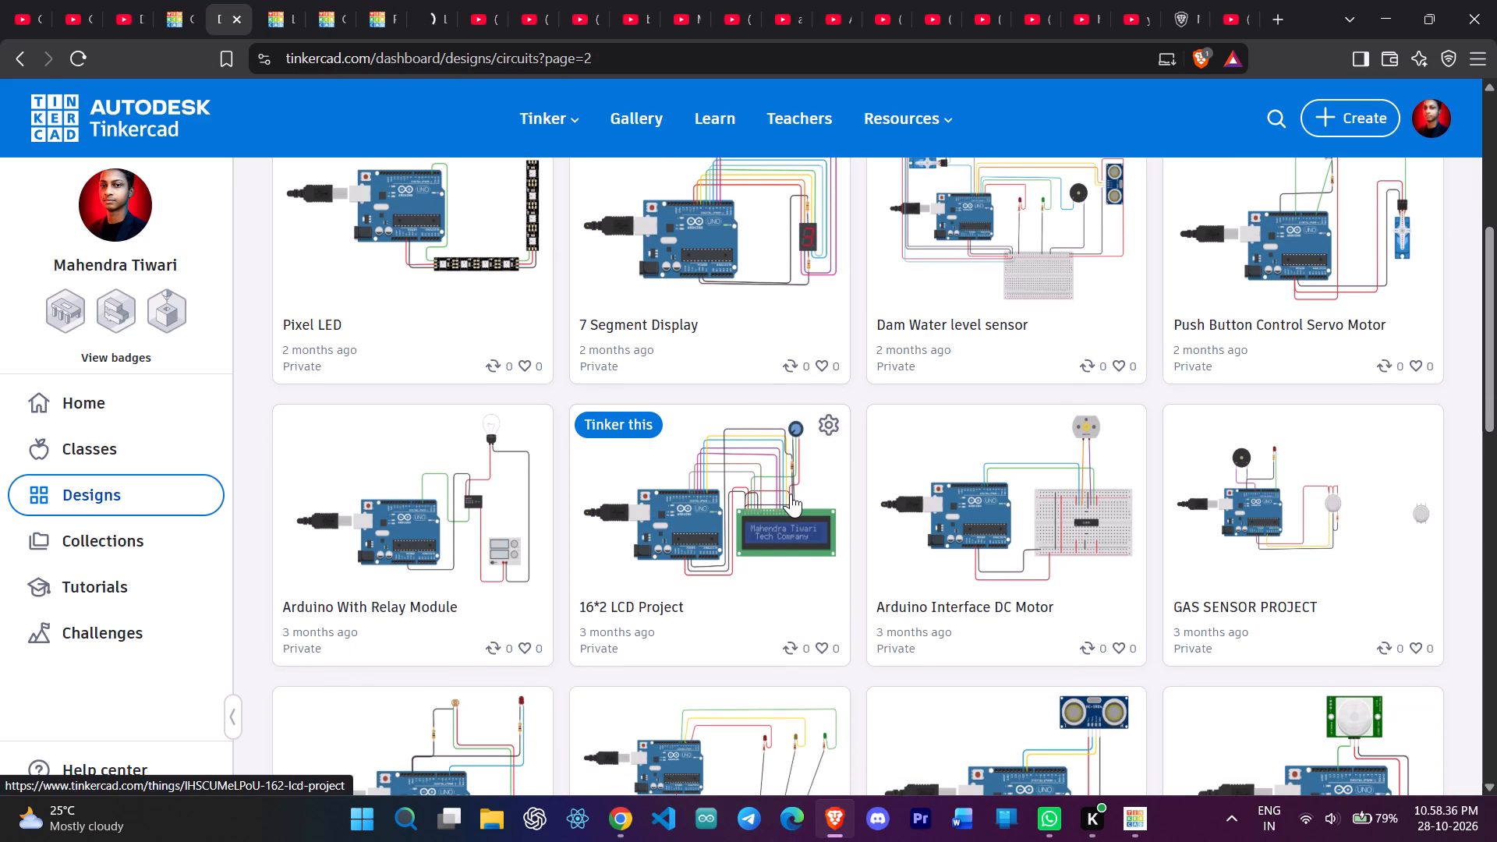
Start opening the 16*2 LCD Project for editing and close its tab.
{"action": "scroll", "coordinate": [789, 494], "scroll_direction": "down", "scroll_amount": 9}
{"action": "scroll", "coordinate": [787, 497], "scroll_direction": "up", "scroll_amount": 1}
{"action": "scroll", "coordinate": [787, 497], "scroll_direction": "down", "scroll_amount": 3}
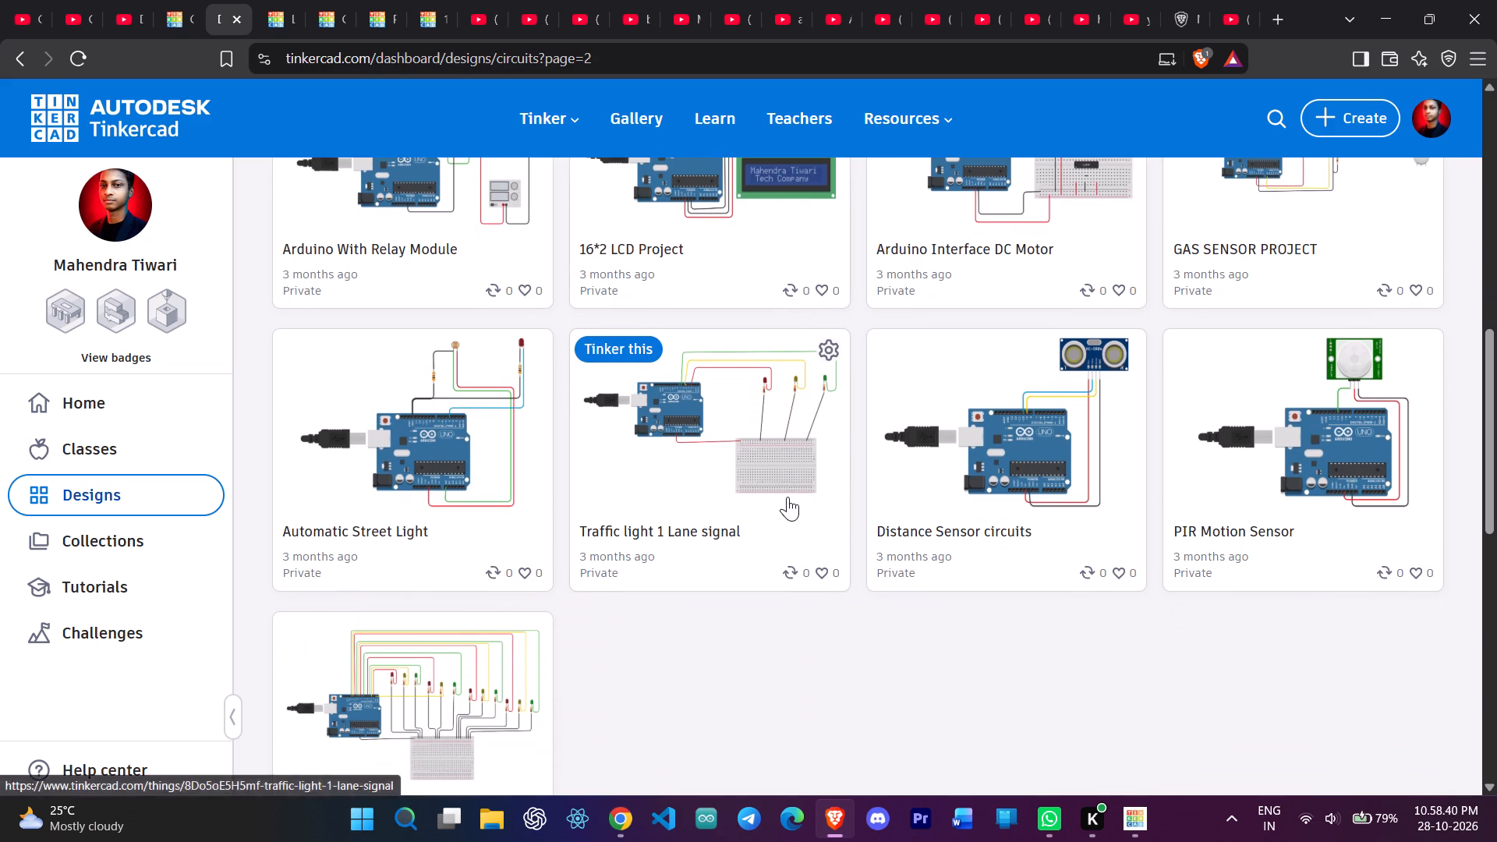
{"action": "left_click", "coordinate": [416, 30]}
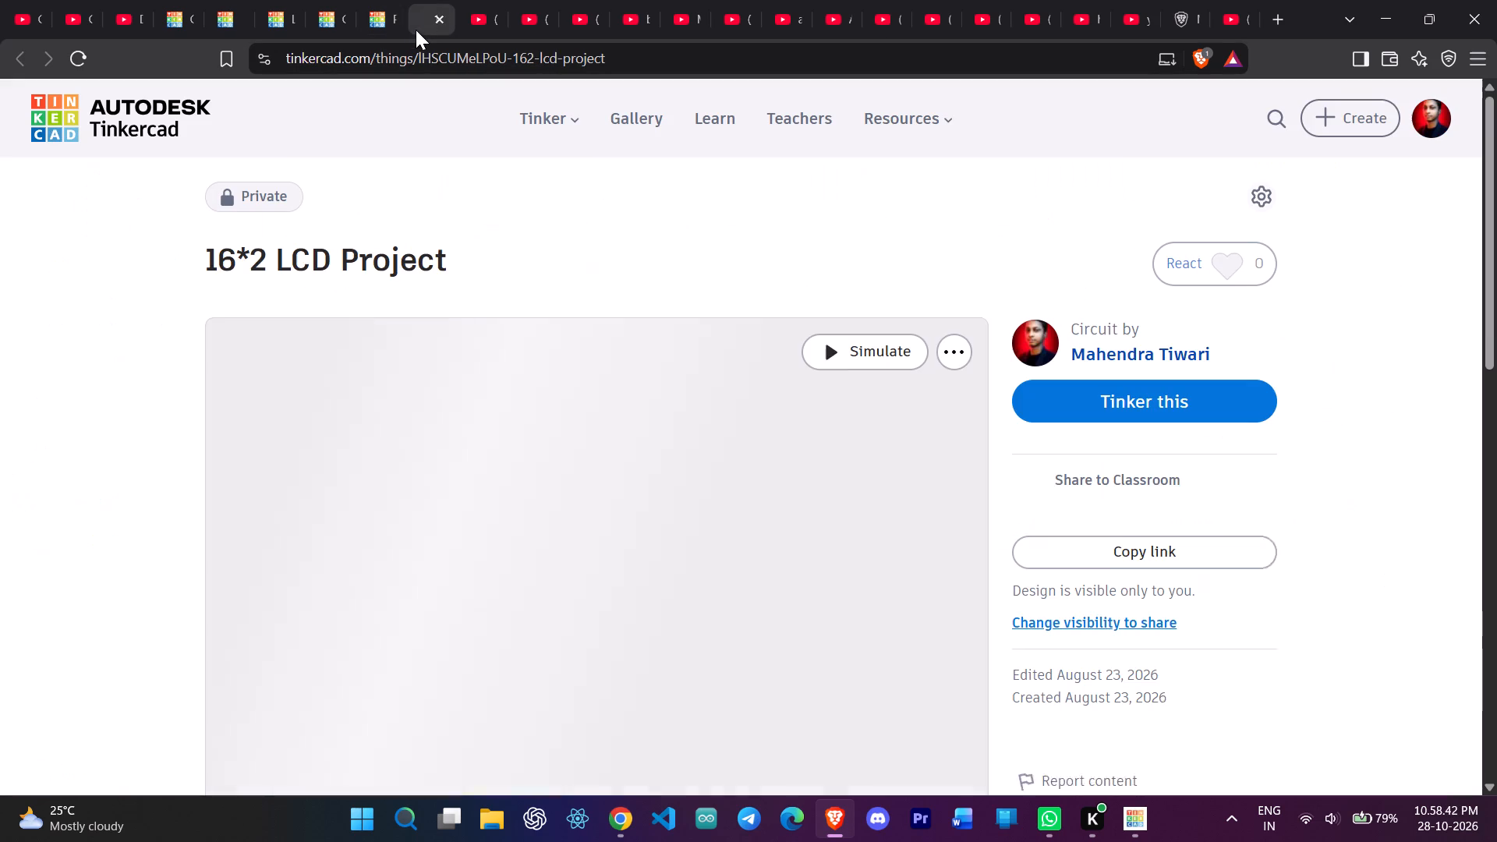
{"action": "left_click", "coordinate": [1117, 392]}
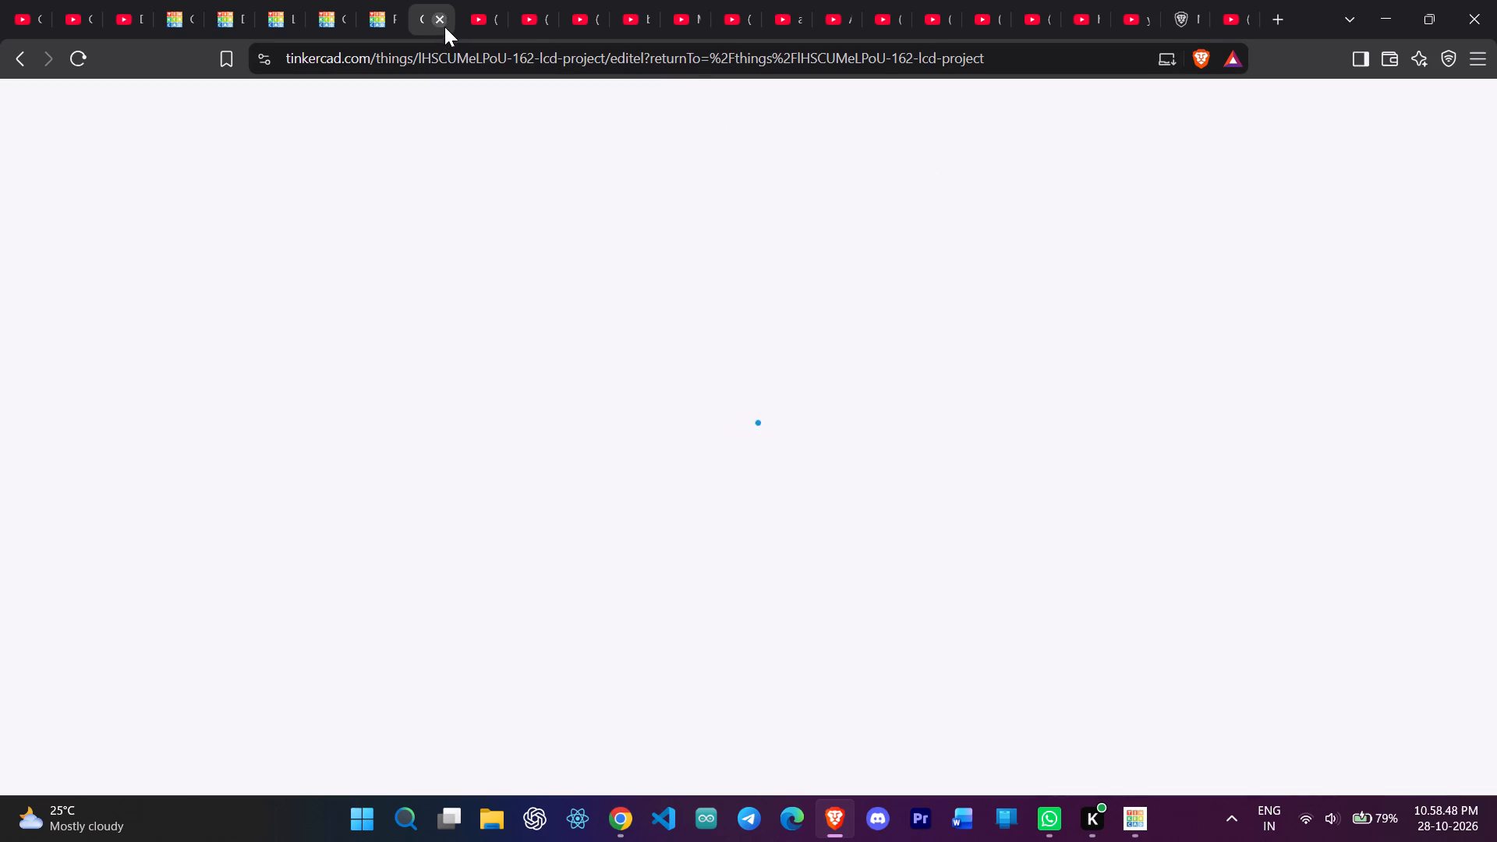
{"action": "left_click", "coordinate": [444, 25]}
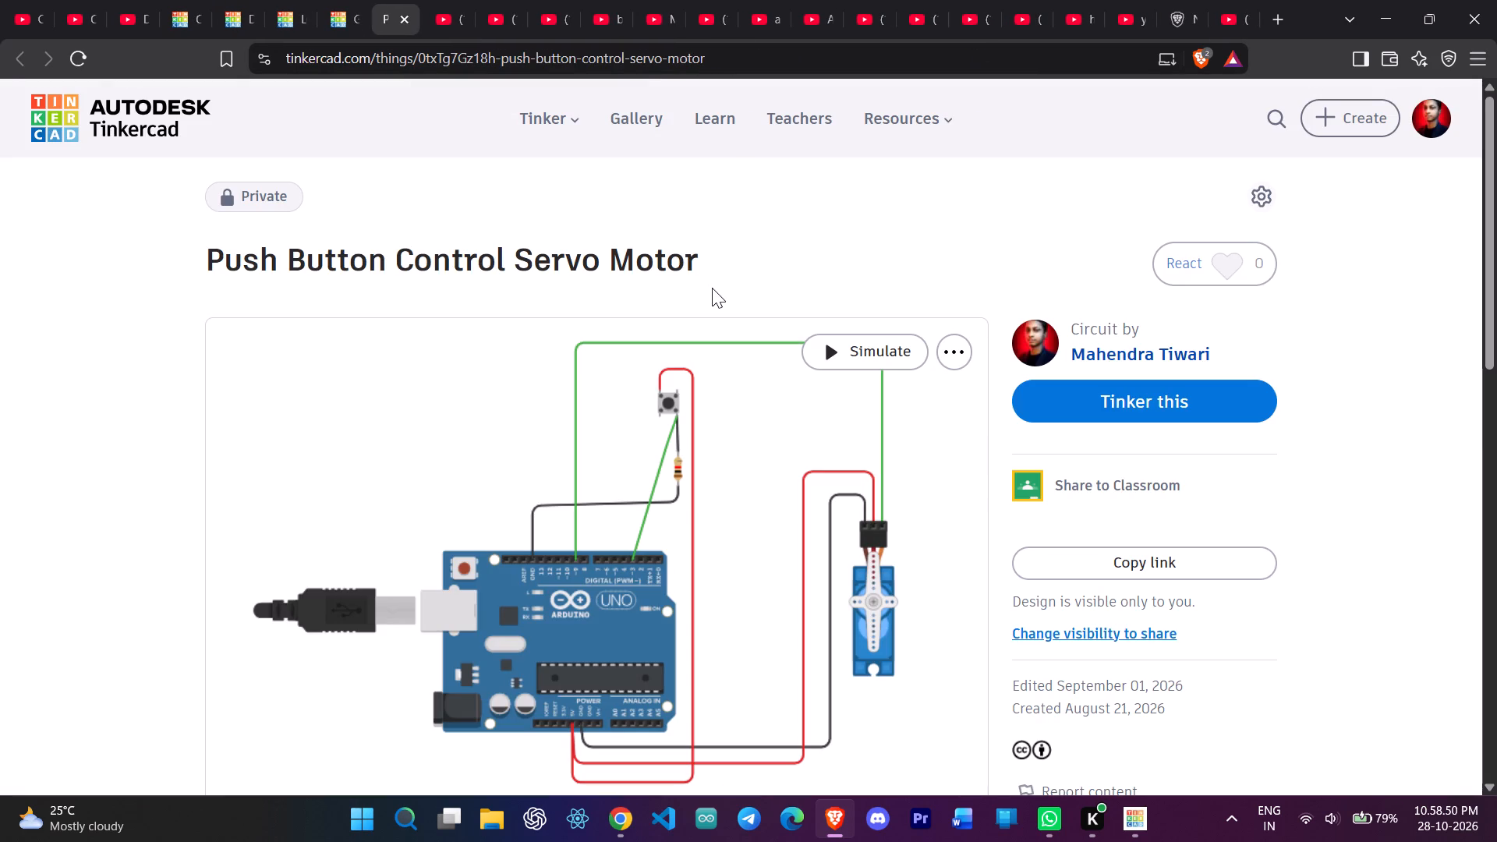
Open the Push Button Control Servo Motor circuit in the editor and show its code blocks beside the whole circuit.
{"action": "left_click", "coordinate": [1095, 412]}
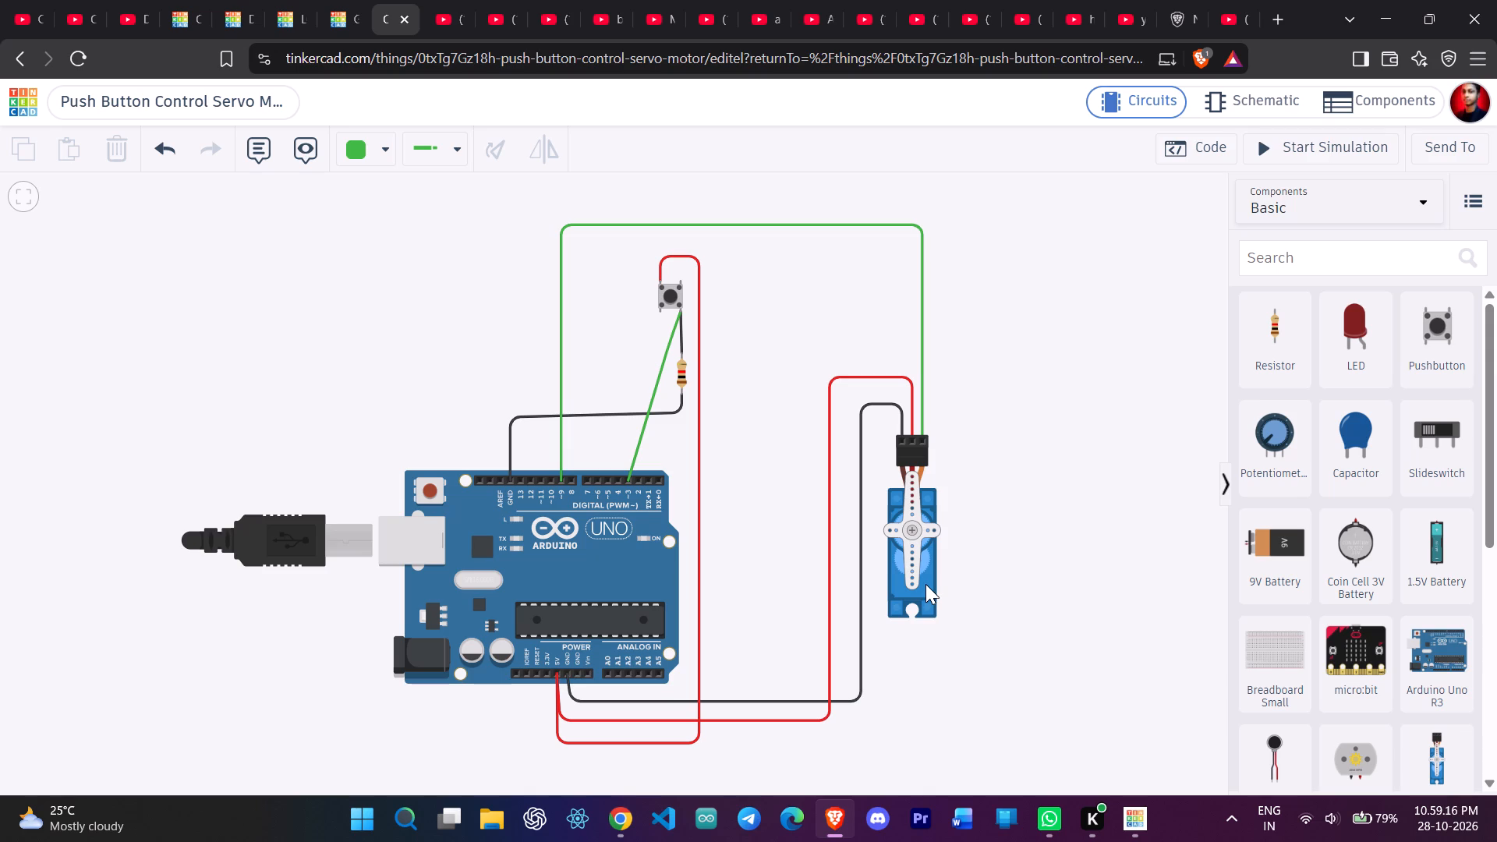
{"action": "left_click", "coordinate": [1202, 162]}
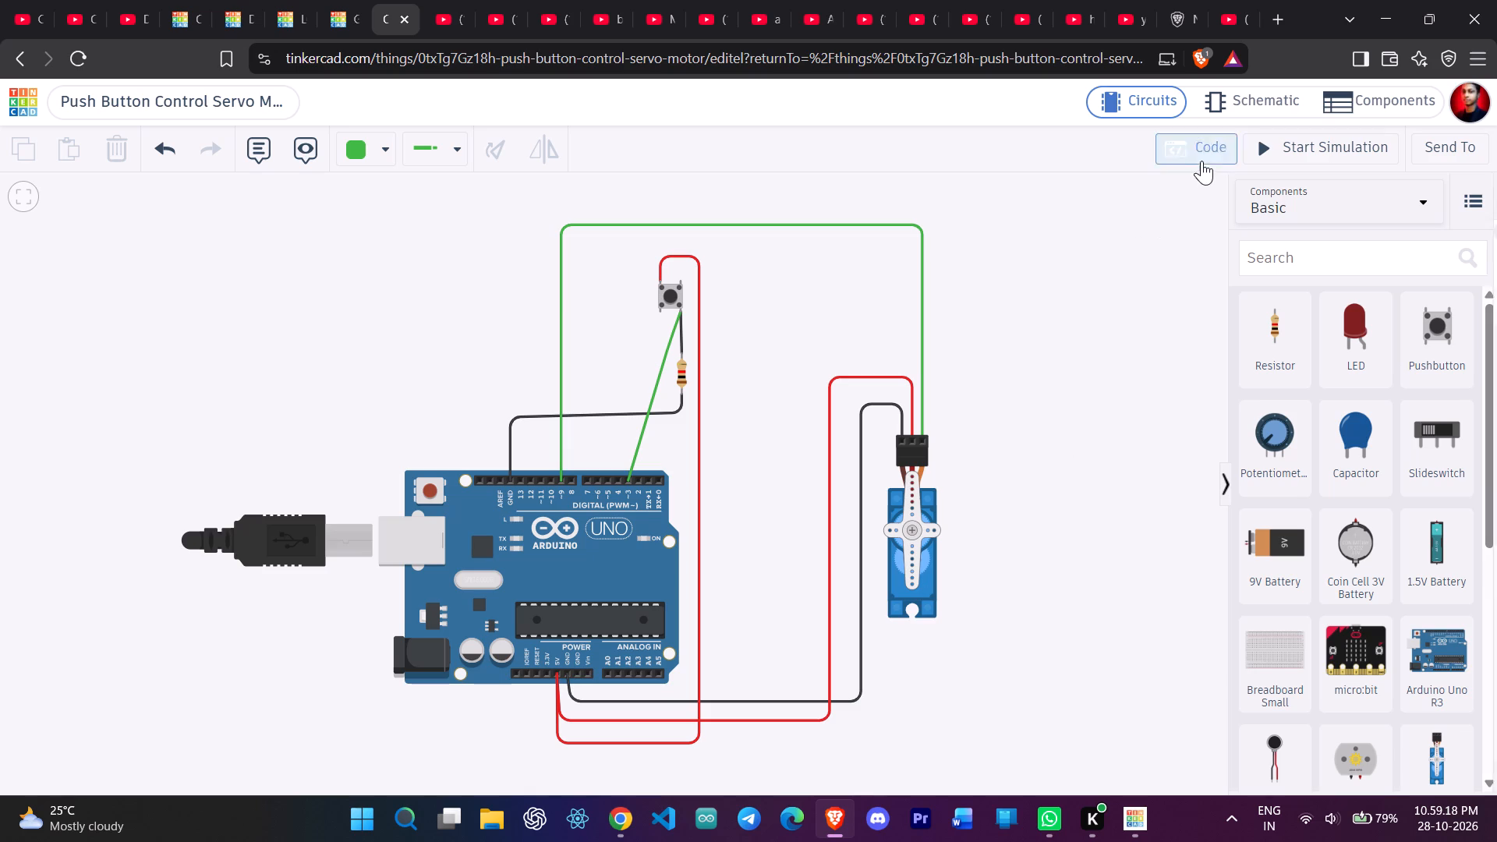
{"action": "left_click_drag", "start_coordinate": [800, 371], "coordinate": [581, 371]}
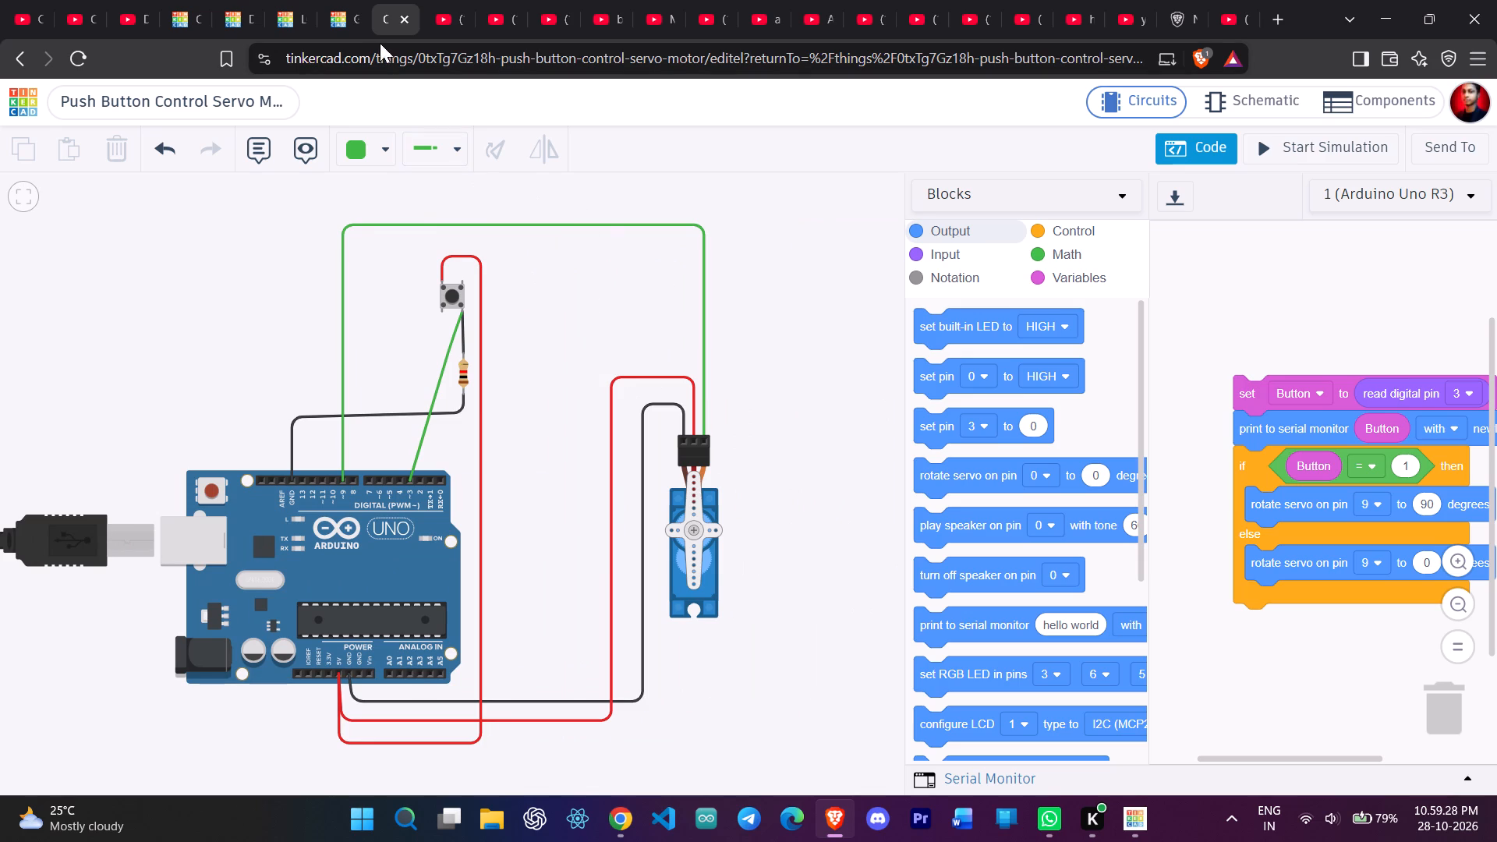
Open the Gas Detector Project in the circuit editor.
{"action": "left_click", "coordinate": [363, 34]}
{"action": "left_click", "coordinate": [1043, 401]}
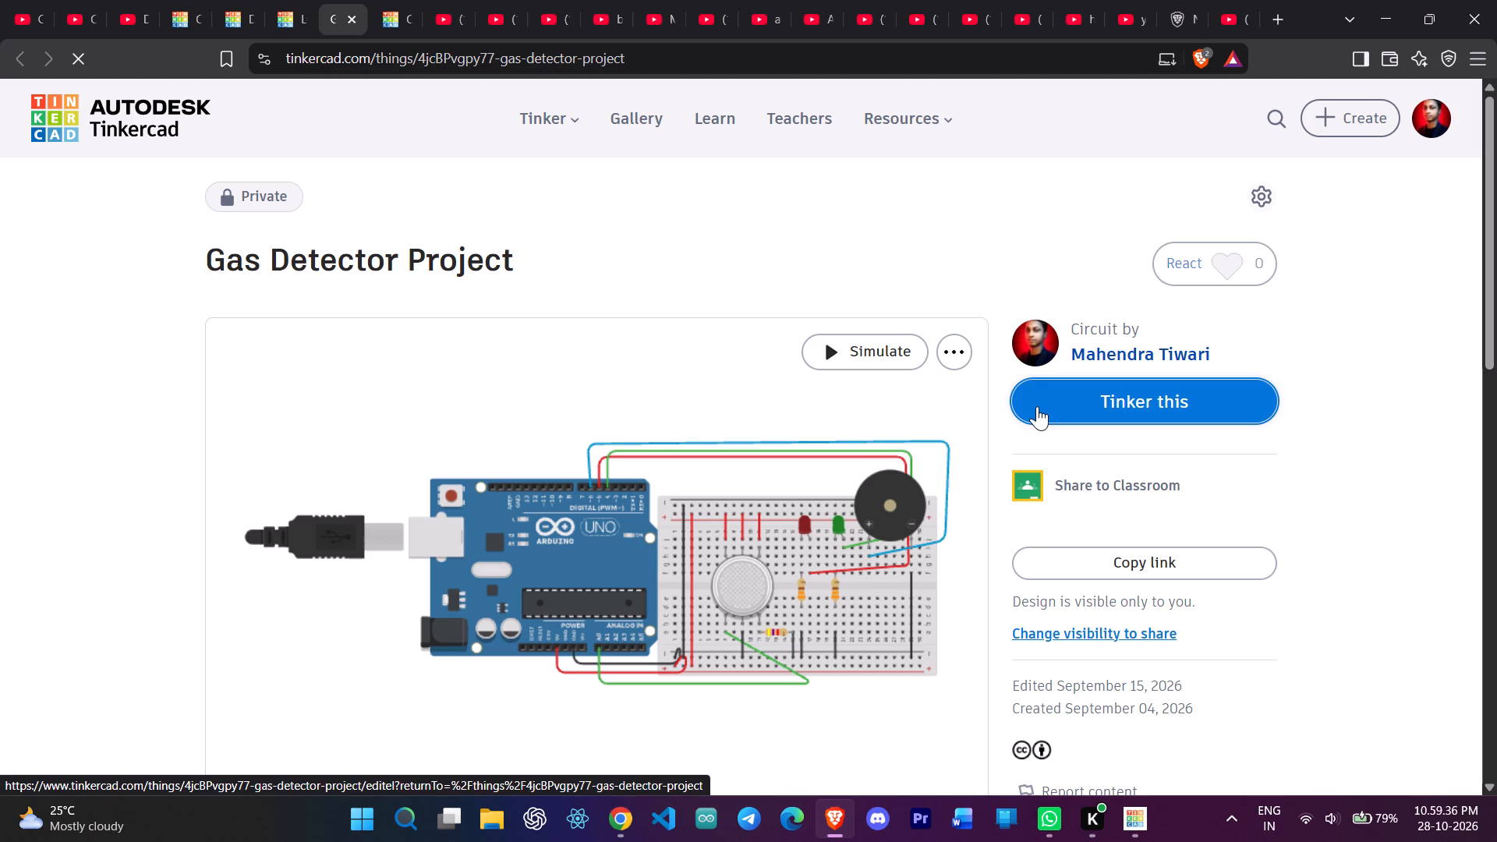
{"action": "left_click", "coordinate": [1037, 406]}
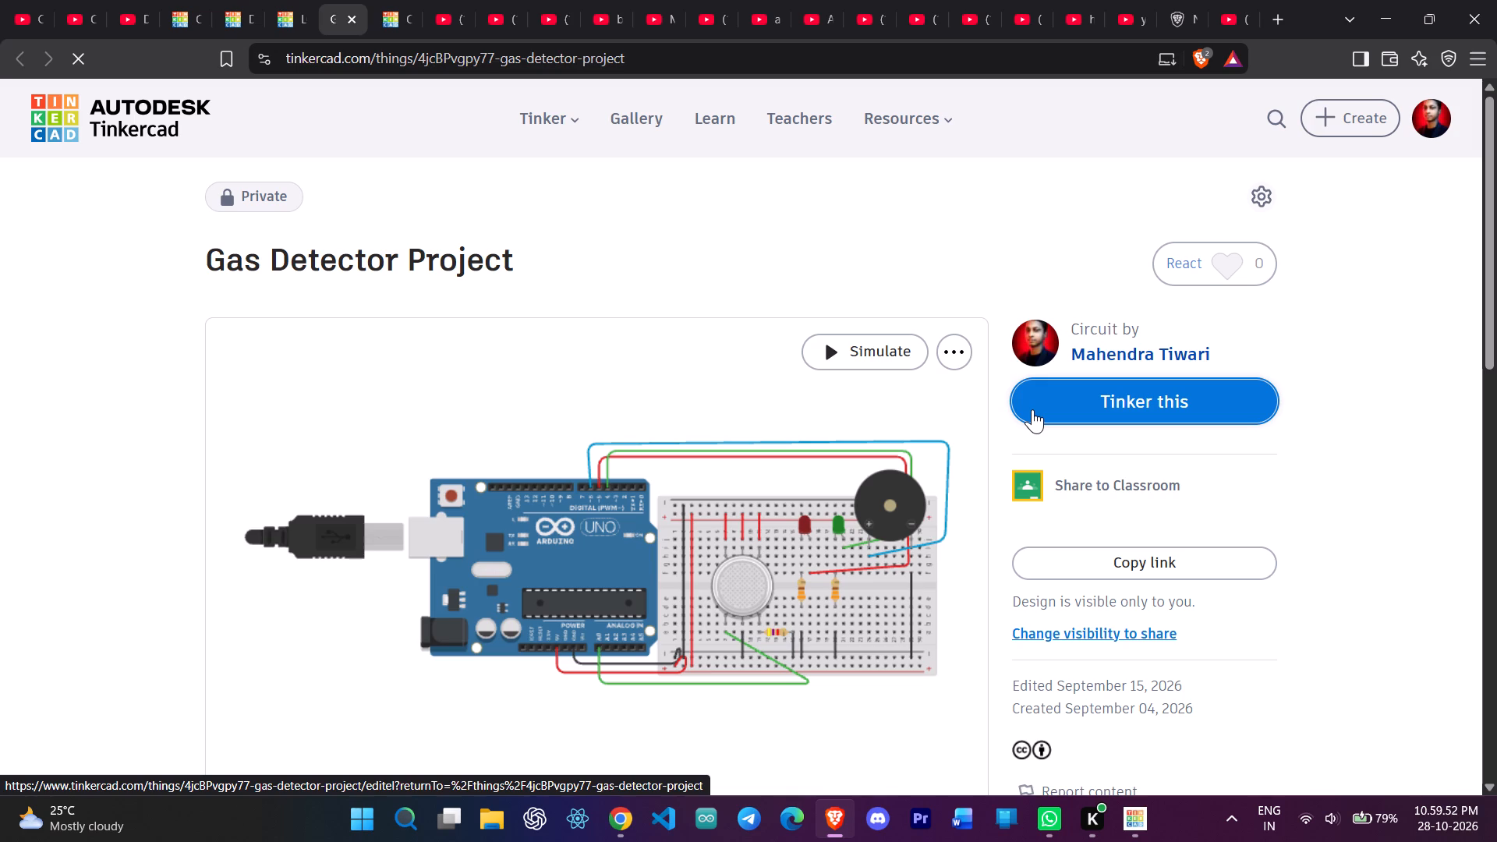
{"action": "left_click", "coordinate": [1032, 409]}
{"action": "scroll", "coordinate": [1032, 415], "scroll_direction": "down", "scroll_amount": 6}
{"action": "scroll", "coordinate": [1032, 415], "scroll_direction": "up", "scroll_amount": 5}
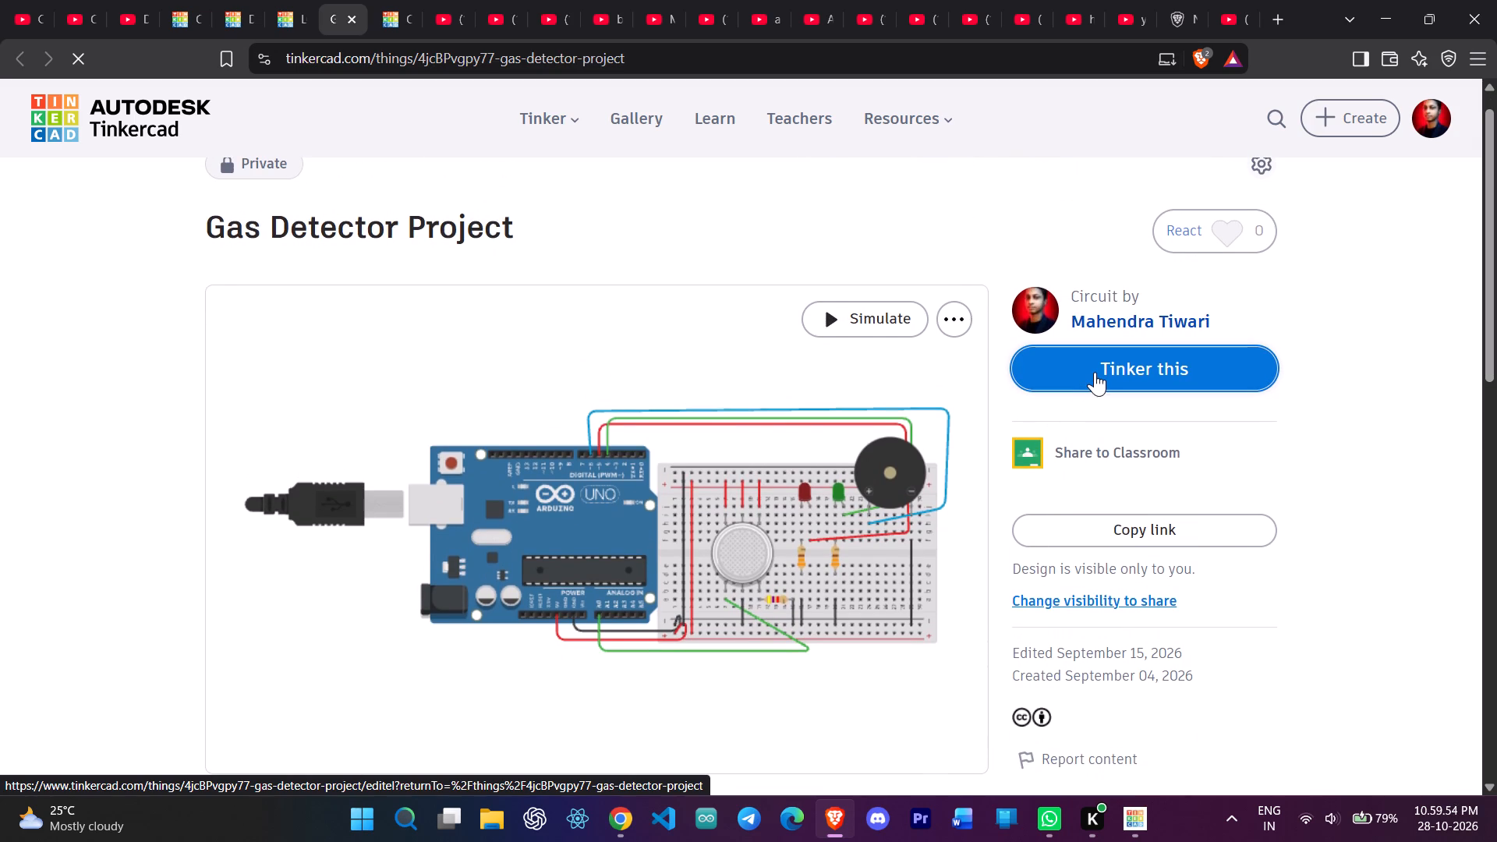
{"action": "double_click", "coordinate": [1095, 372]}
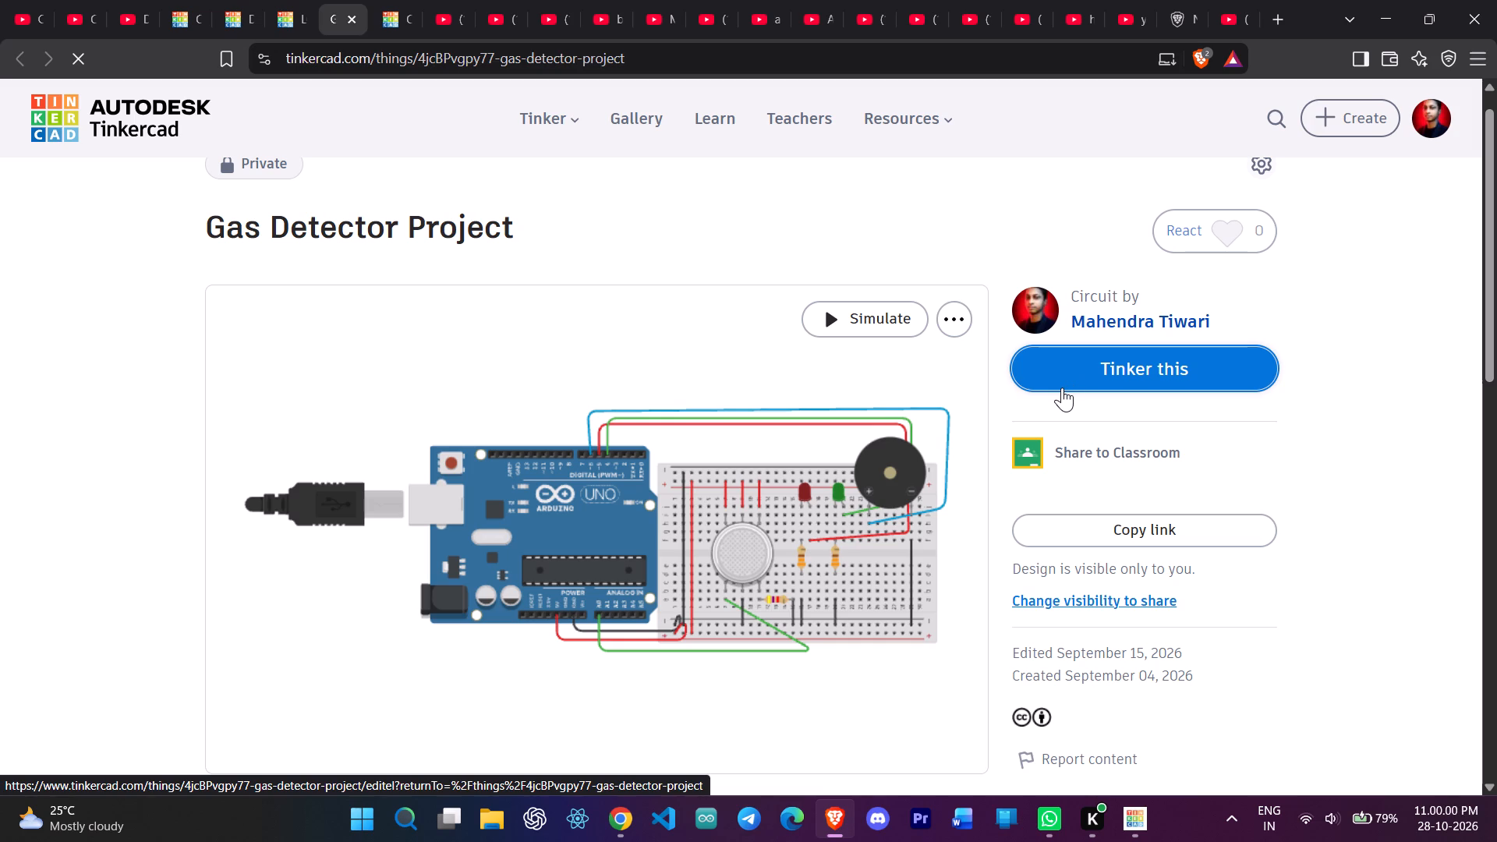
Open the saved LCD design in the circuit editor.
{"action": "left_click", "coordinate": [285, 30]}
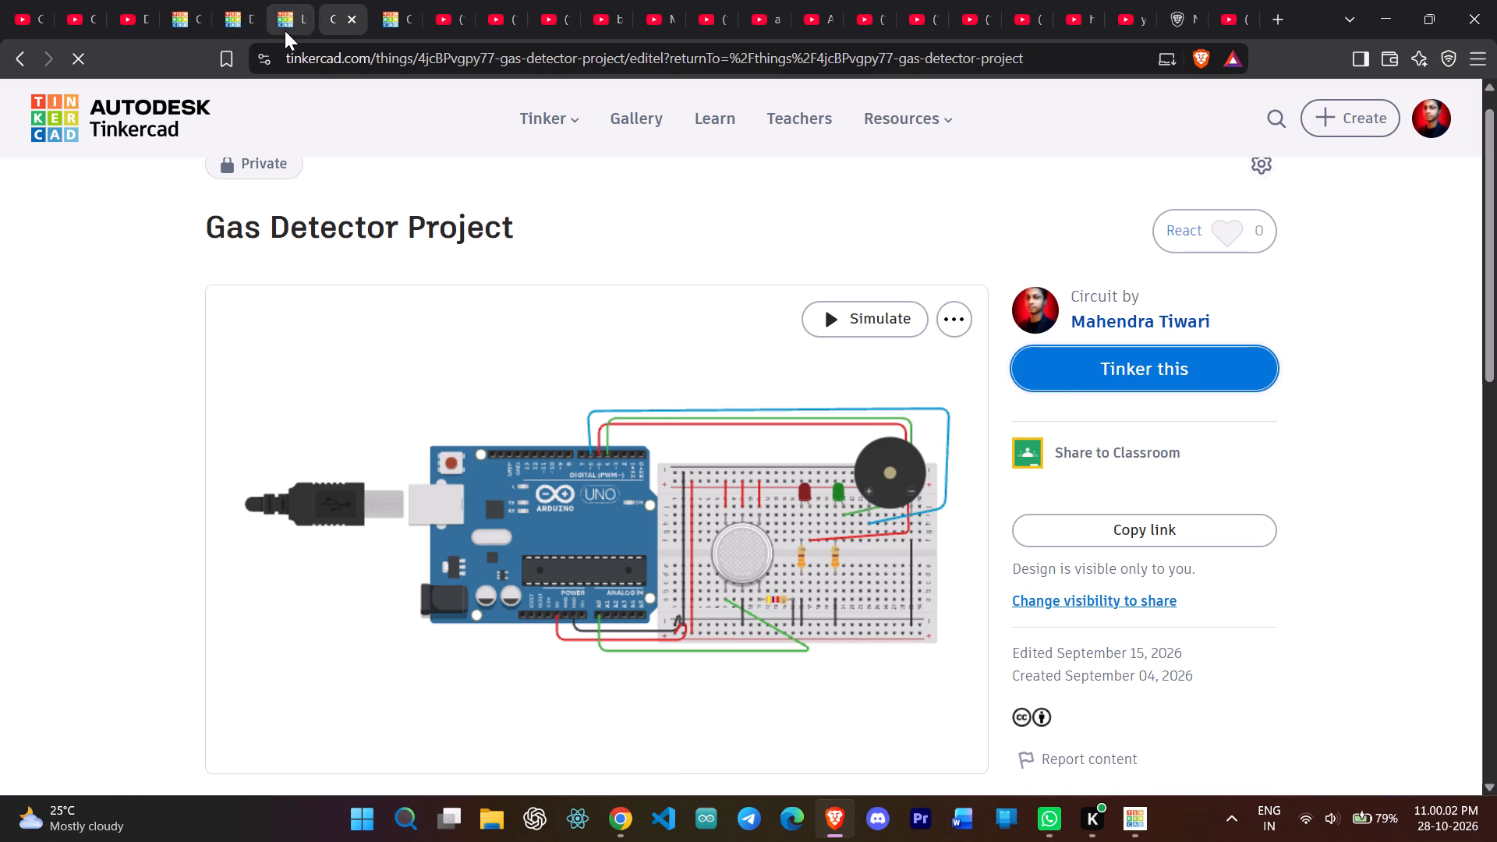
{"action": "double_click", "coordinate": [1074, 397]}
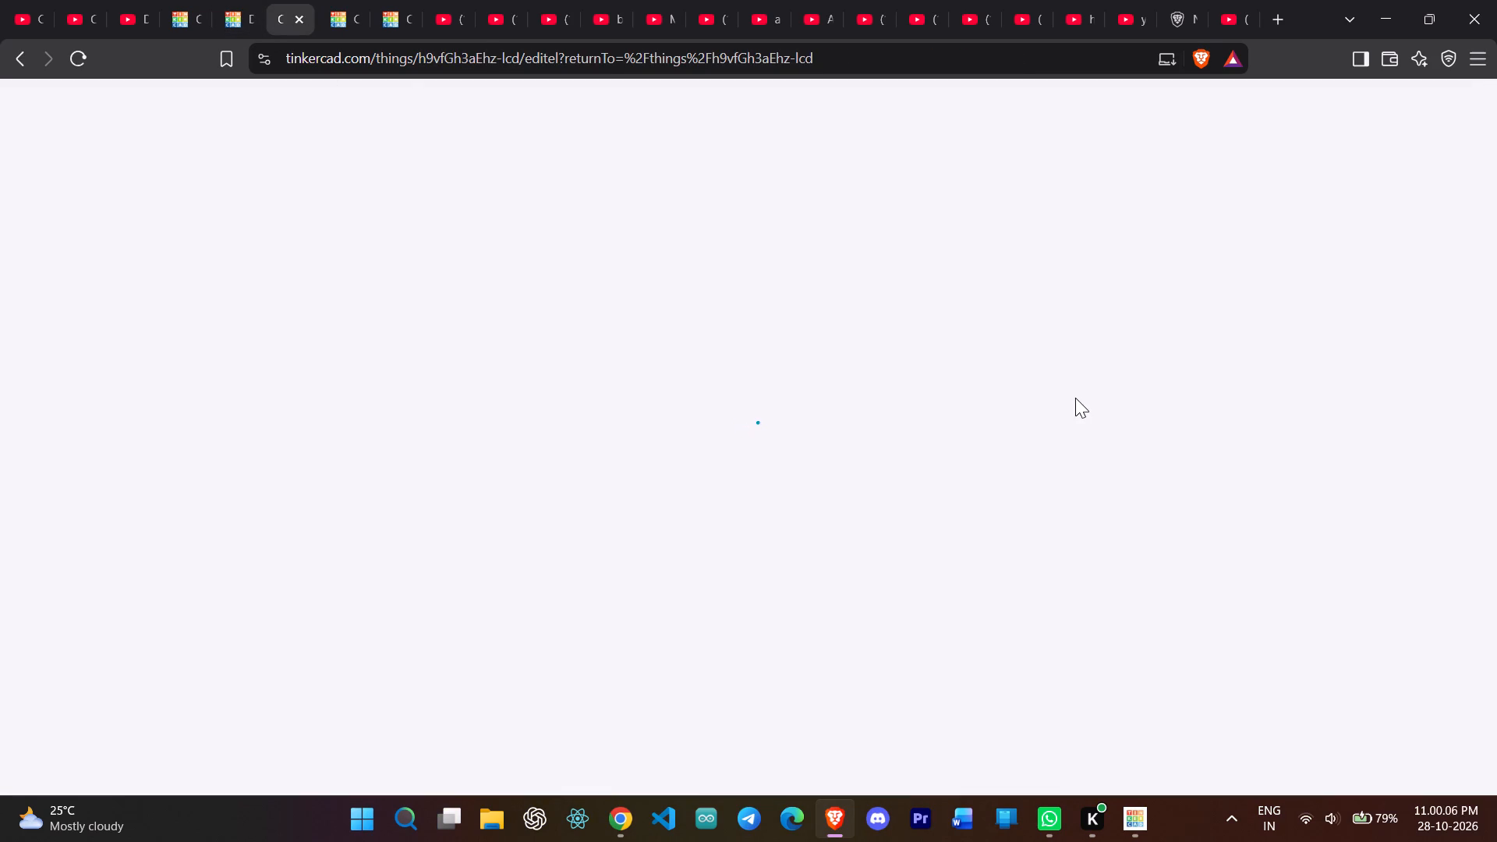
Check the open Gas Detector Project, designs dashboard and Fire detector tabs.
{"action": "left_click", "coordinate": [347, 26]}
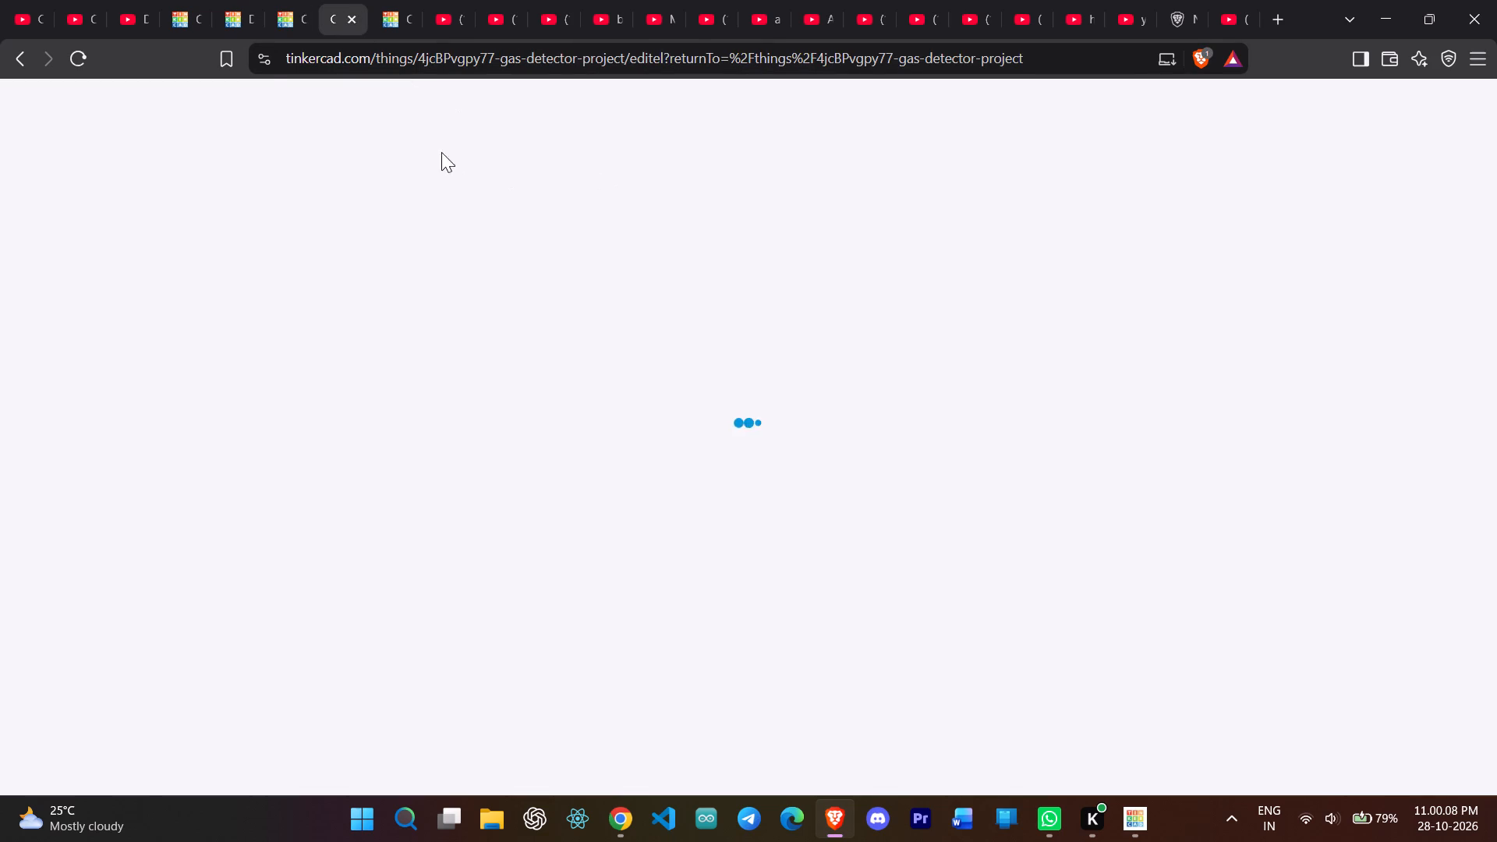
{"action": "left_click", "coordinate": [230, 30]}
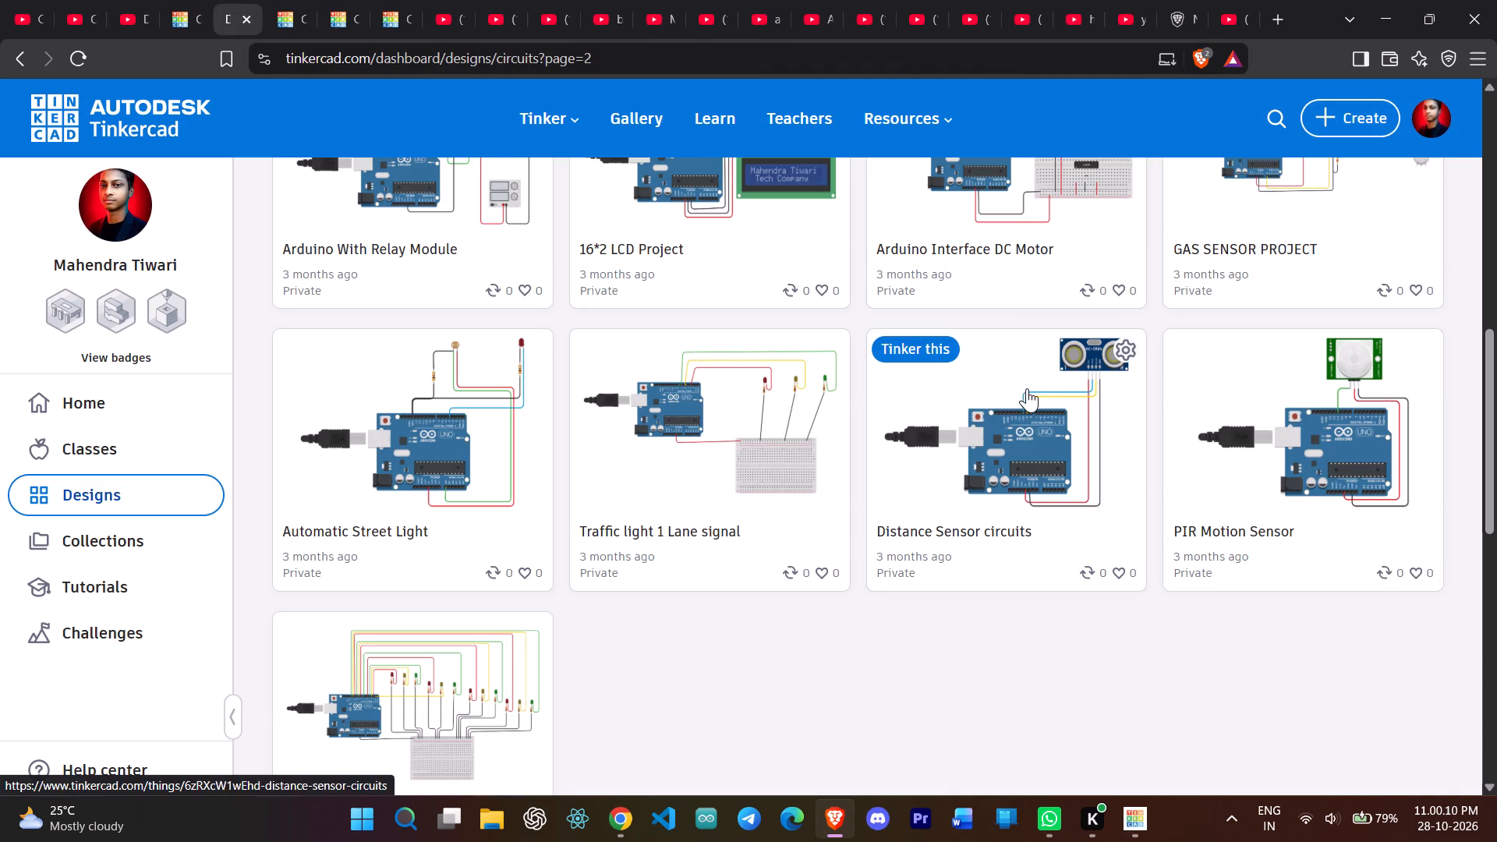
{"action": "left_click", "coordinate": [186, 38]}
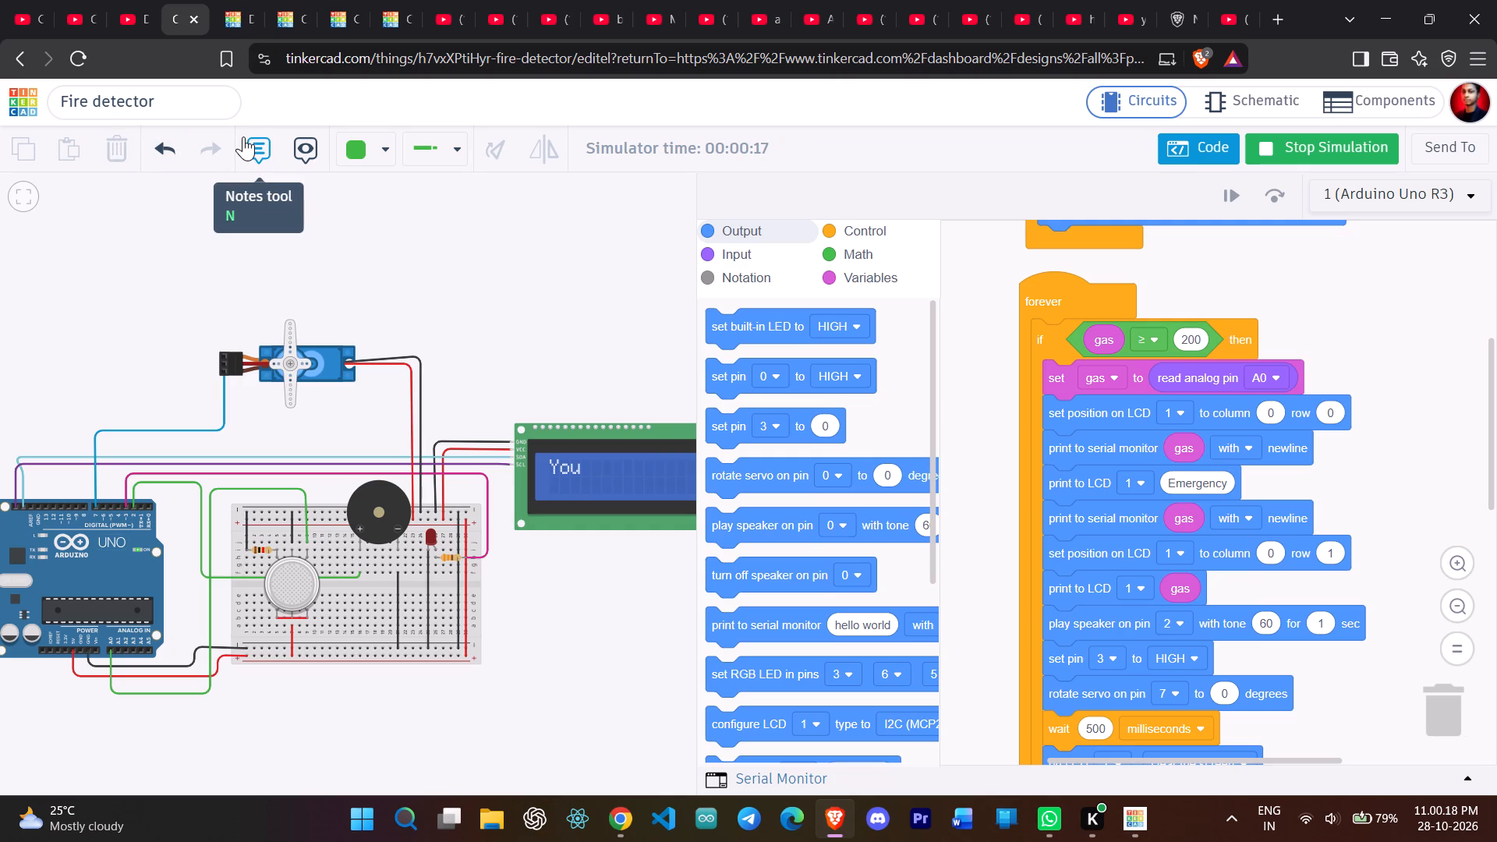
{"action": "left_click", "coordinate": [247, 23]}
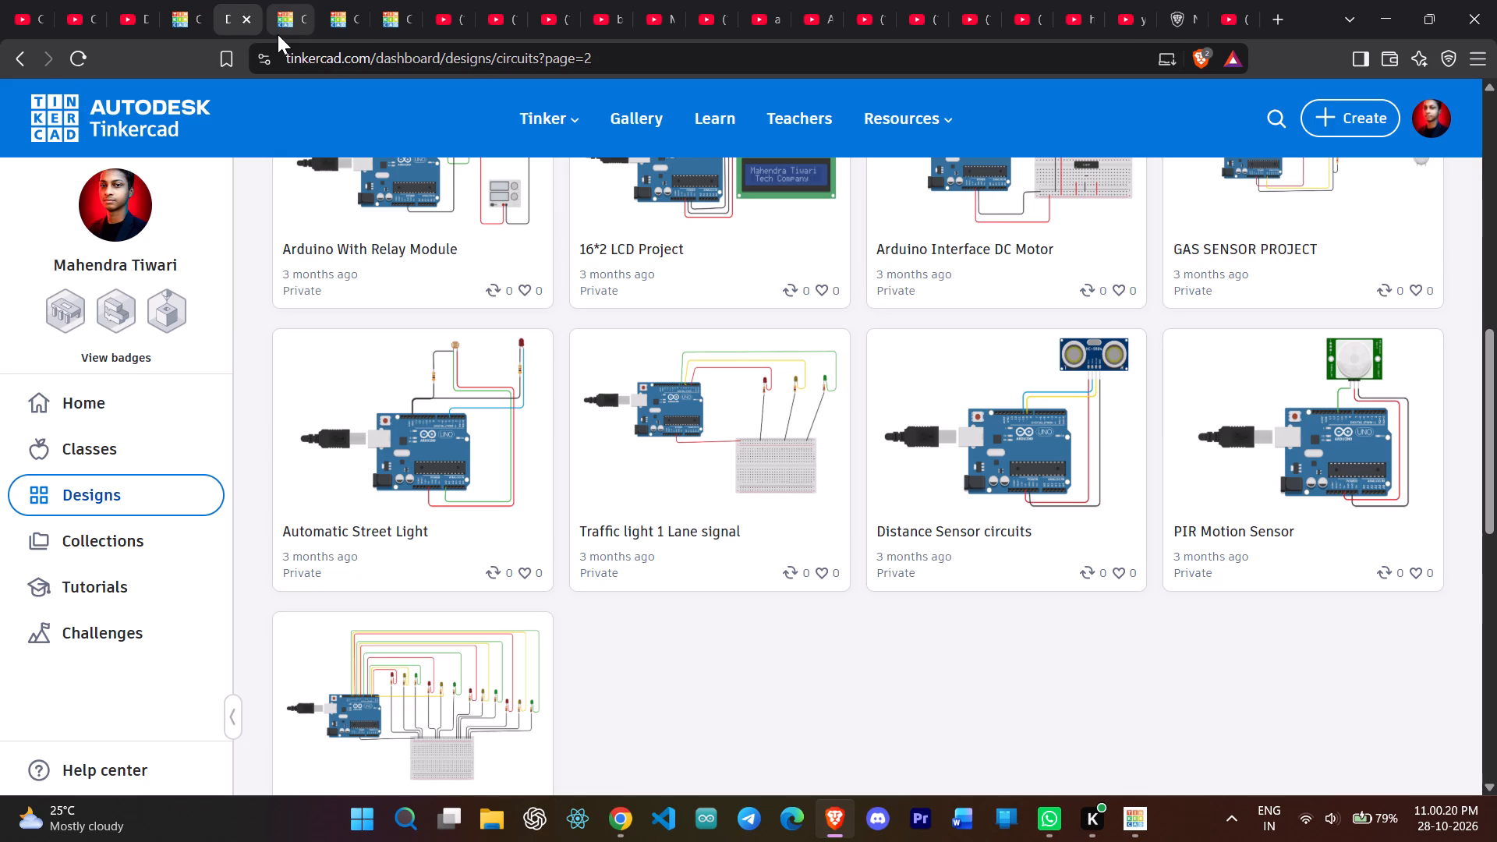
Return to the LCD circuit and close the designs dashboard tab.
{"action": "left_click", "coordinate": [278, 34]}
{"action": "middle_click", "coordinate": [248, 12]}
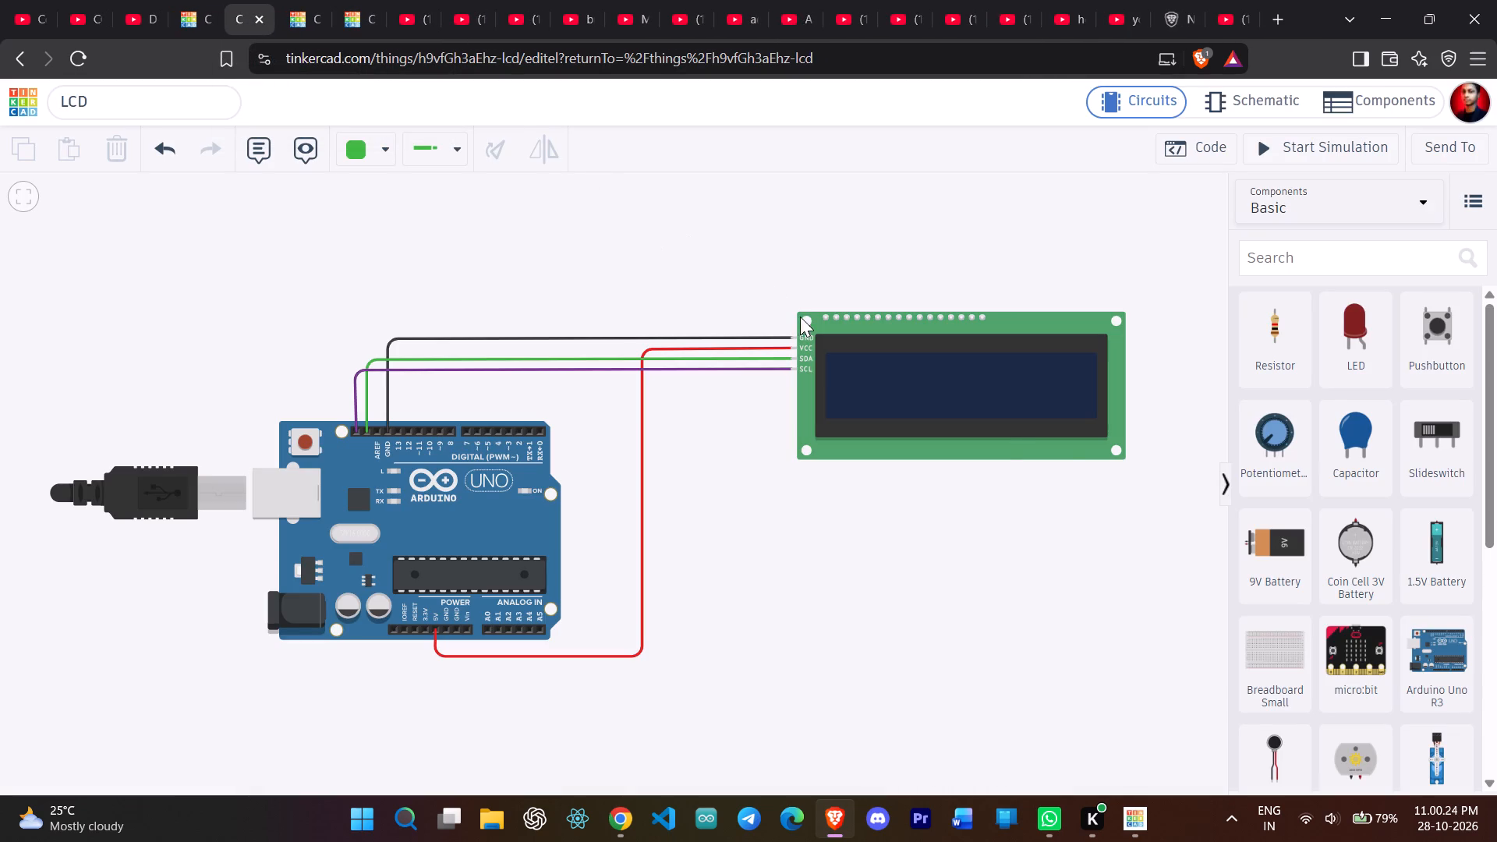
Show the LCD circuit's code blocks and start its simulation.
{"action": "left_click", "coordinate": [1180, 158]}
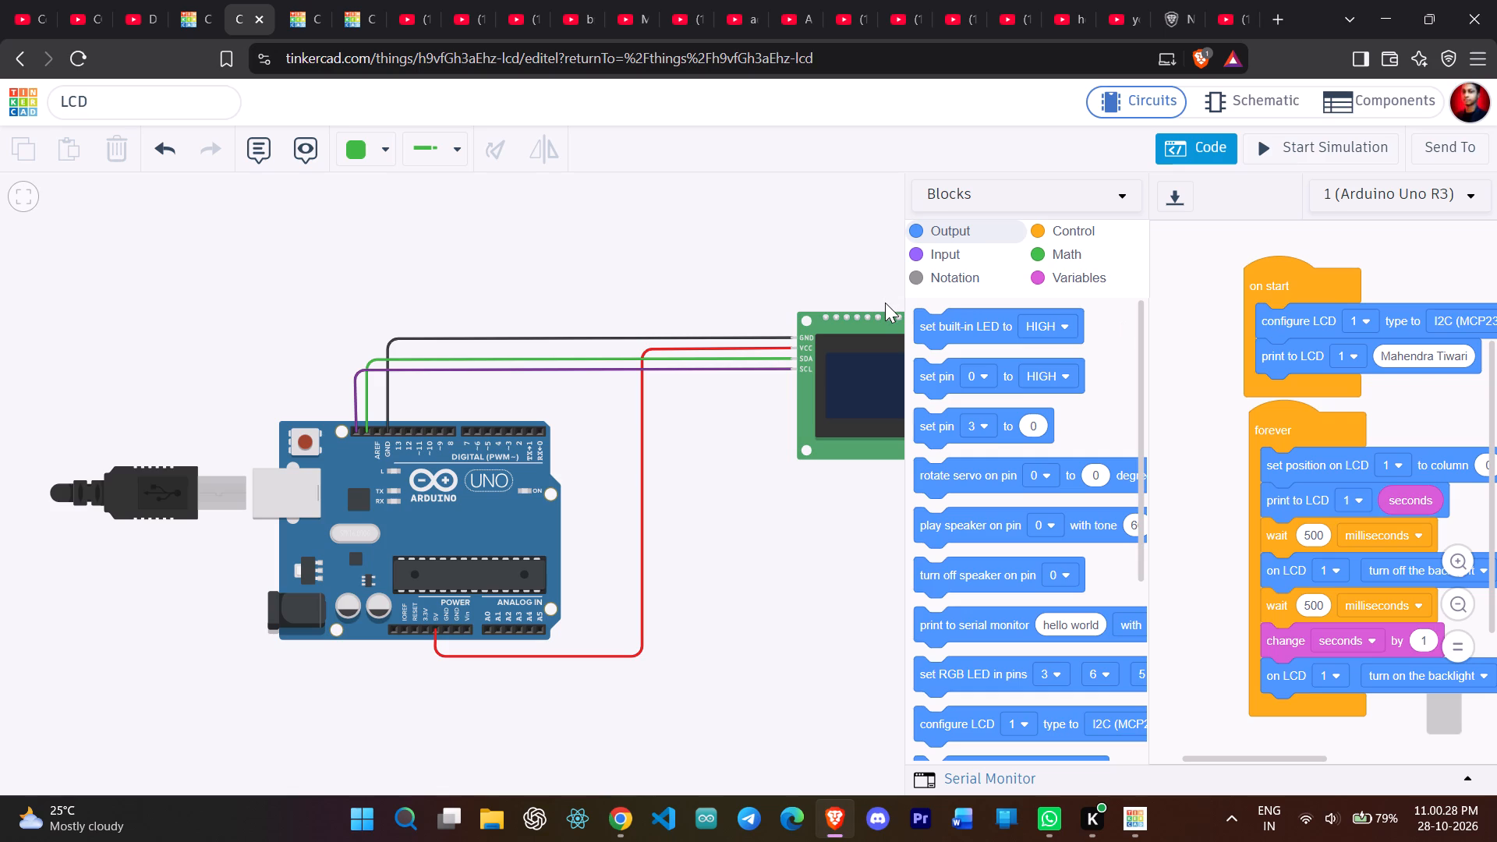
{"action": "left_click", "coordinate": [1301, 146]}
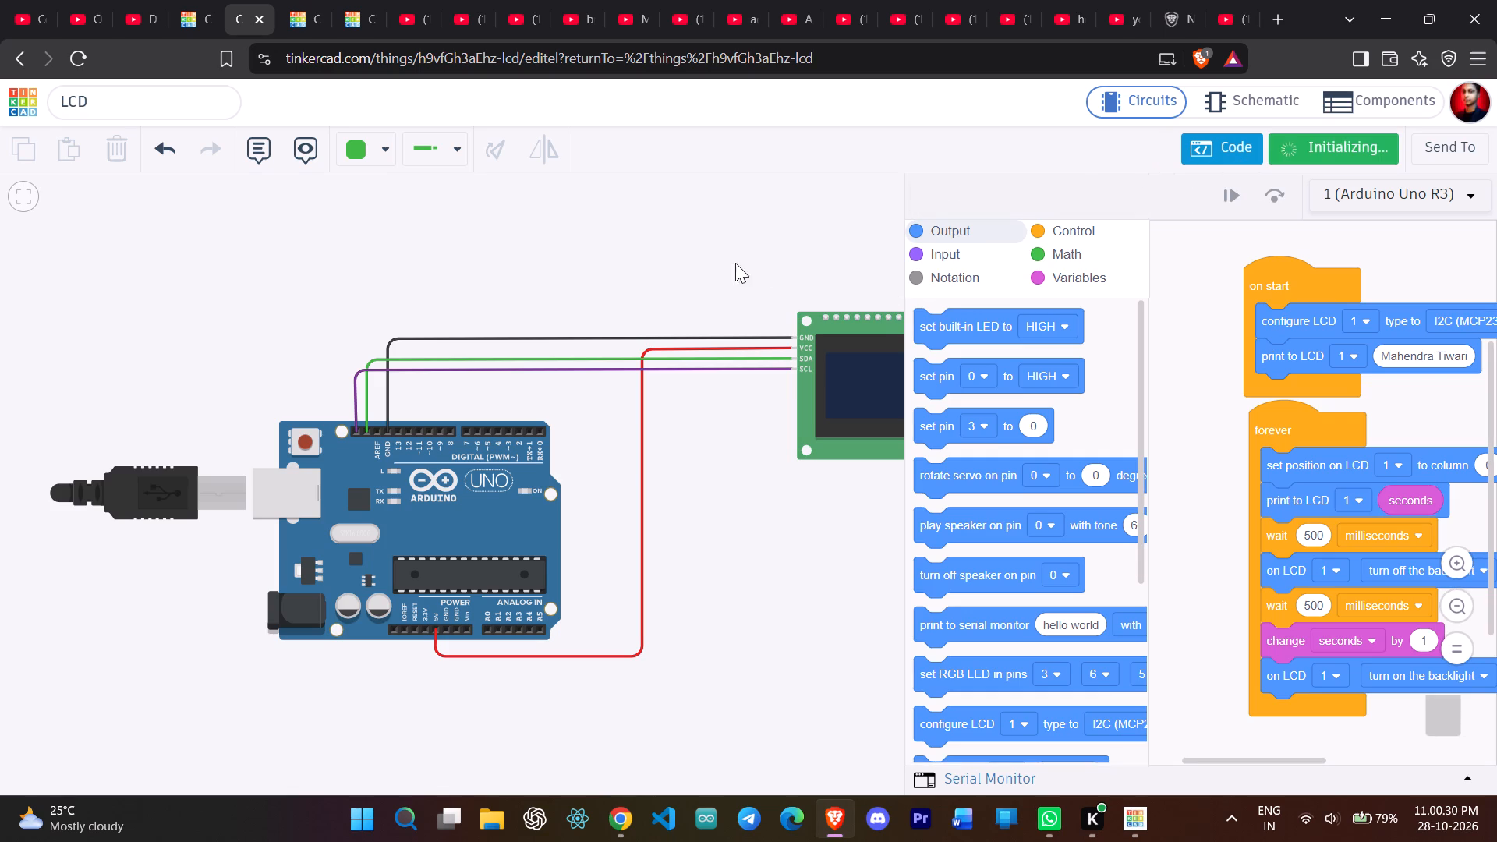
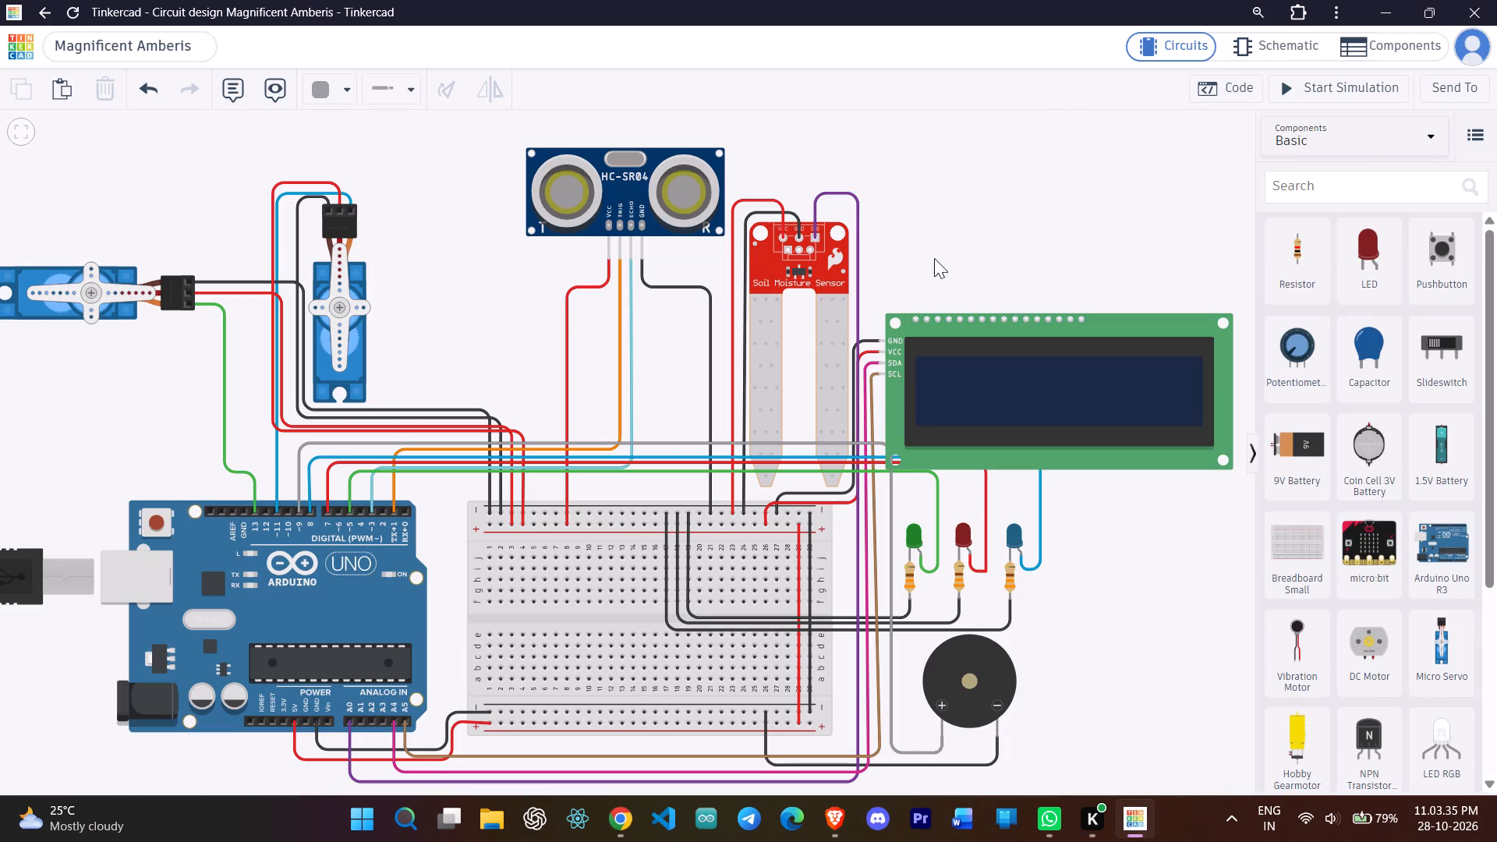
Delete the LCD's SDA and SCL wires that run to Arduino pins A4 and A5.
{"action": "left_click", "coordinate": [869, 364]}
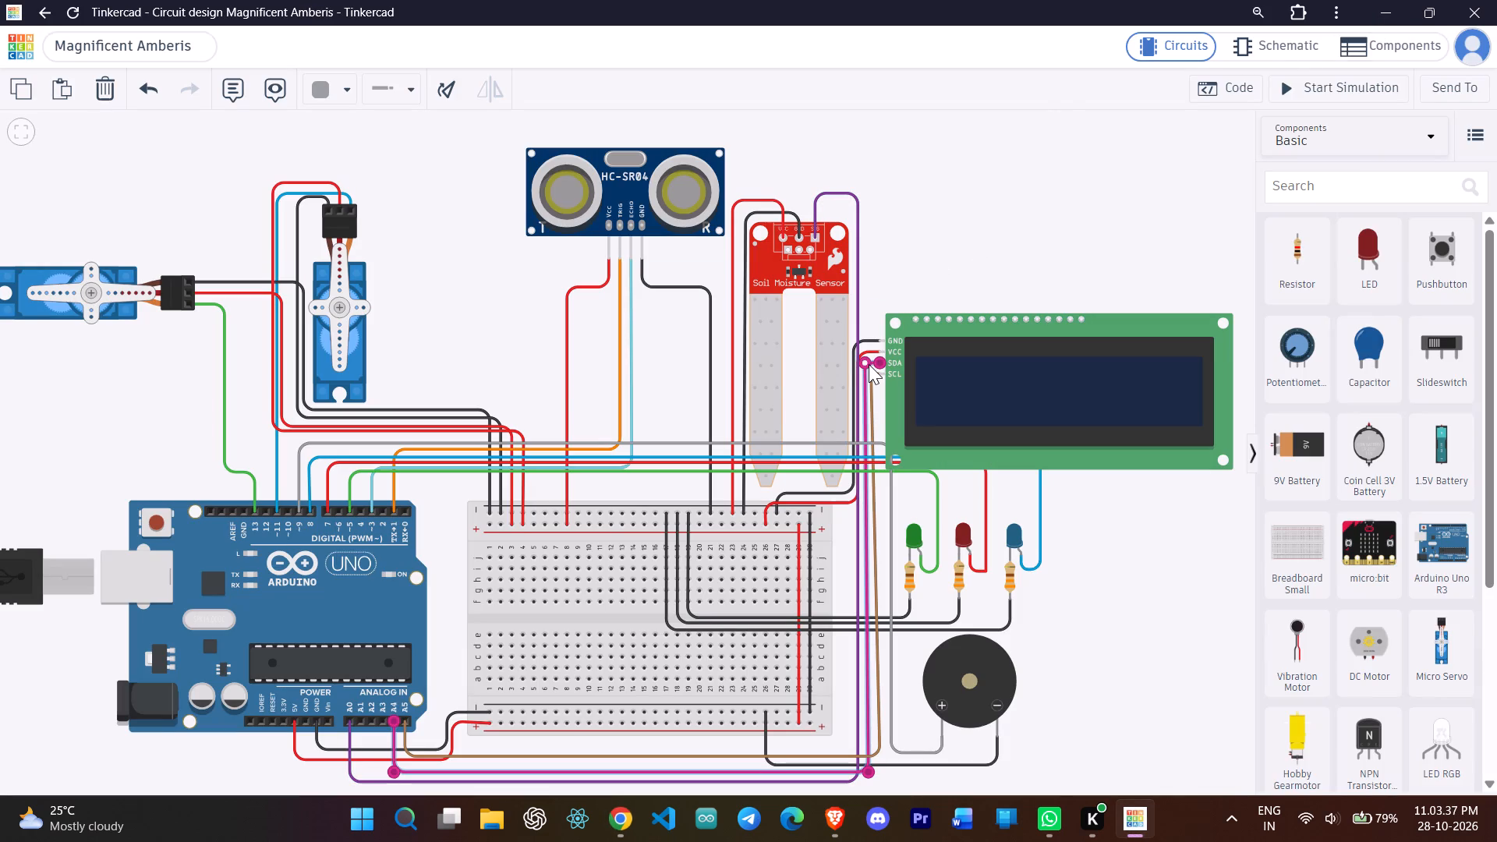
{"action": "key", "text": "BackSpace"}
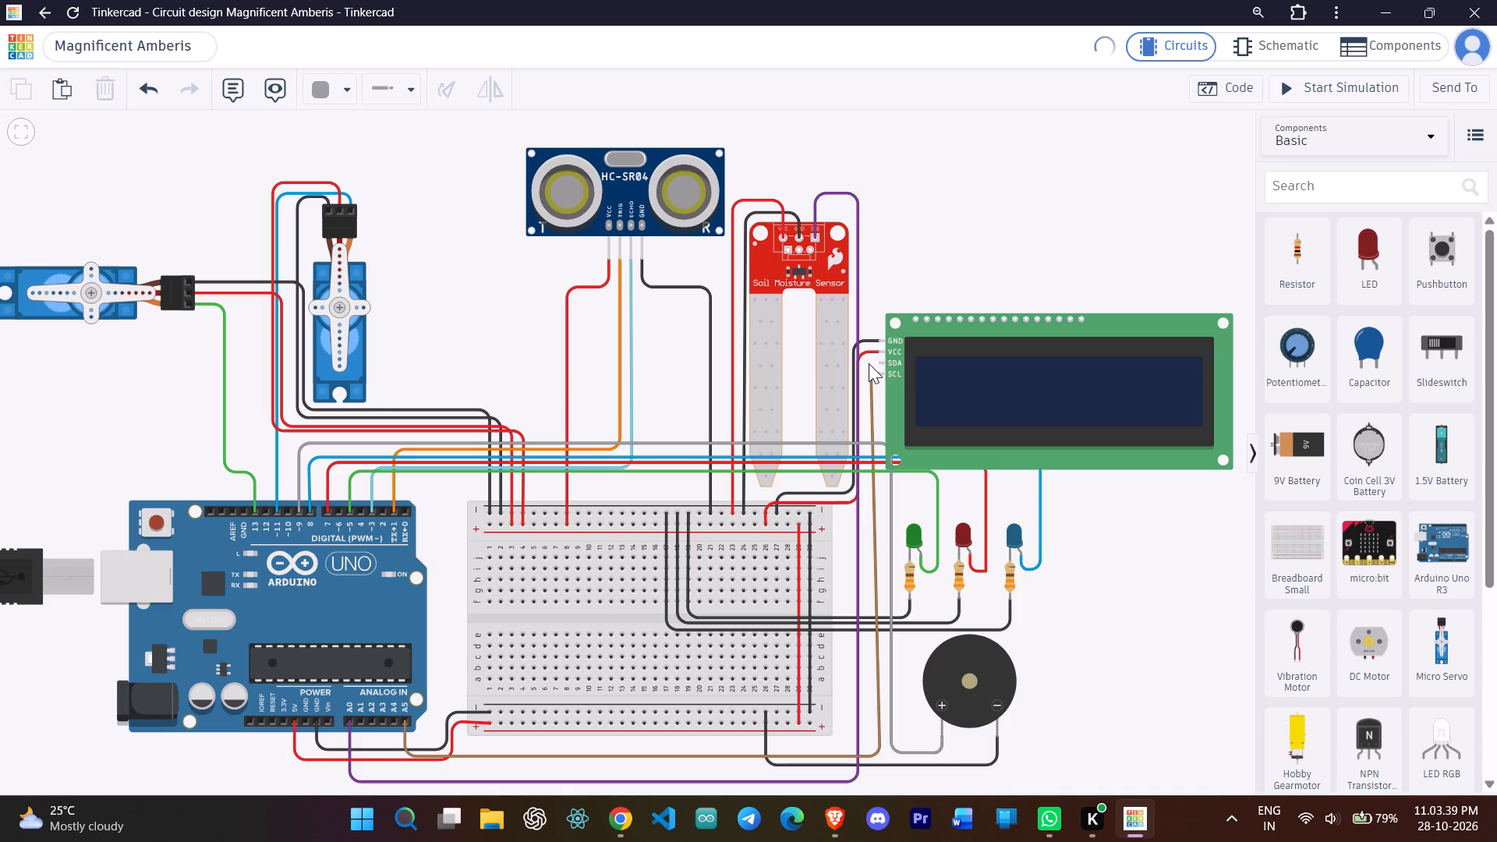
{"action": "left_click", "coordinate": [872, 378]}
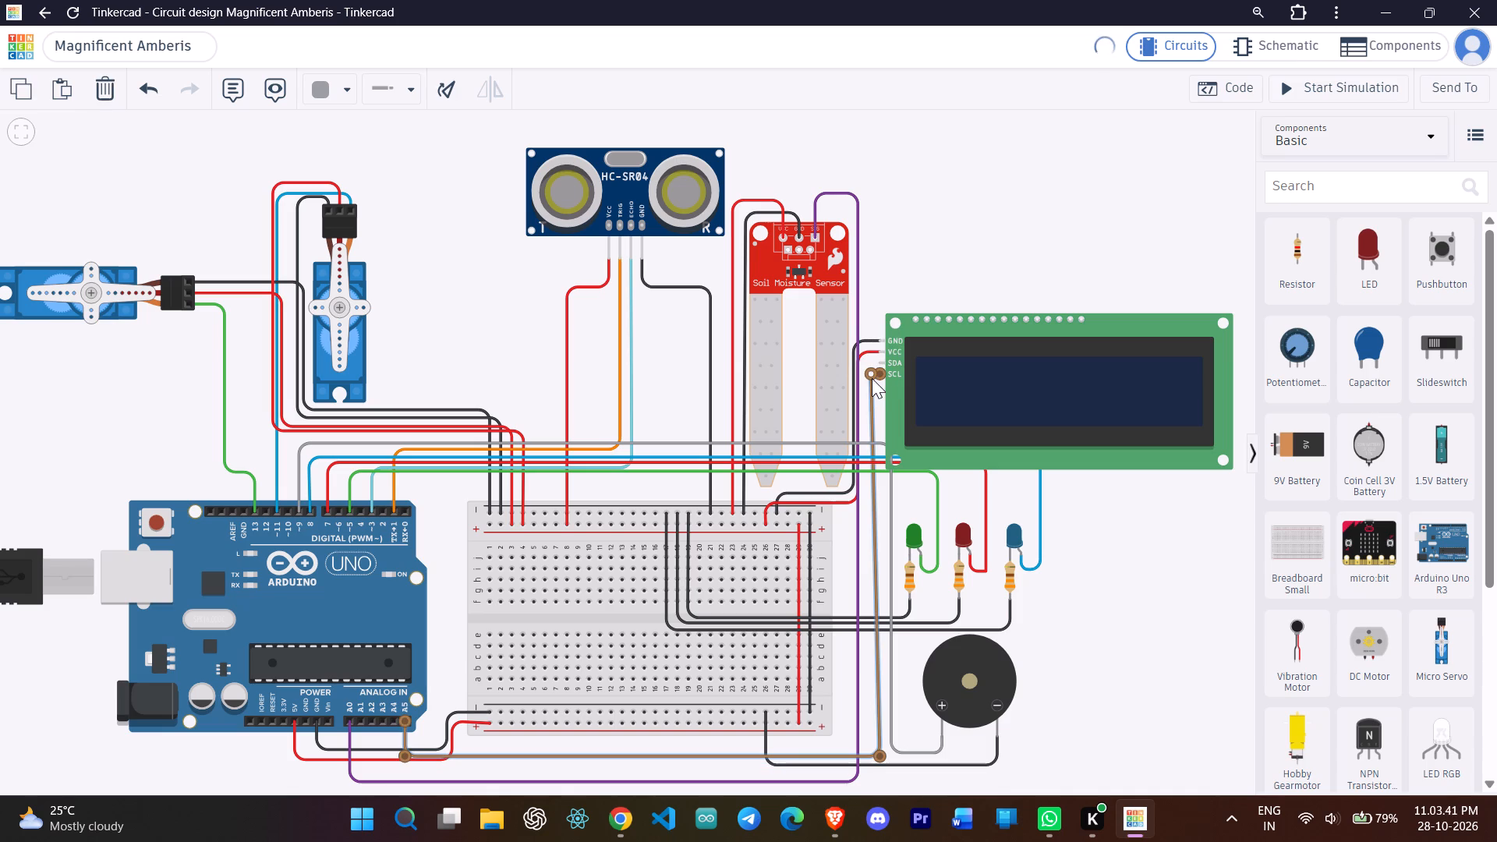
{"action": "key", "text": "BackSpace"}
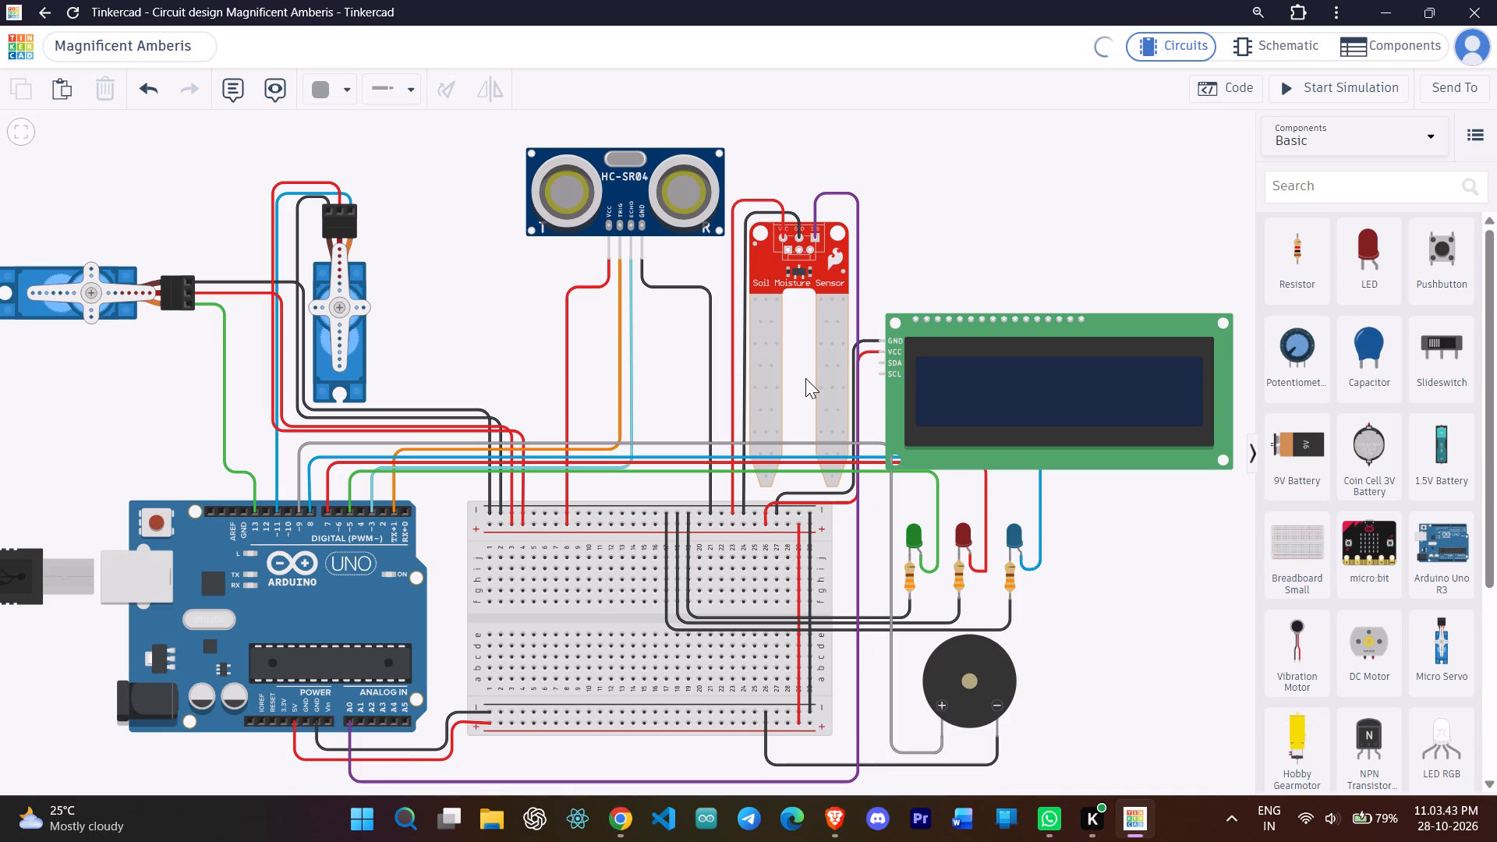
Run a new wire with bends from the LCD's SDA pin to the Arduino's dedicated SDA pin beside AREF.
{"action": "left_click", "coordinate": [878, 365]}
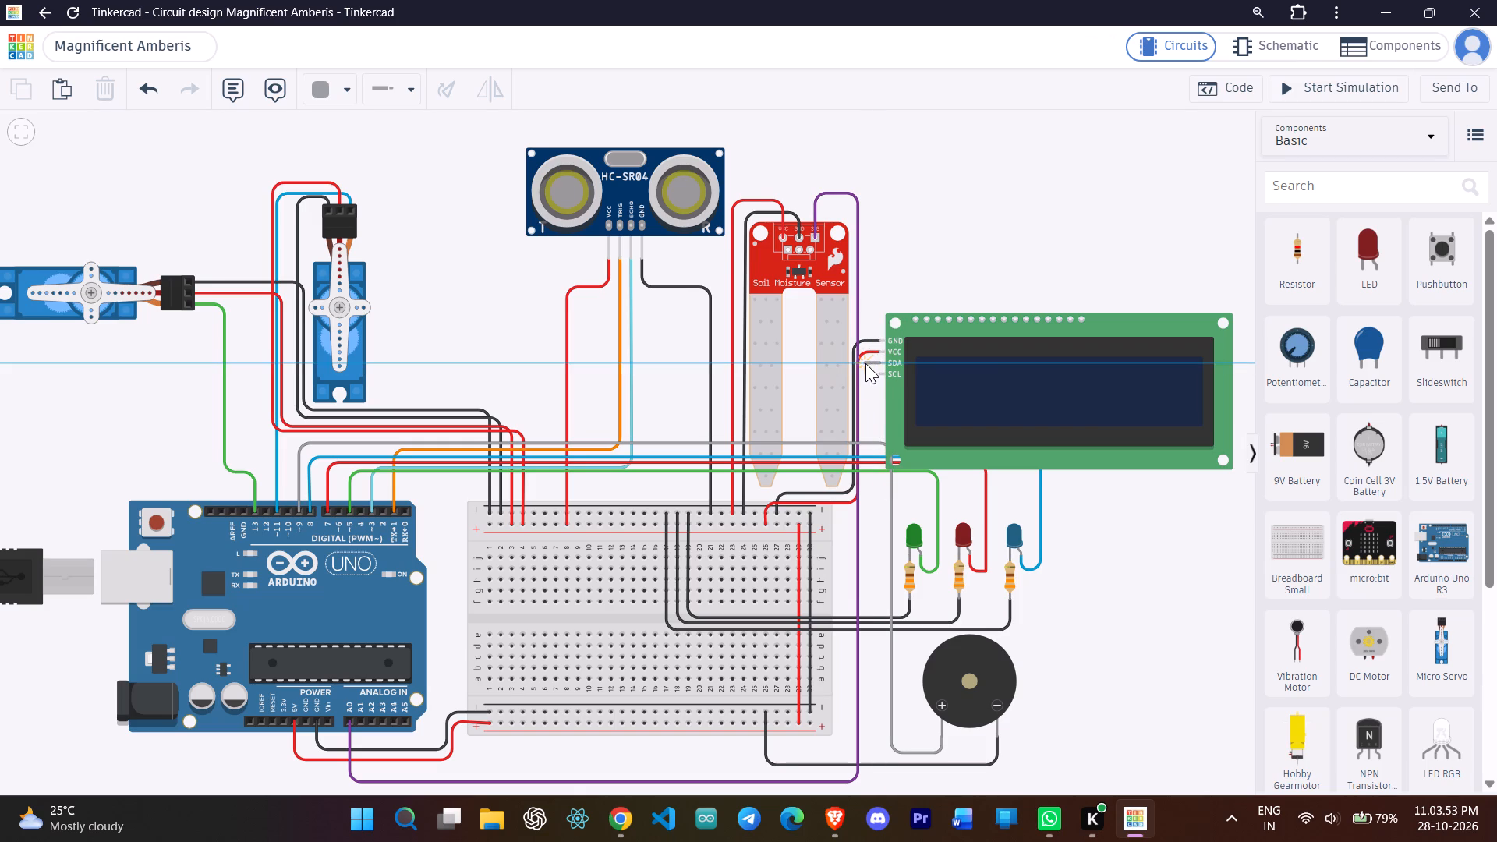
{"action": "left_click", "coordinate": [865, 364]}
{"action": "scroll", "coordinate": [872, 394], "scroll_direction": "down", "scroll_amount": 1}
{"action": "left_click", "coordinate": [862, 469]}
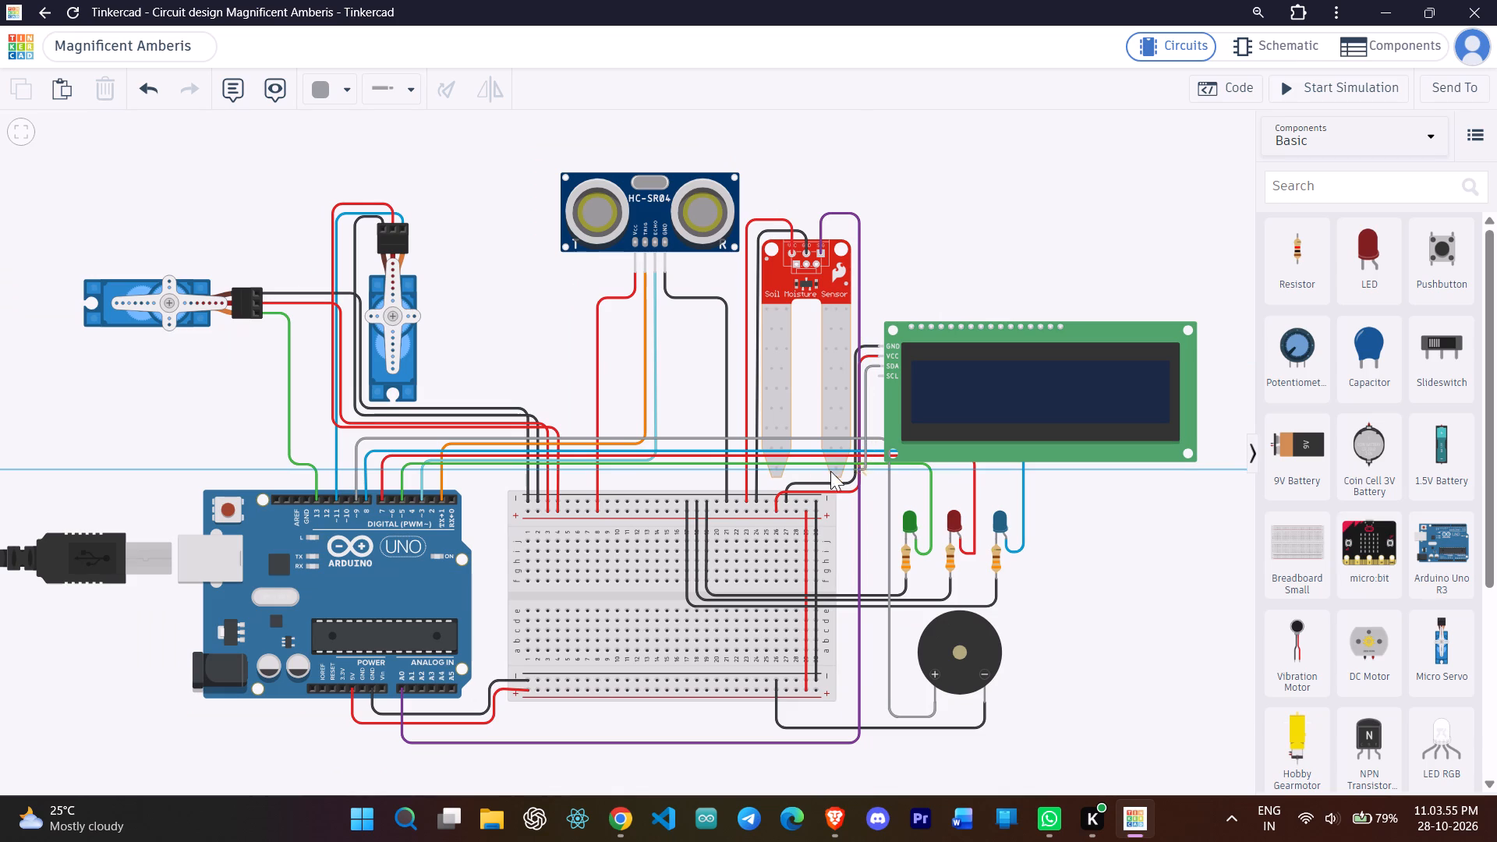
{"action": "left_click", "coordinate": [286, 497]}
{"action": "triple_click", "coordinate": [298, 497]}
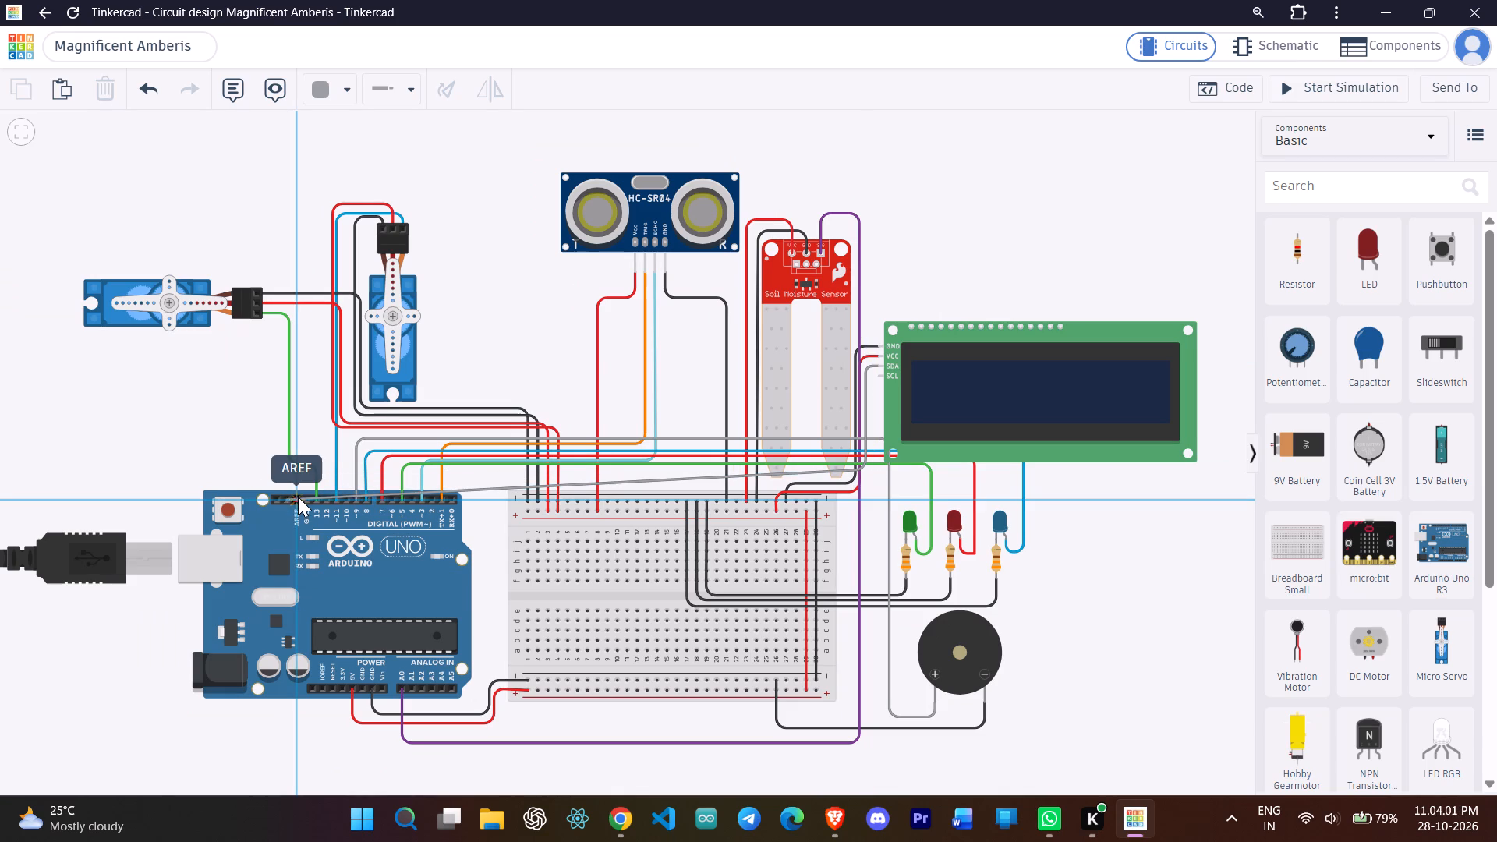
{"action": "key", "text": "BackSpace"}
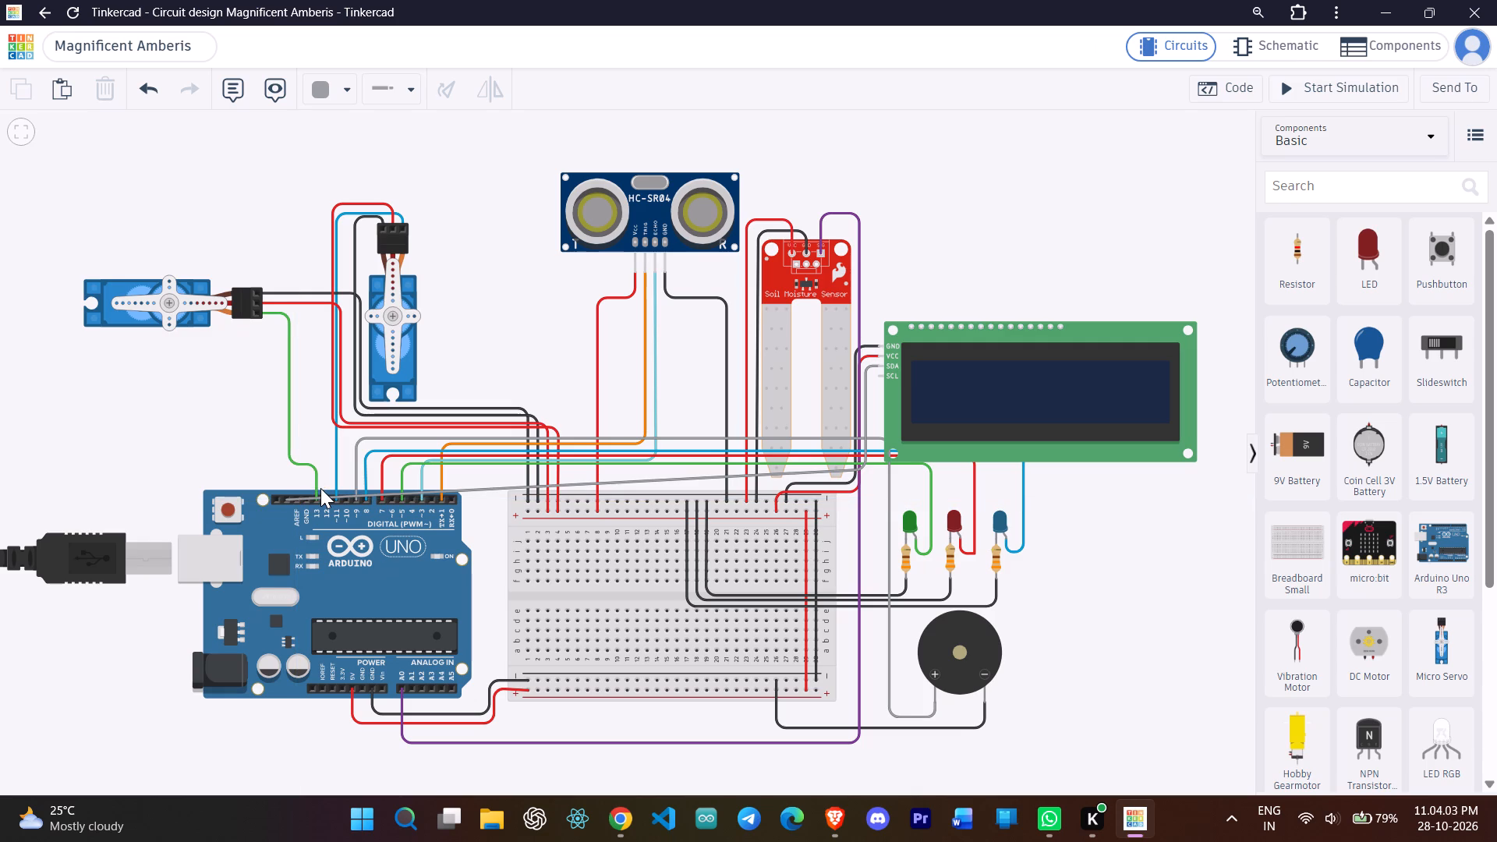
Add a bend to the LCD's SDA wire directly above the Arduino's SDA pin so it runs horizontally and drops straight down.
{"action": "double_click", "coordinate": [468, 489]}
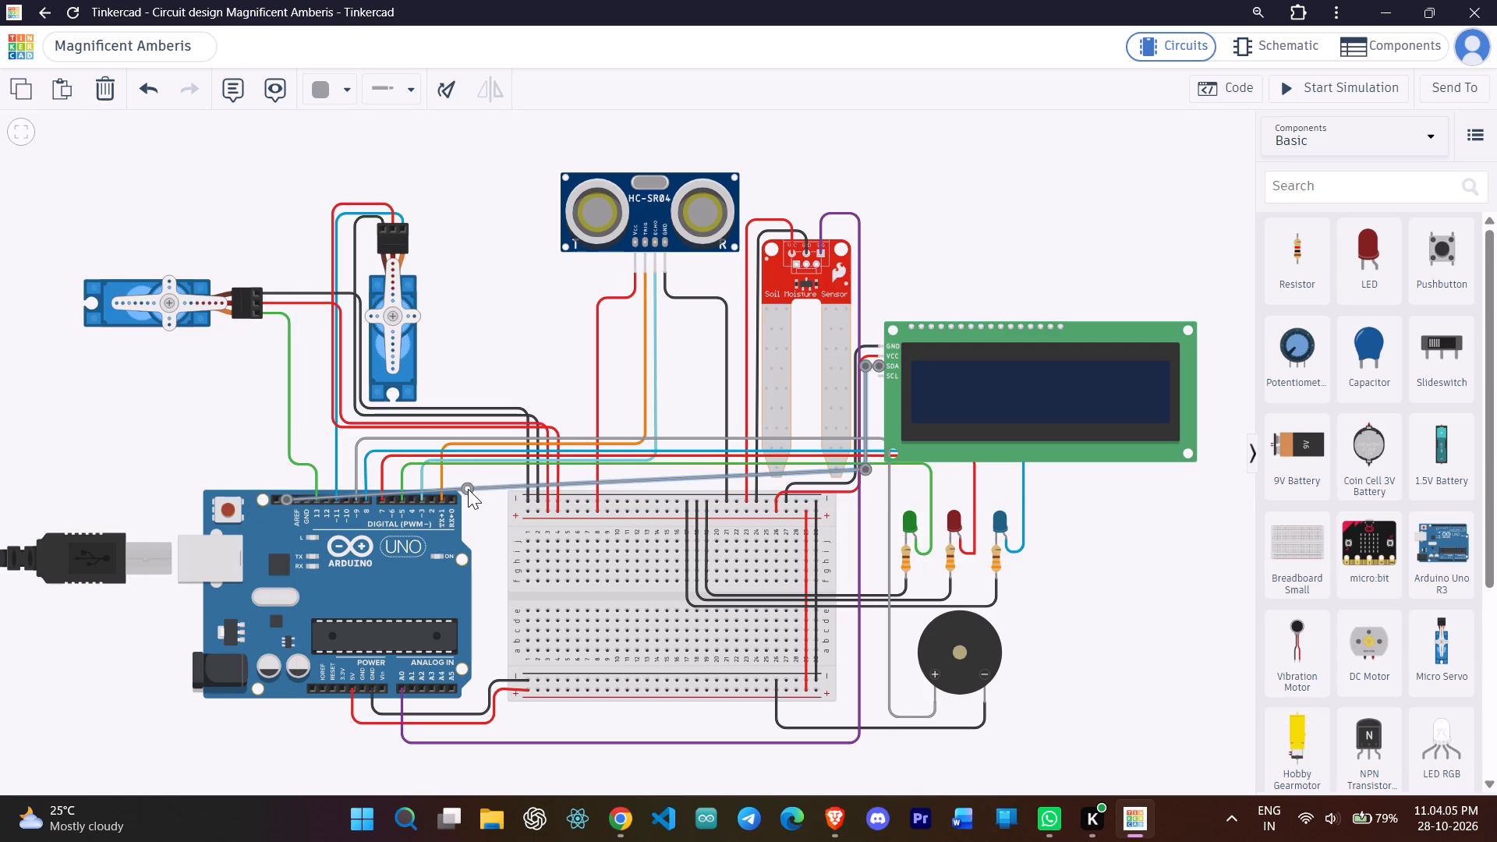
{"action": "left_click_drag", "start_coordinate": [468, 489], "coordinate": [288, 474]}
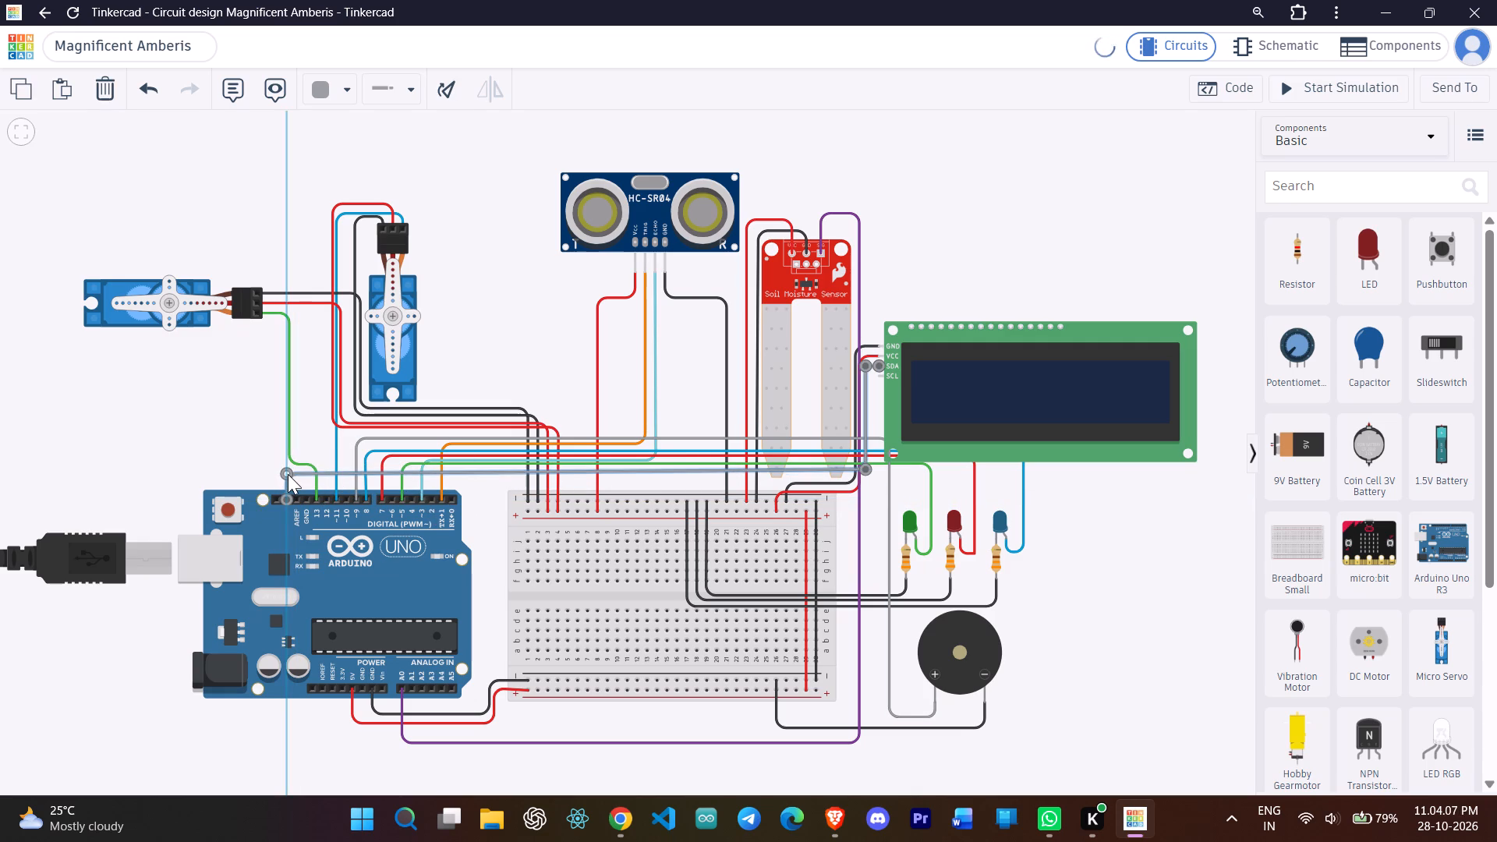
{"action": "left_click_drag", "start_coordinate": [288, 474], "coordinate": [290, 469]}
{"action": "left_click", "coordinate": [472, 483]}
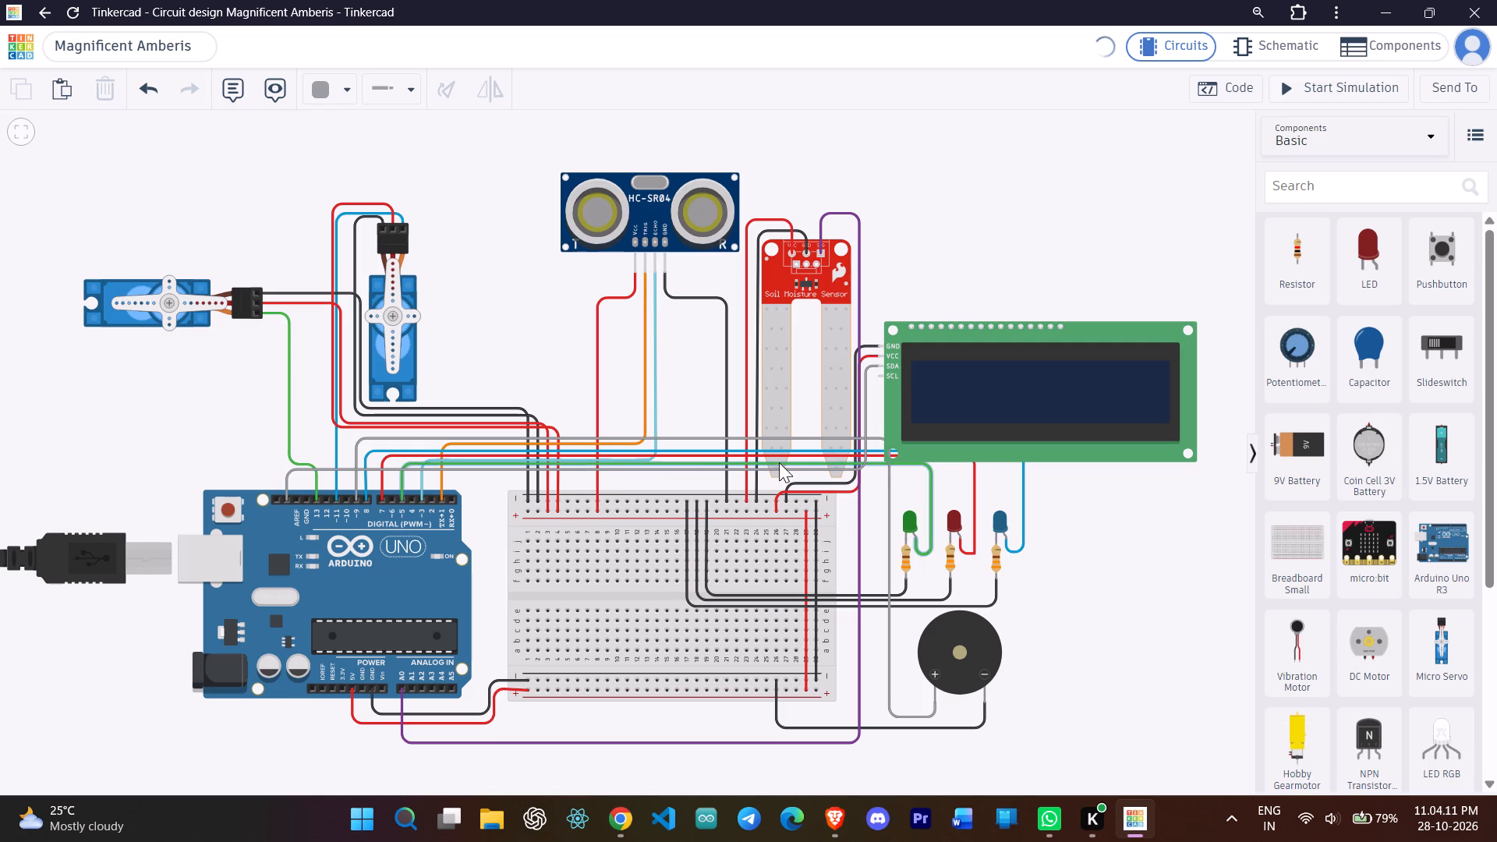
Color the wire between the LCD's SDA pin and the Arduino's SDA pin purple.
{"action": "left_click", "coordinate": [866, 405]}
{"action": "left_click", "coordinate": [319, 92]}
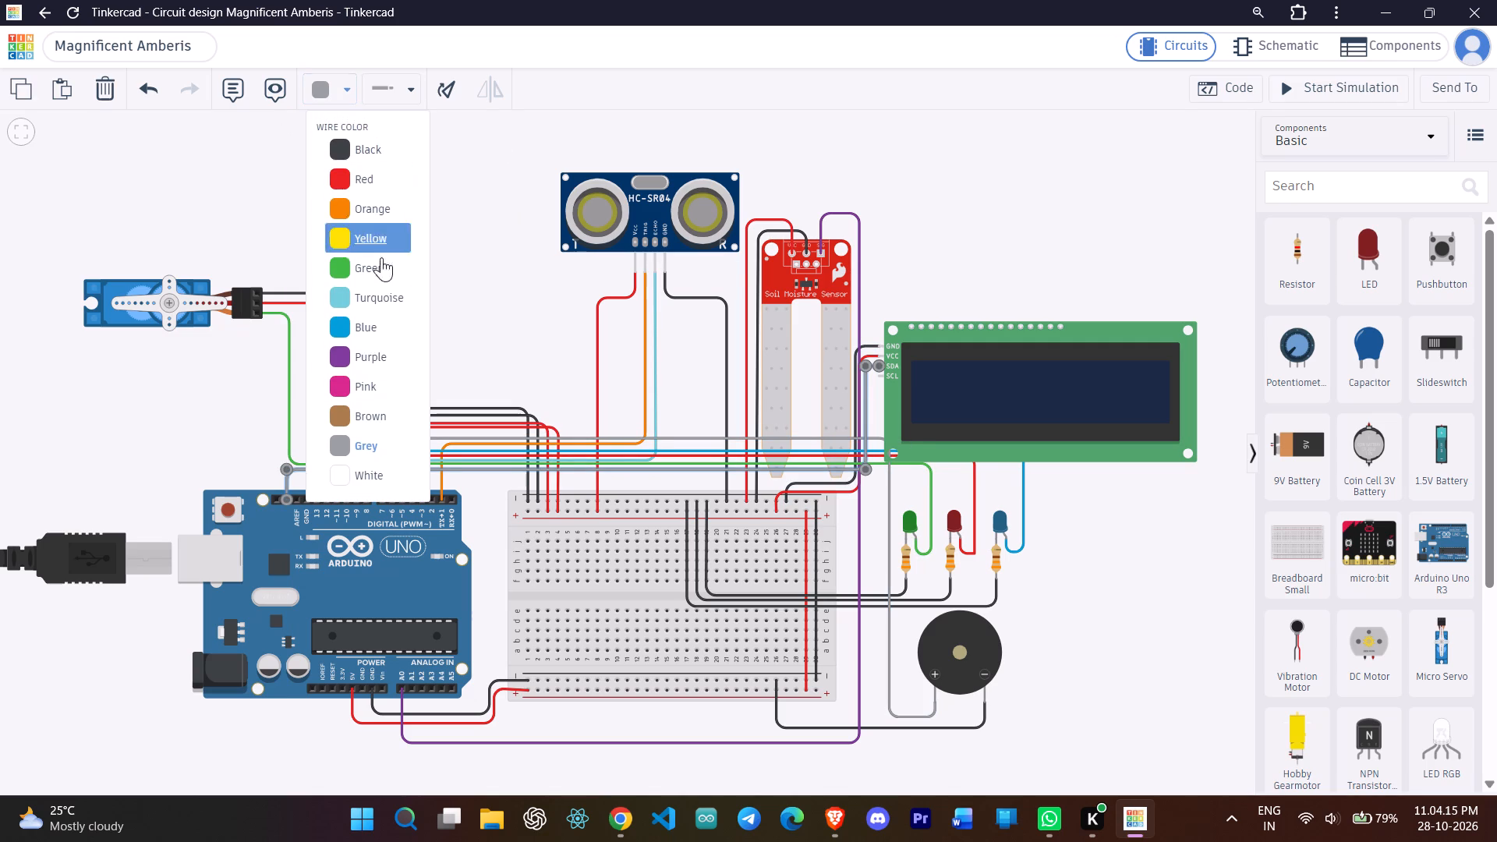
{"action": "left_click", "coordinate": [384, 348]}
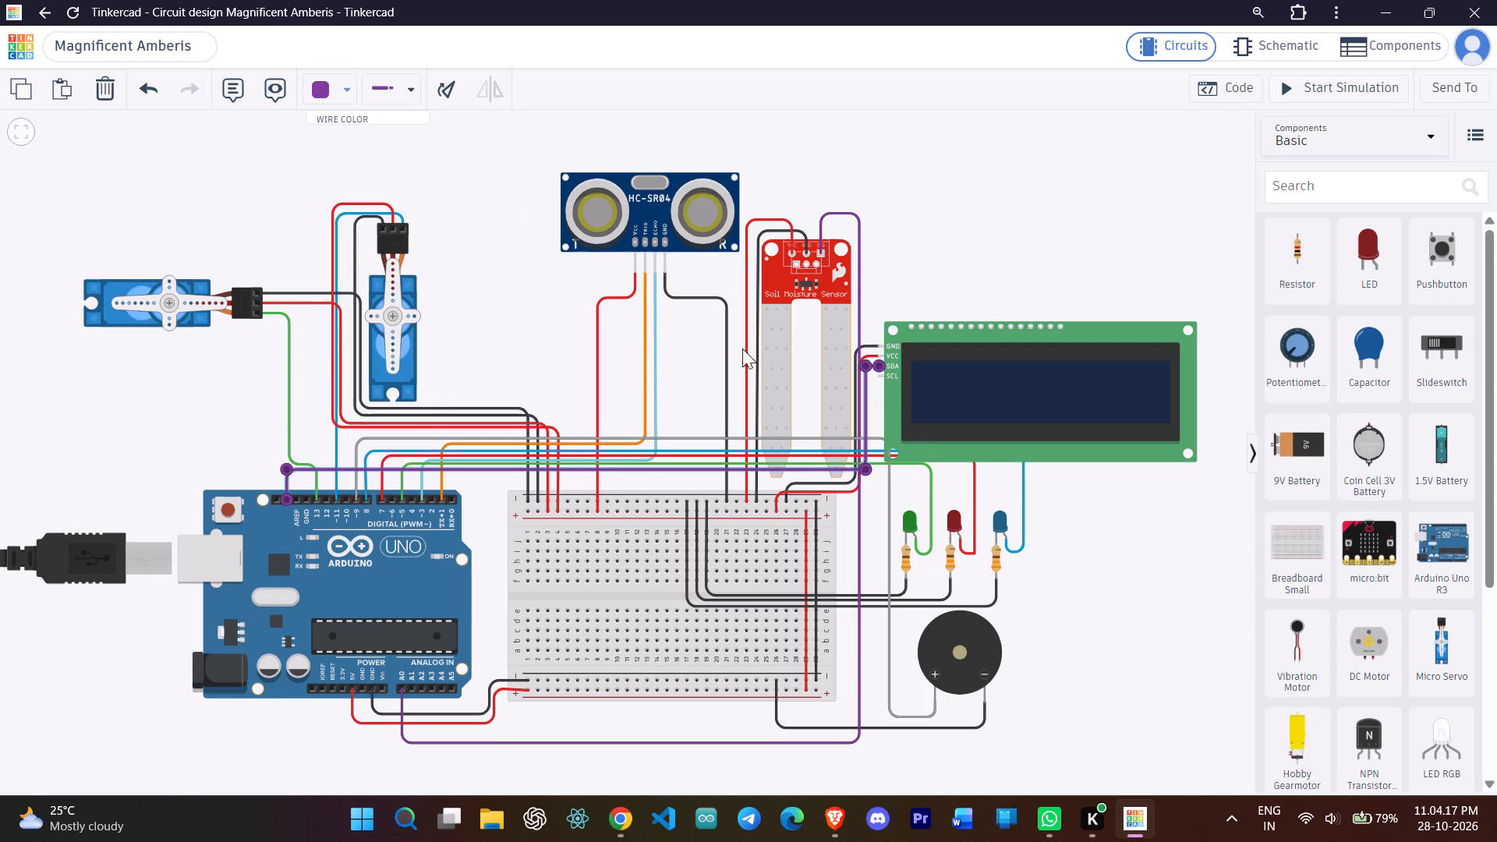
{"action": "left_click", "coordinate": [812, 352]}
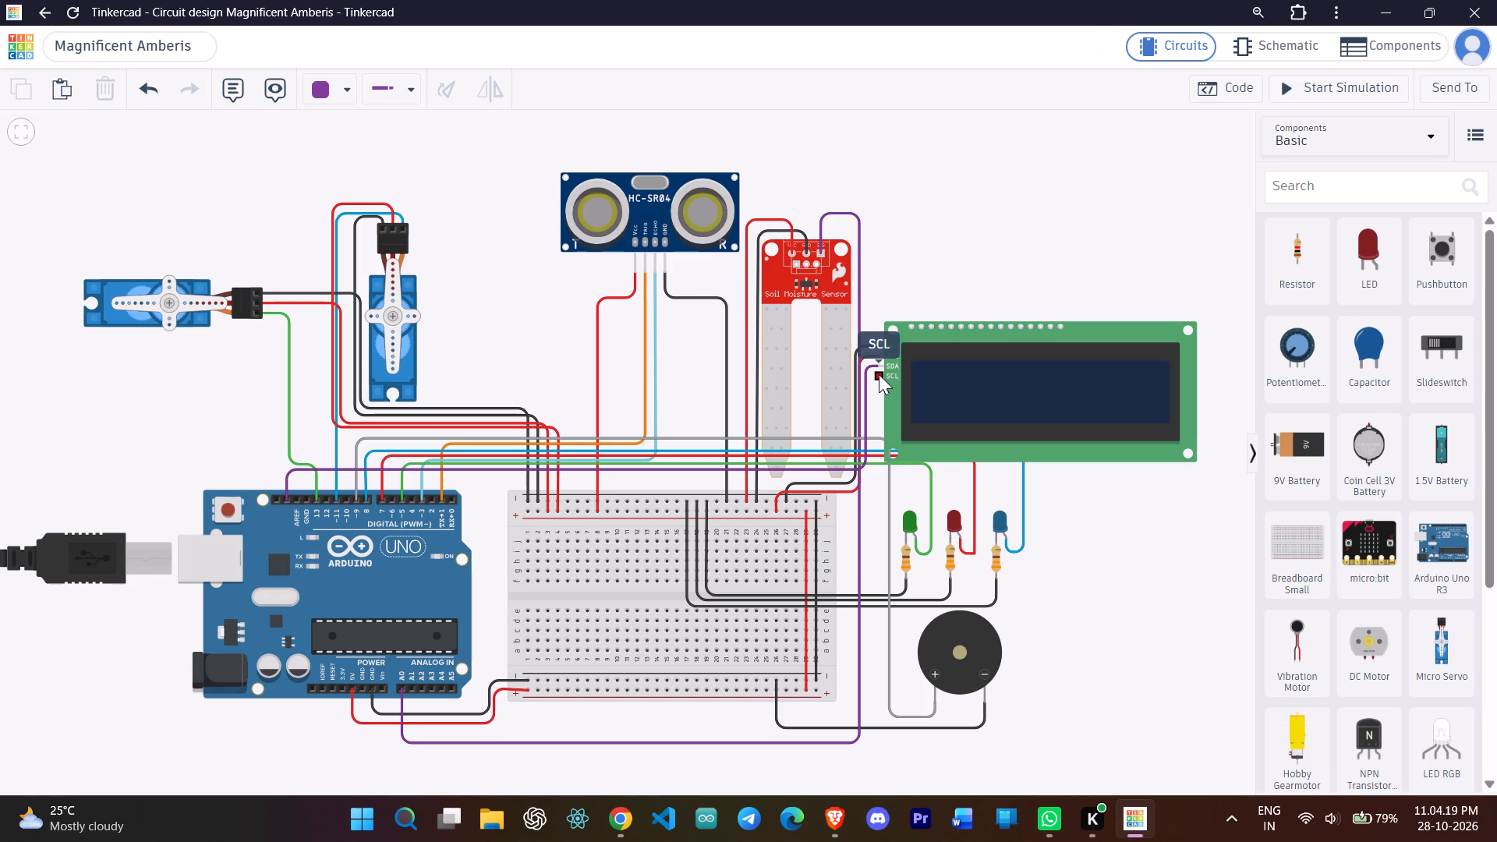
Run a brown wire from the LCD's SCL pin to the Arduino's dedicated SCL pin, with right-angle bends alongside the SDA wire.
{"action": "left_click", "coordinate": [879, 375]}
{"action": "left_click", "coordinate": [870, 376]}
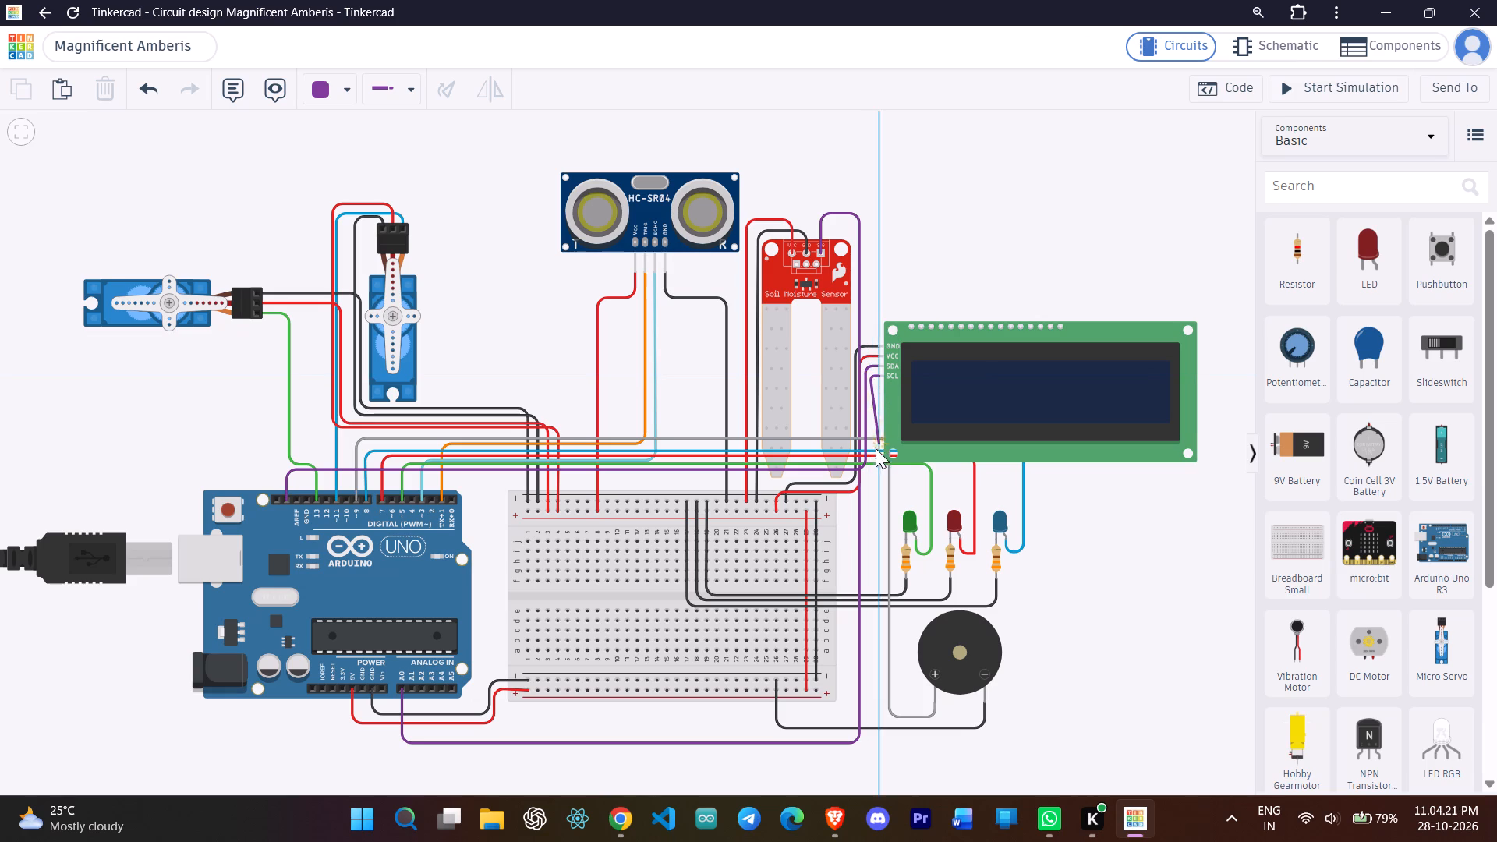
{"action": "left_click", "coordinate": [869, 469]}
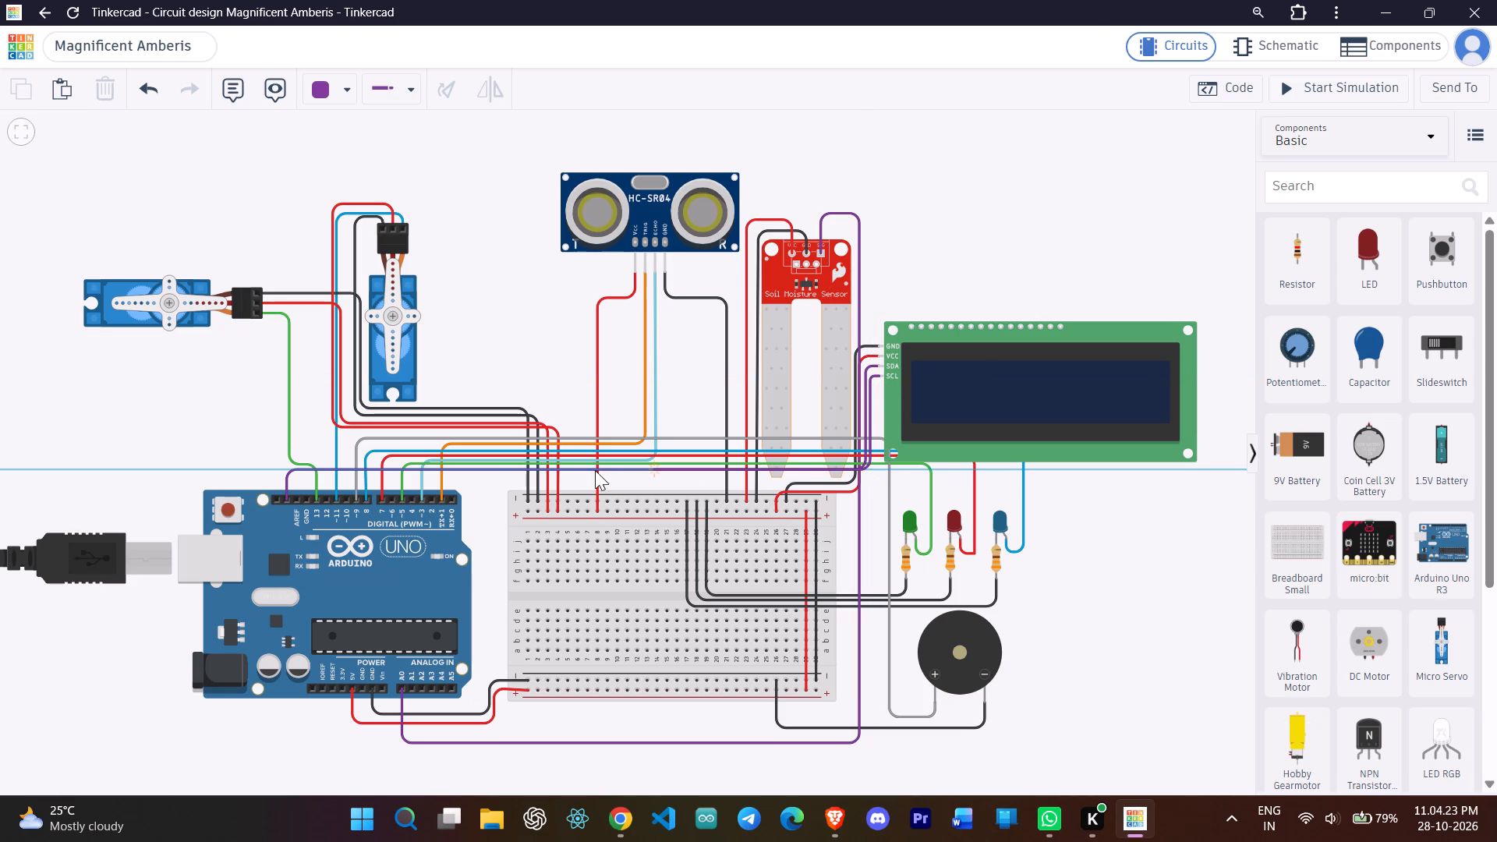
{"action": "left_click", "coordinate": [275, 472]}
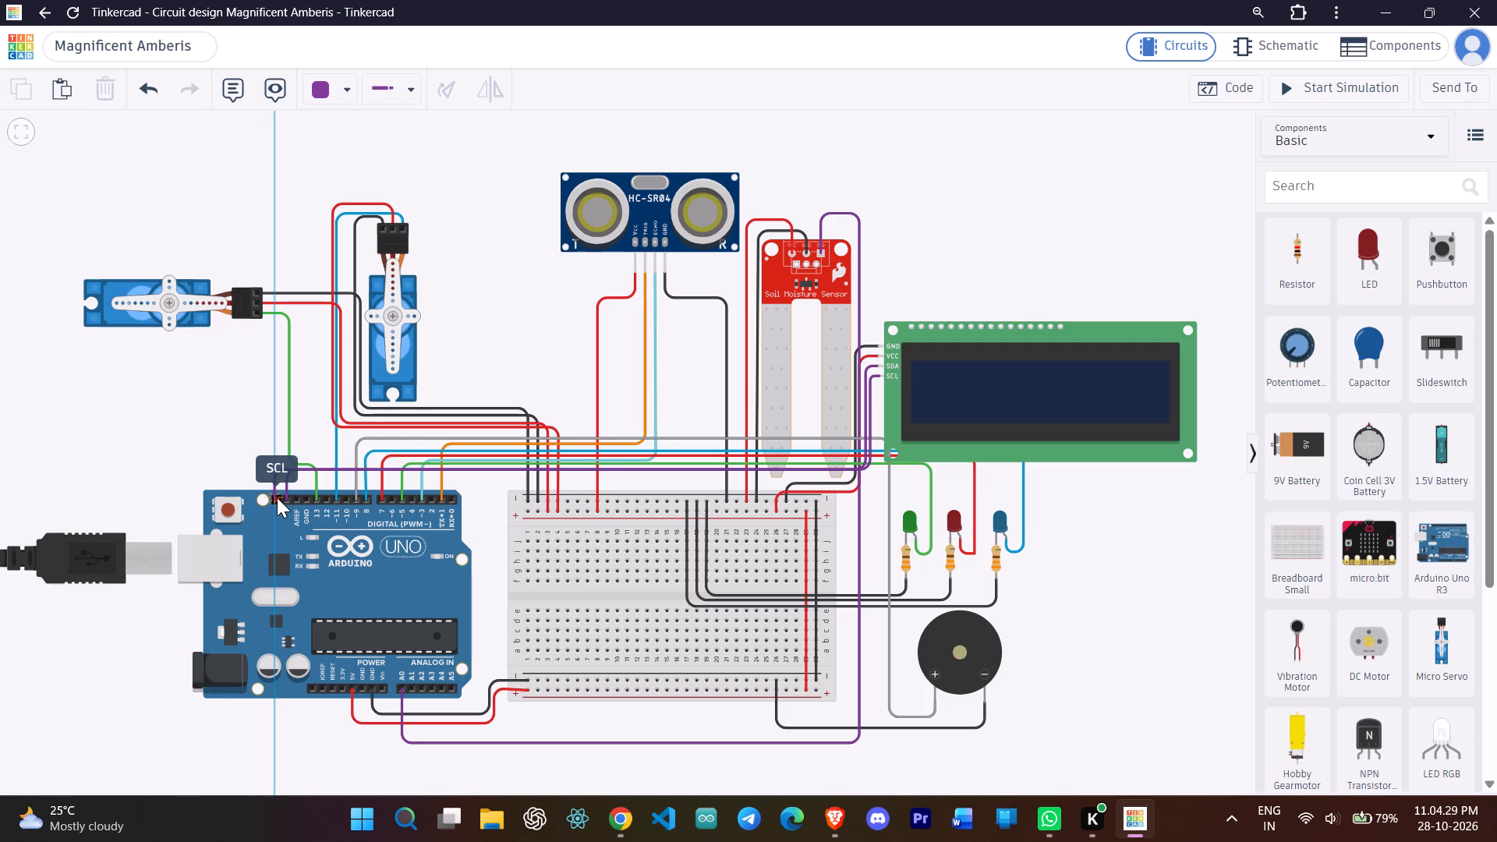
{"action": "left_click", "coordinate": [277, 497]}
{"action": "left_click", "coordinate": [345, 95]}
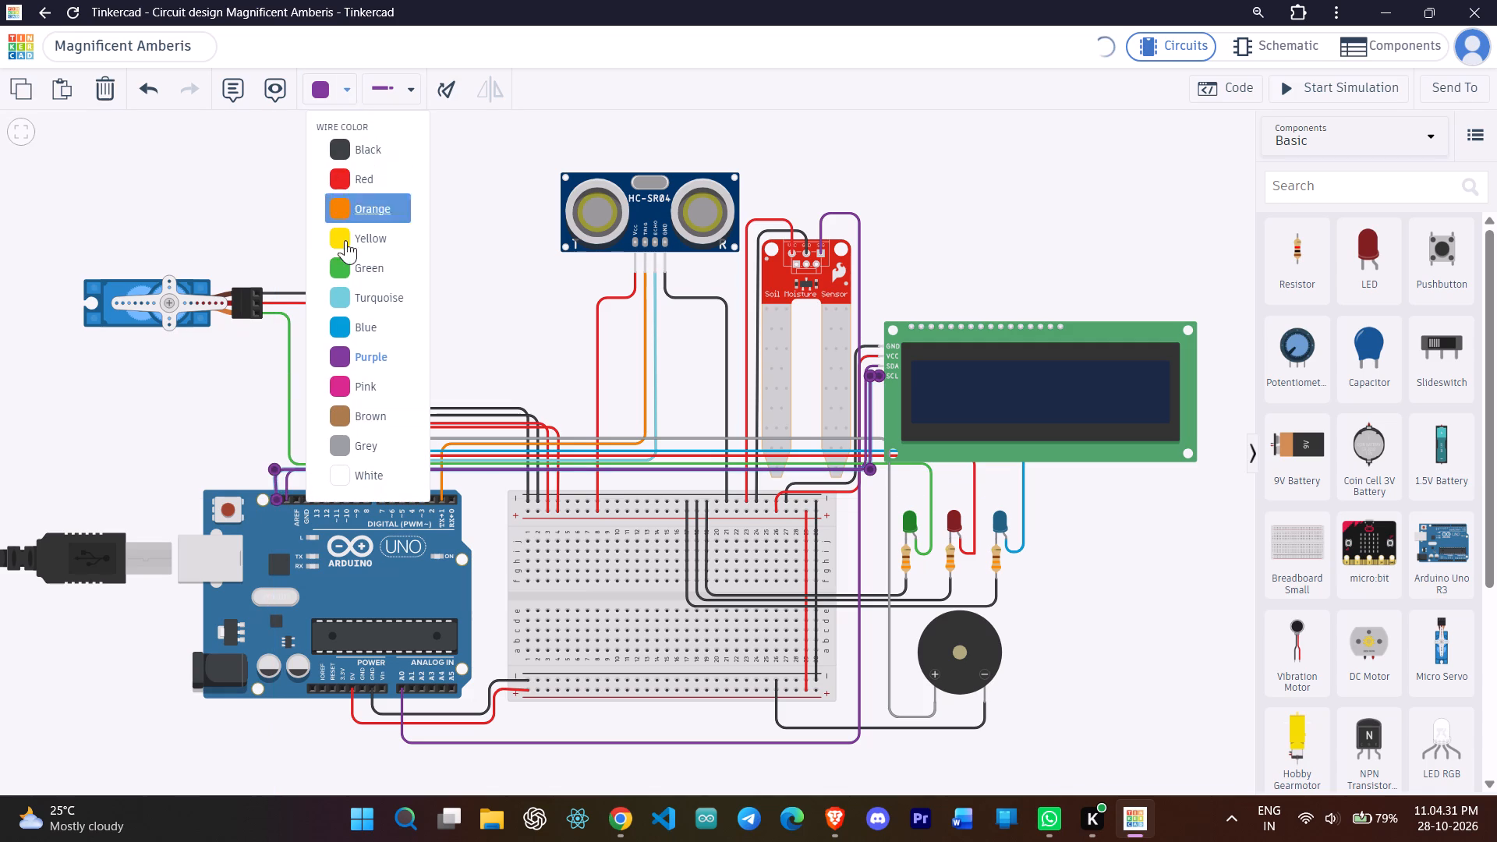
{"action": "left_click", "coordinate": [366, 410]}
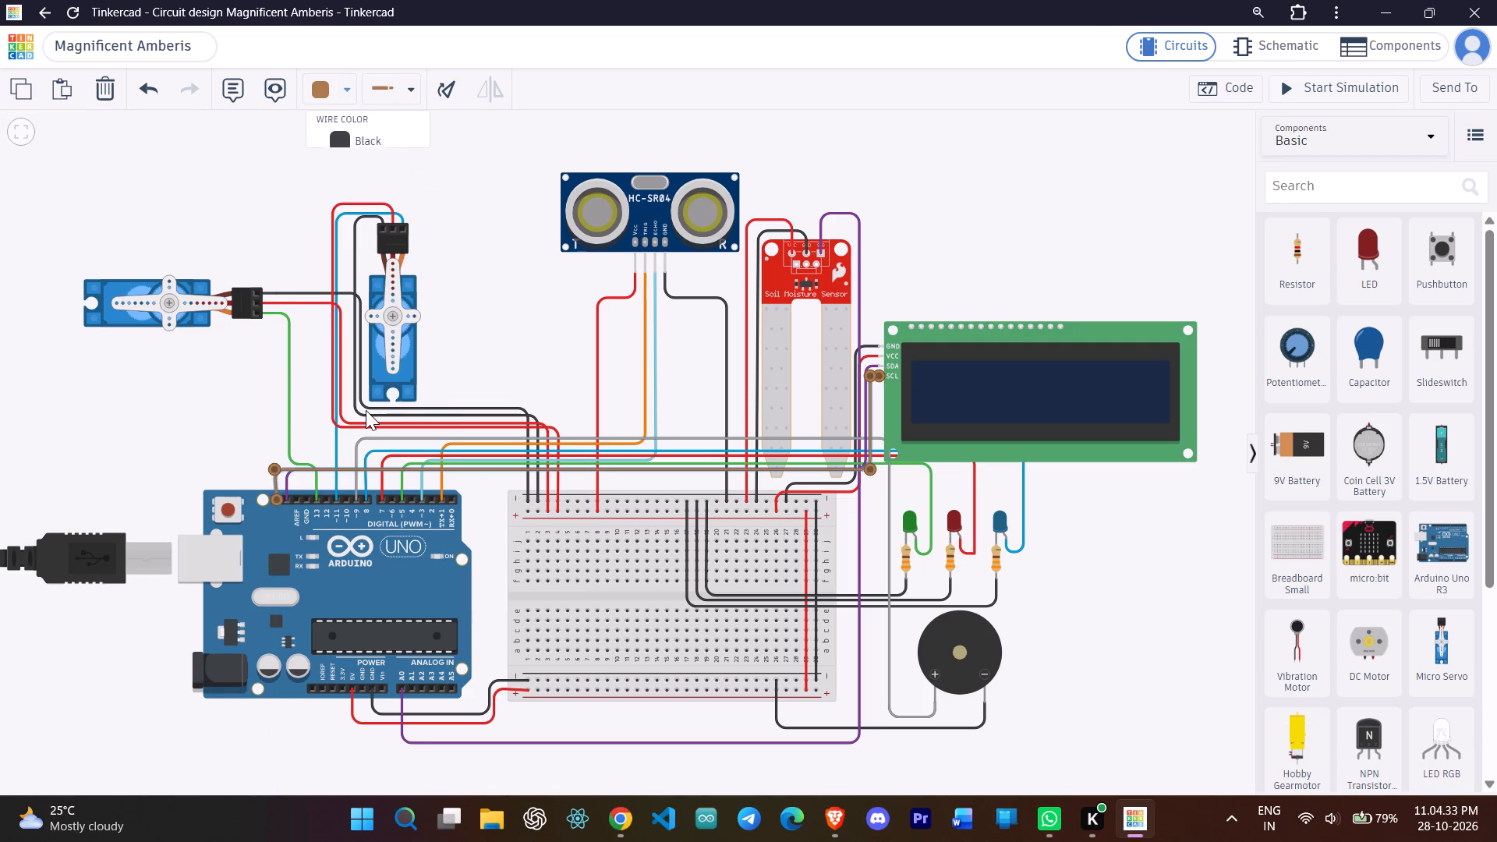
Color the wire between the LCD's SCL pin and the Arduino's SCL pin yellow.
{"action": "left_click", "coordinate": [331, 90]}
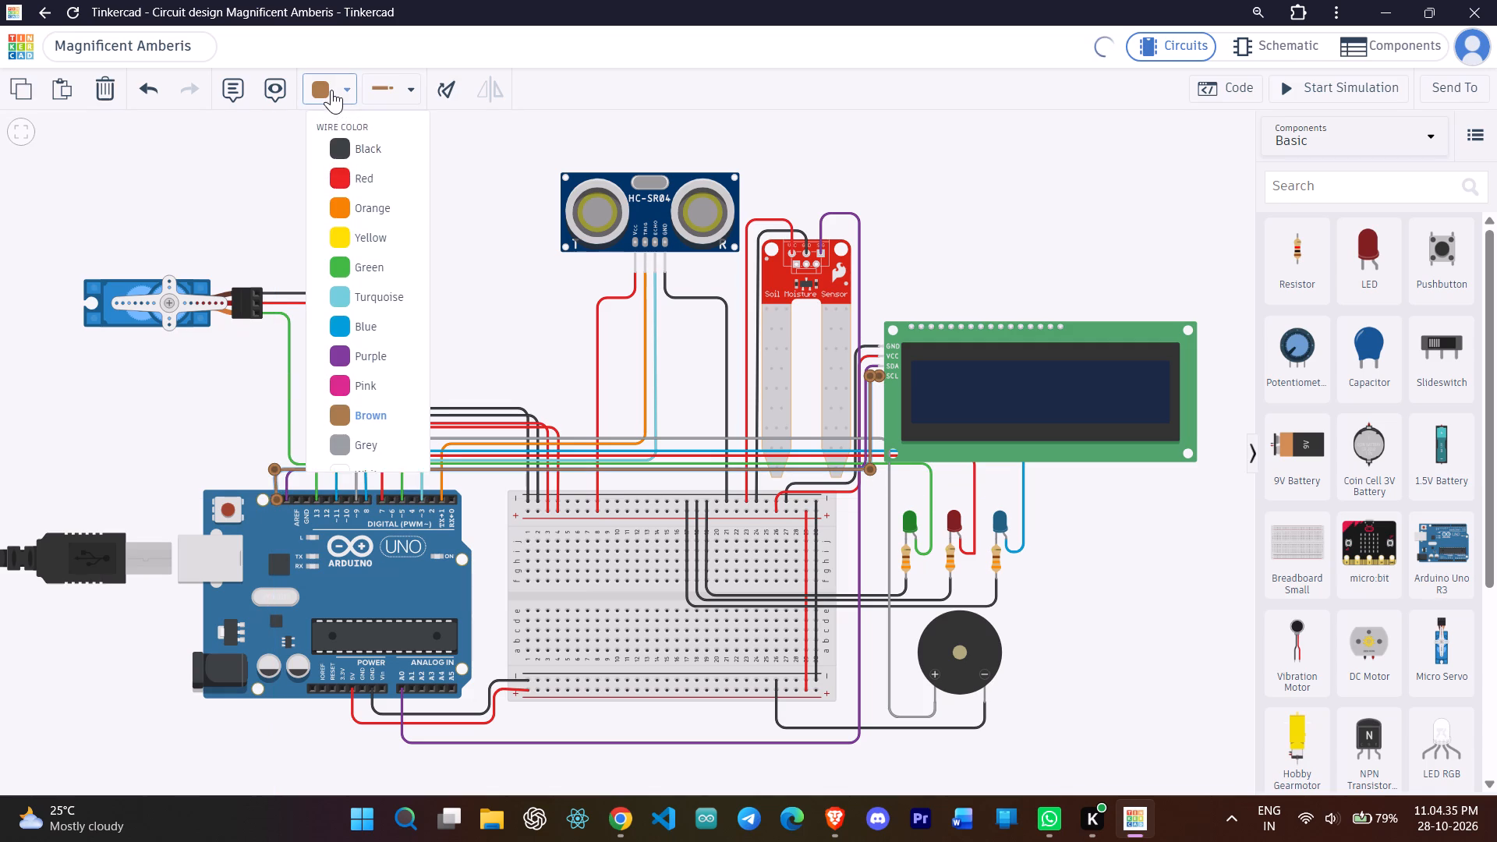
{"action": "left_click", "coordinate": [356, 235]}
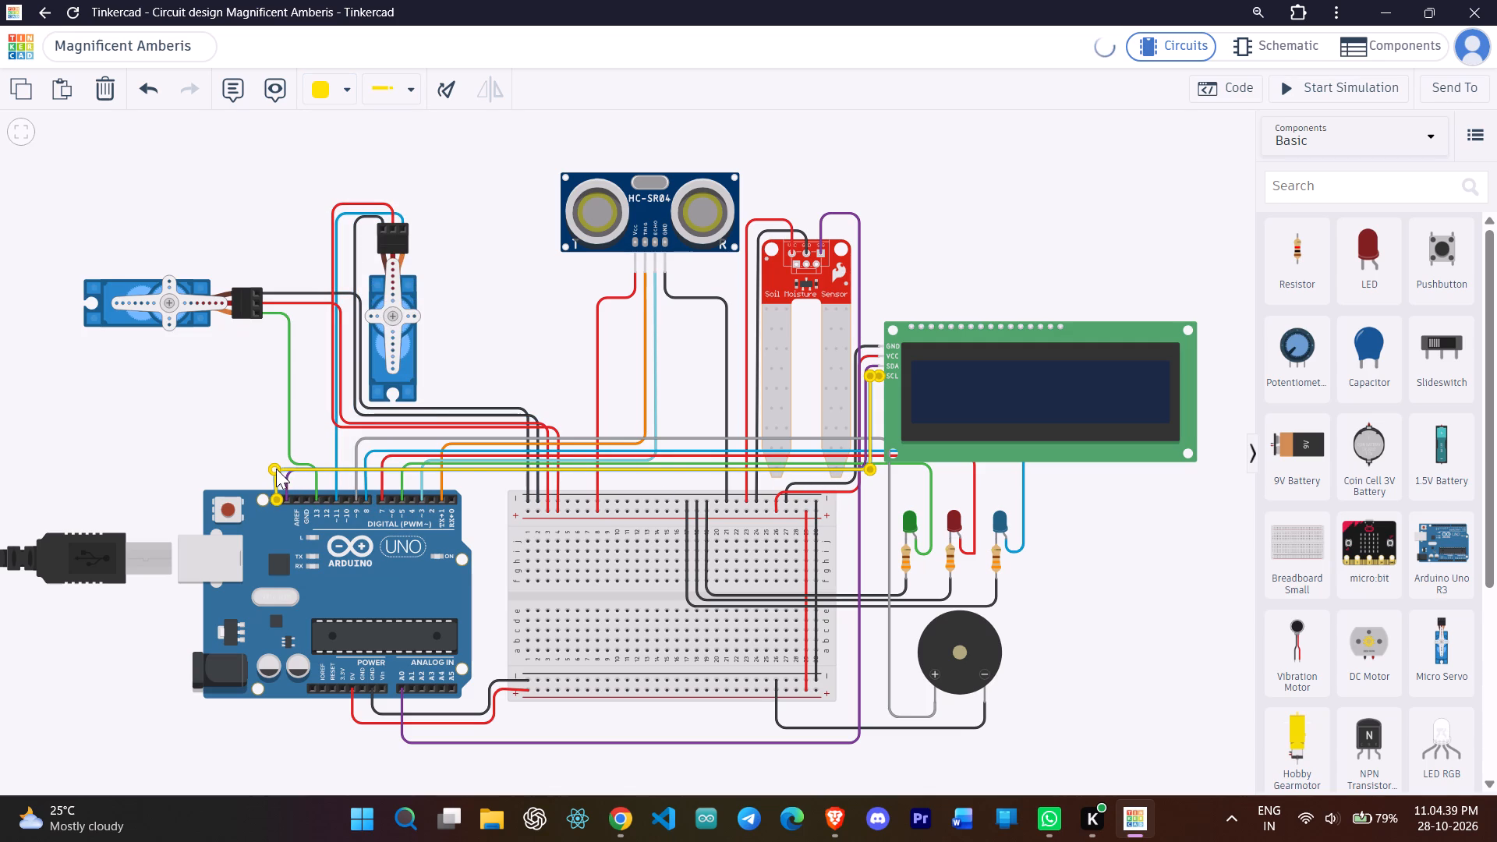
Lower both bends of the SCL wire's horizontal run slightly so it lies straight just below the purple SDA wire.
{"action": "left_click_drag", "start_coordinate": [276, 469], "coordinate": [275, 476]}
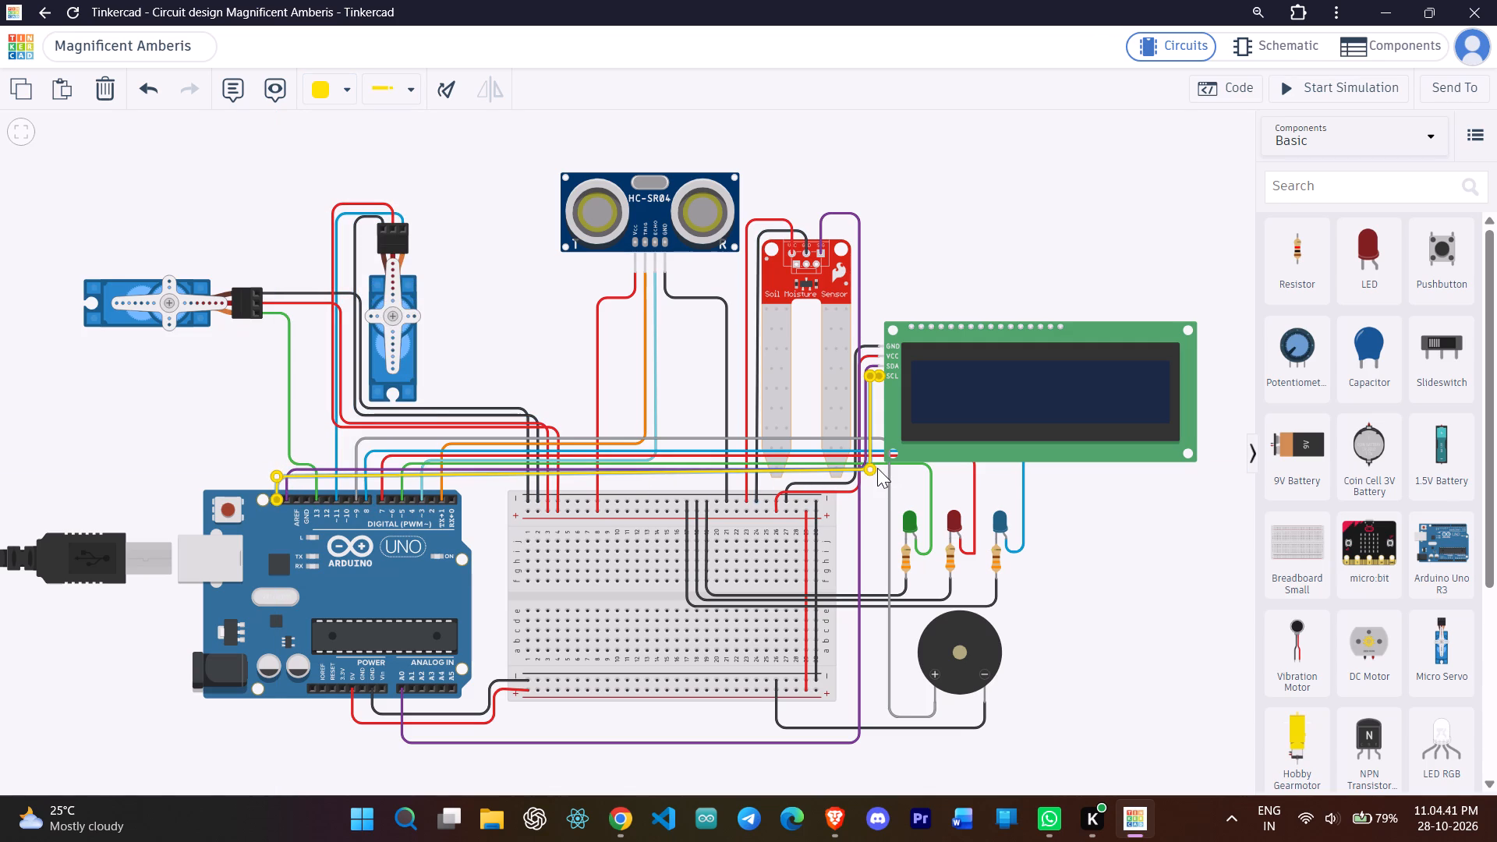
{"action": "left_click", "coordinate": [871, 469]}
{"action": "left_click", "coordinate": [968, 256]}
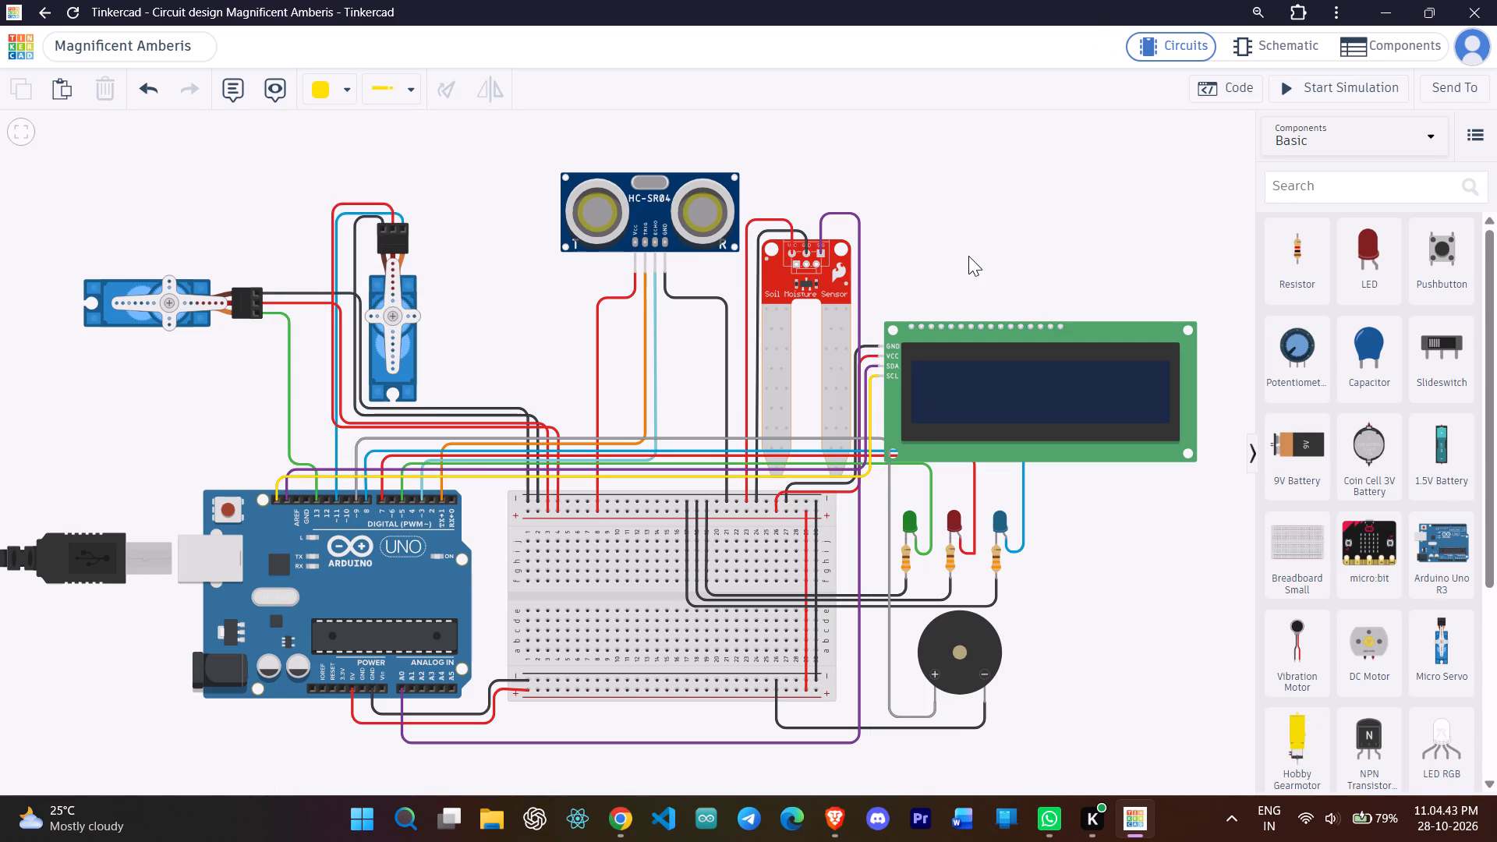
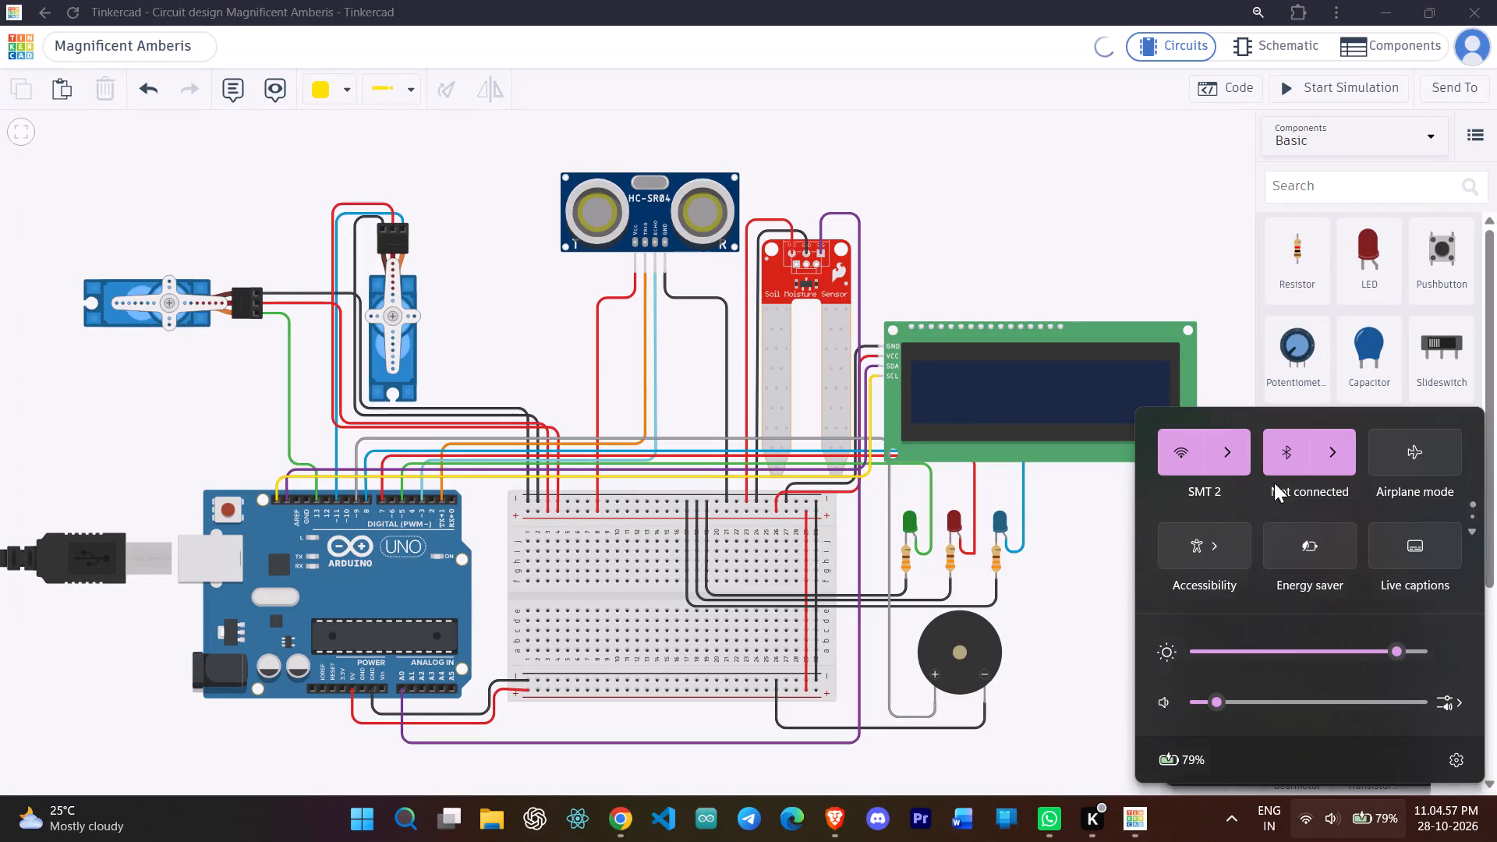
Turn off the computer's Bluetooth in the Windows quick settings and return to the circuit design.
{"action": "left_click", "coordinate": [1276, 469]}
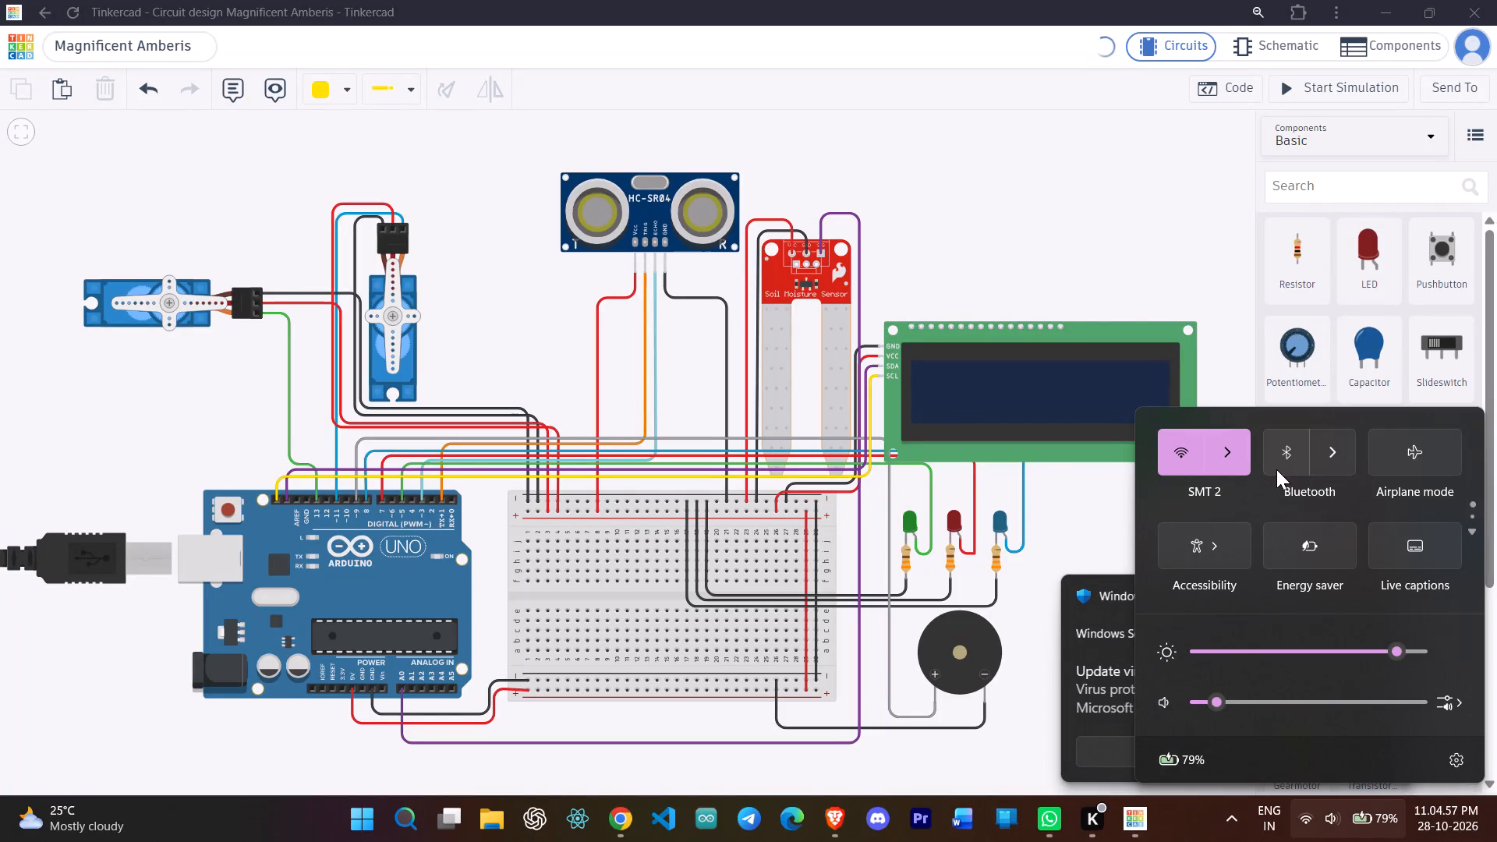
{"action": "left_click", "coordinate": [1098, 292]}
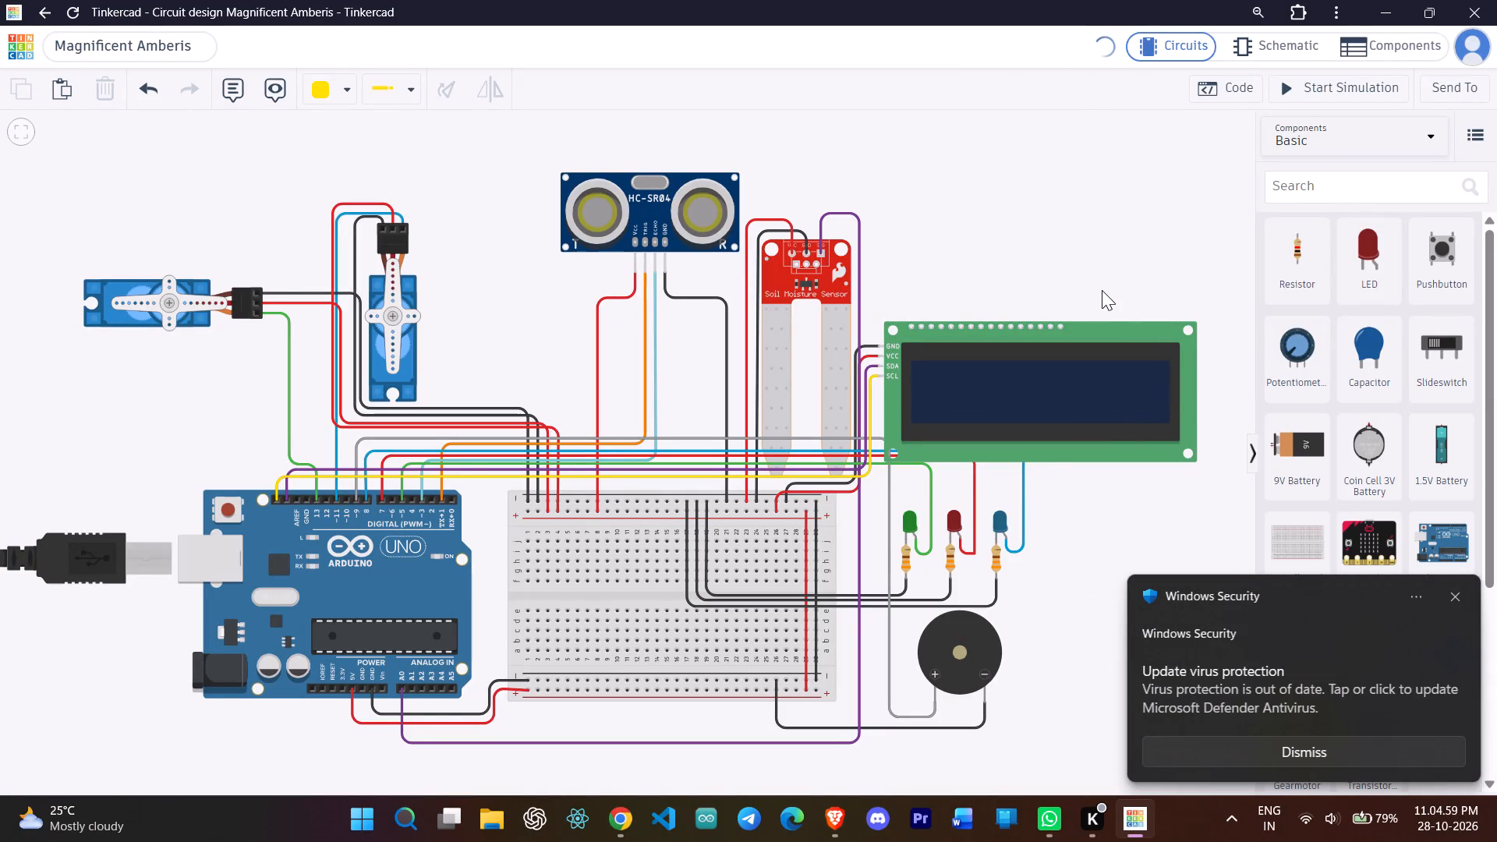
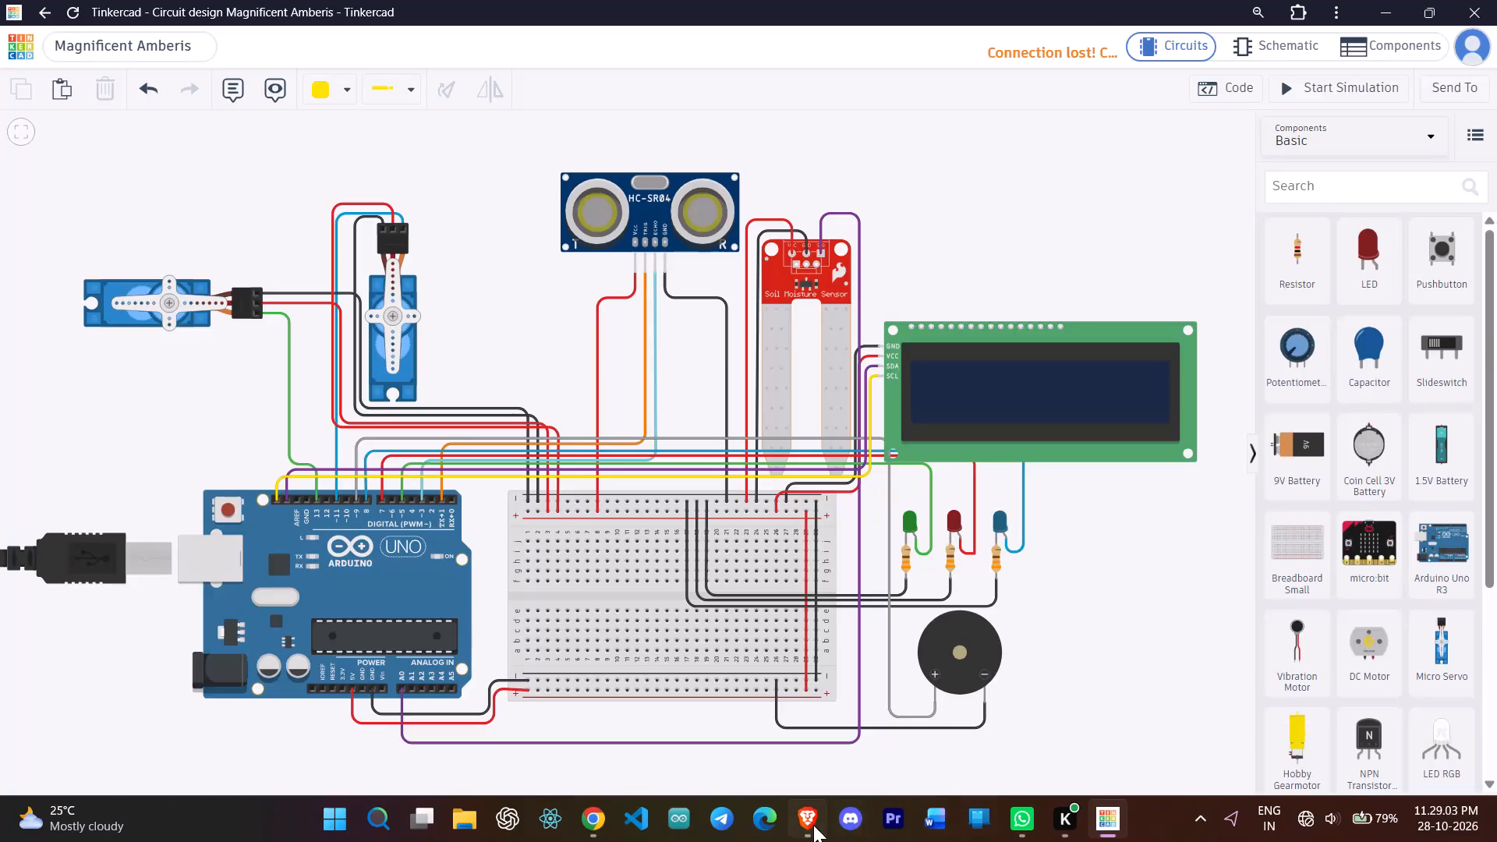
Switch to Brave and examine the wiring in the open LCD and Fire detector designs, then open the gas detector project.
{"action": "left_click", "coordinate": [812, 825]}
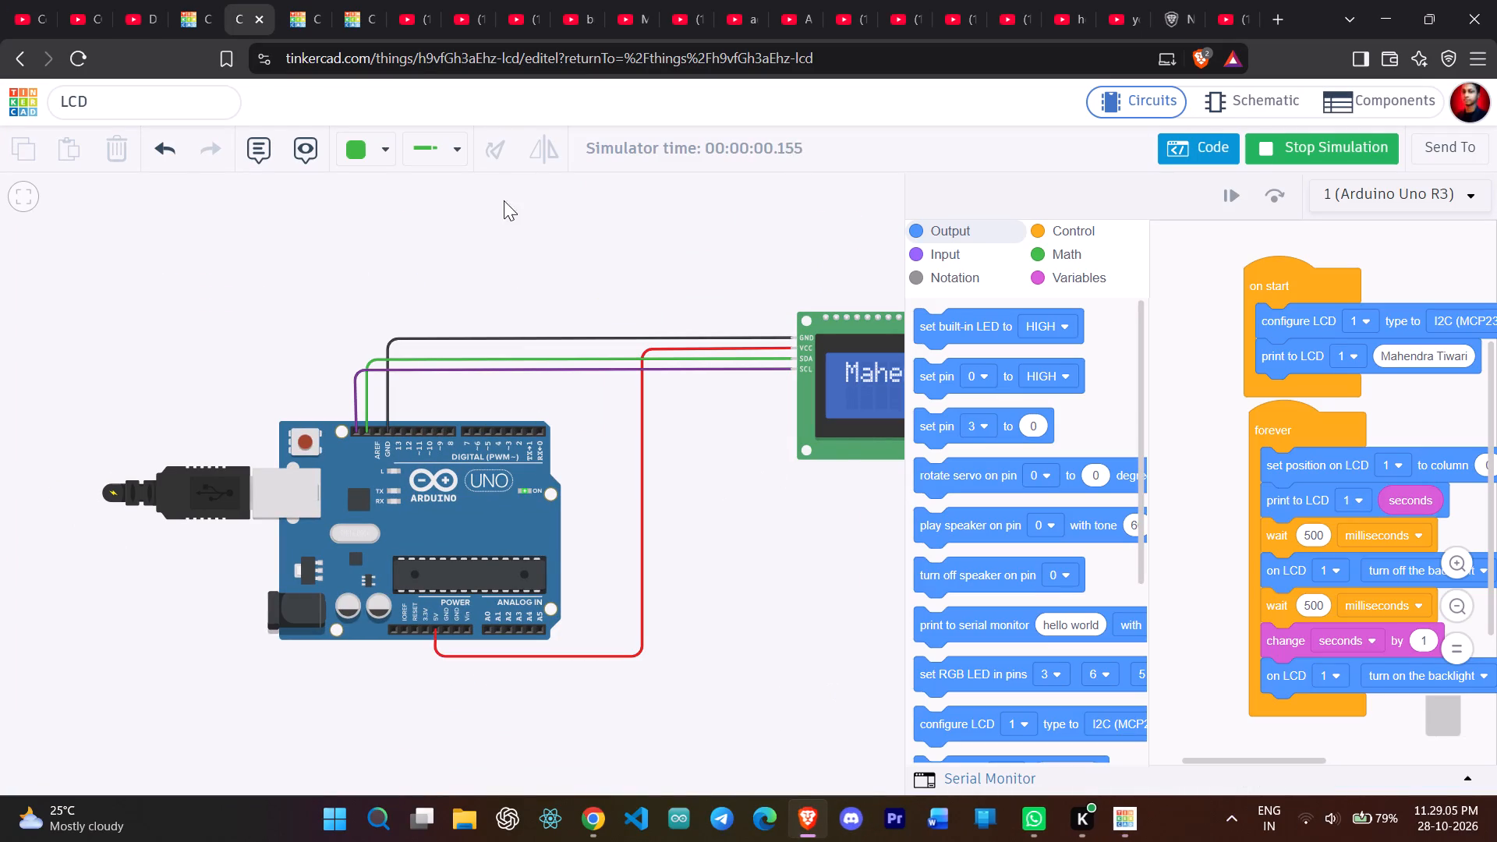
{"action": "left_click", "coordinate": [204, 26]}
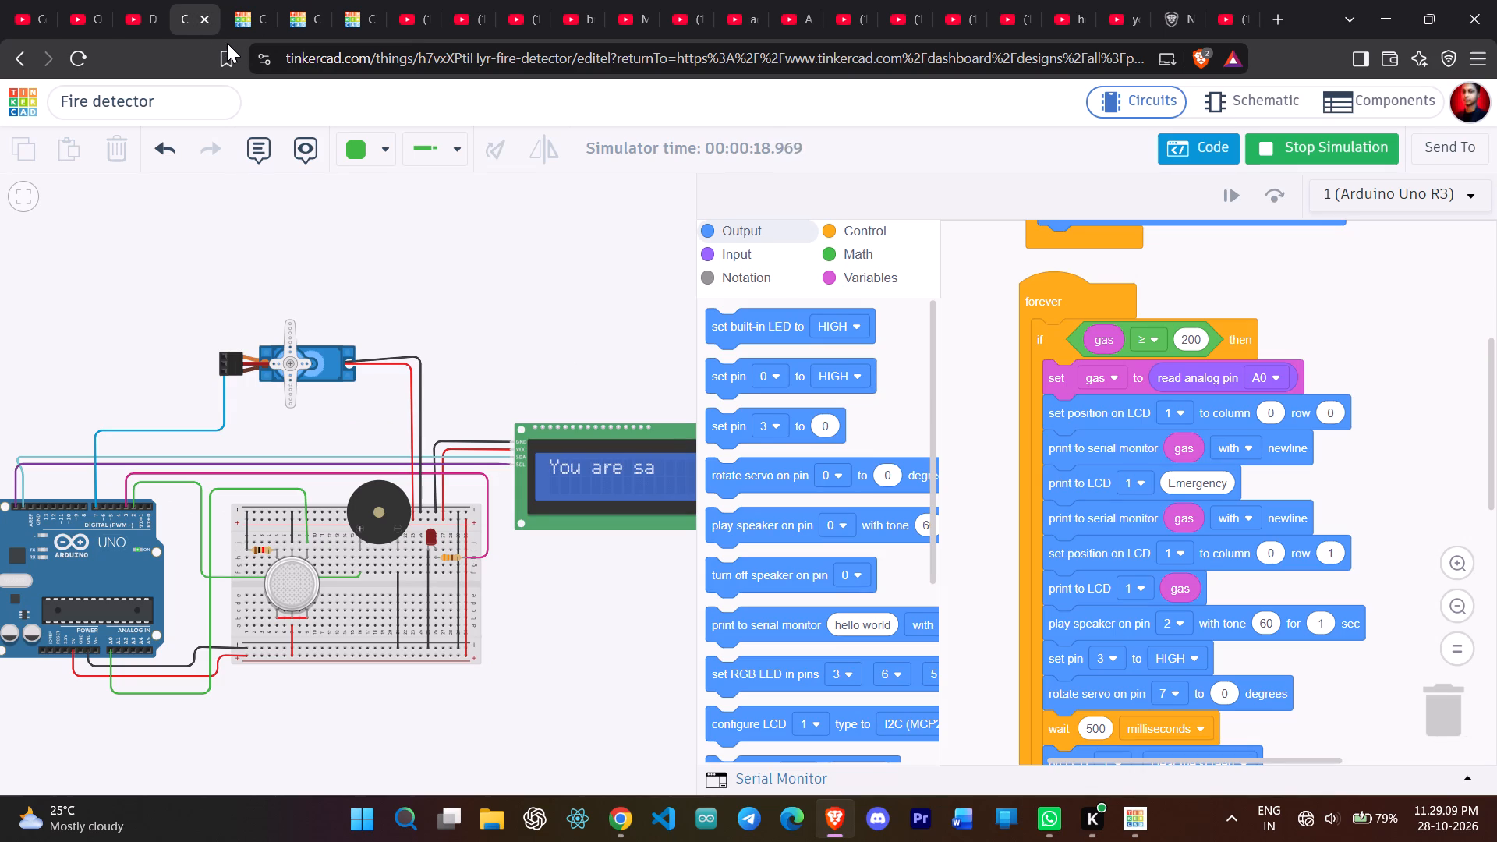
{"action": "left_click", "coordinate": [296, 30]}
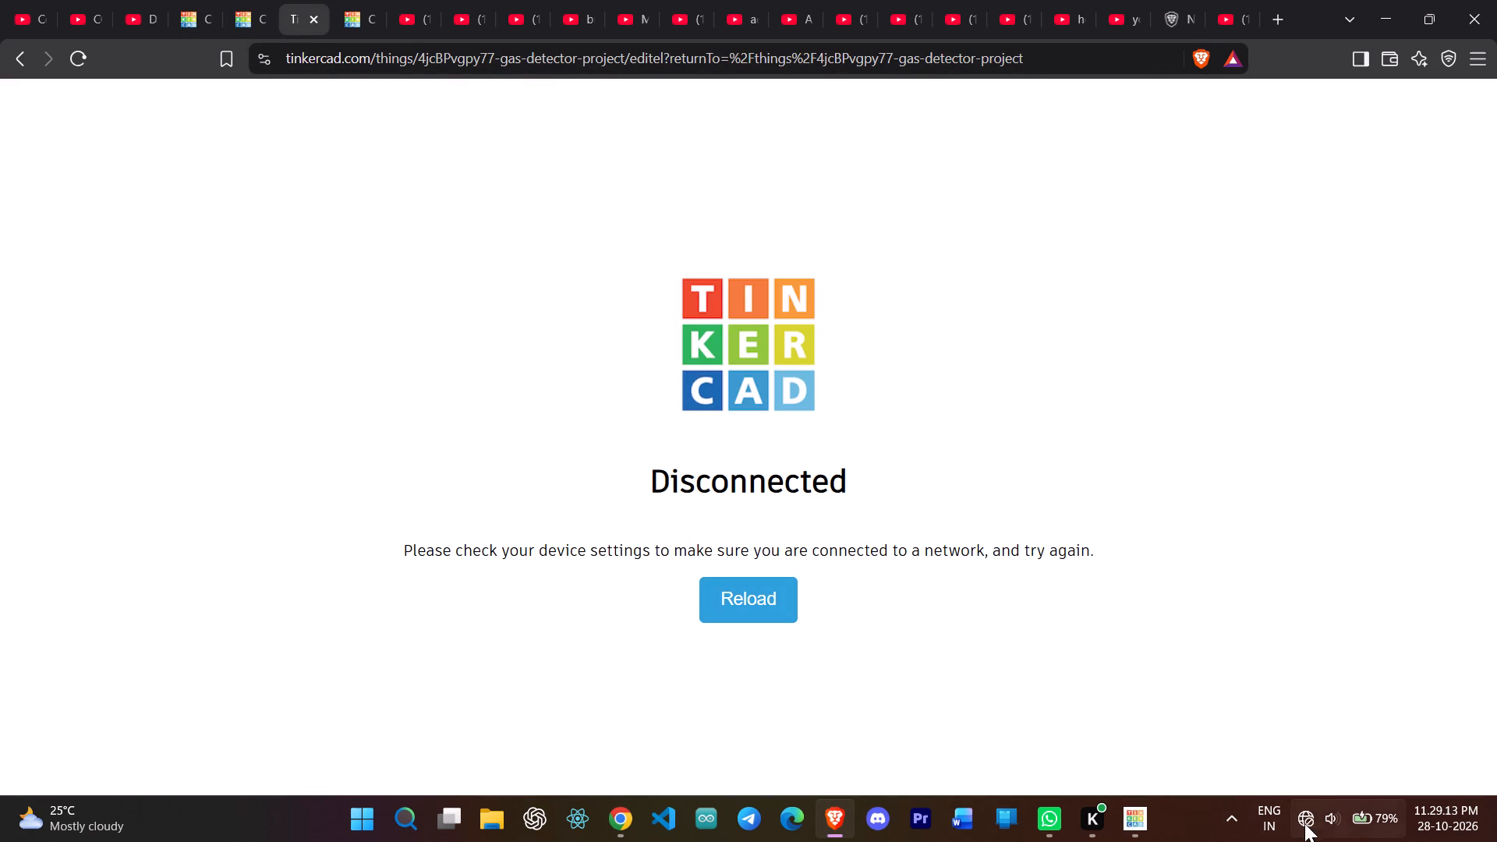
Reconnect the computer to the internet by refreshing the available Wi-Fi networks and joining SMT 2.
{"action": "left_click", "coordinate": [1349, 841]}
{"action": "left_click", "coordinate": [1224, 460]}
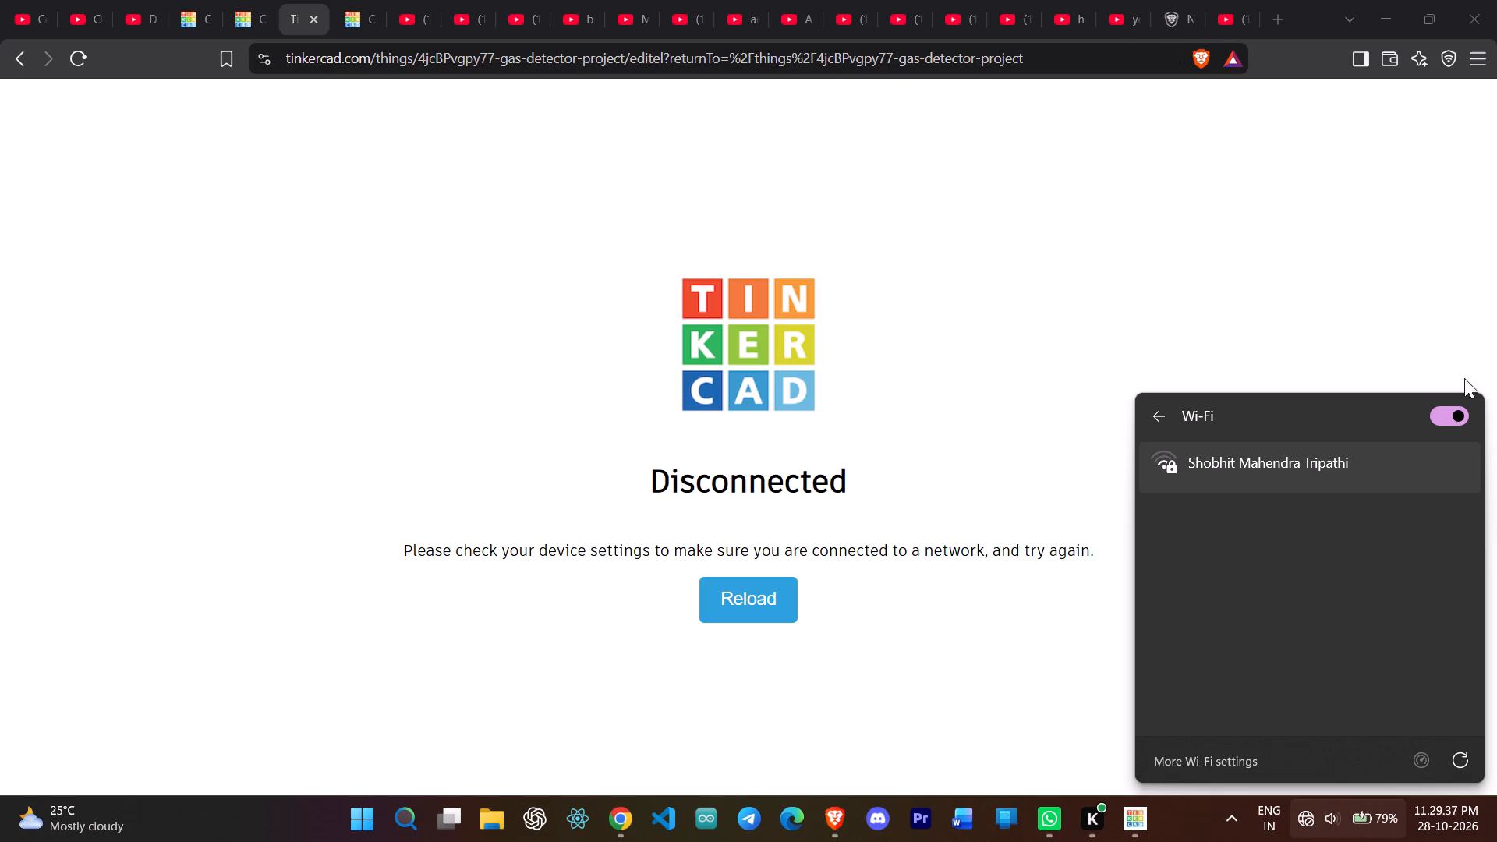
{"action": "left_click", "coordinate": [1464, 406]}
{"action": "left_click", "coordinate": [1458, 406]}
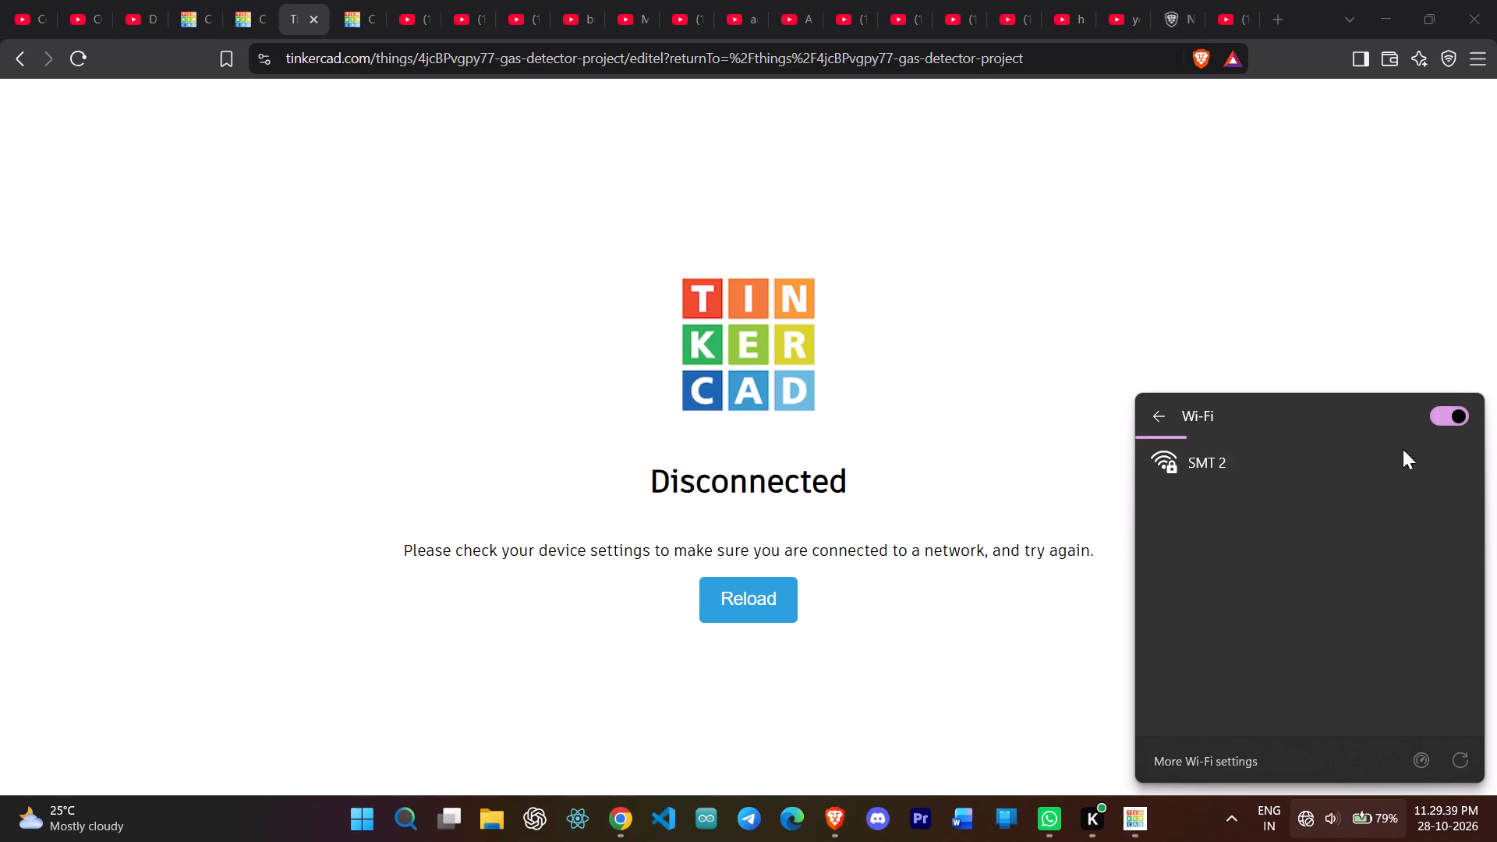
{"action": "left_click", "coordinate": [1317, 471]}
{"action": "left_click", "coordinate": [1374, 560]}
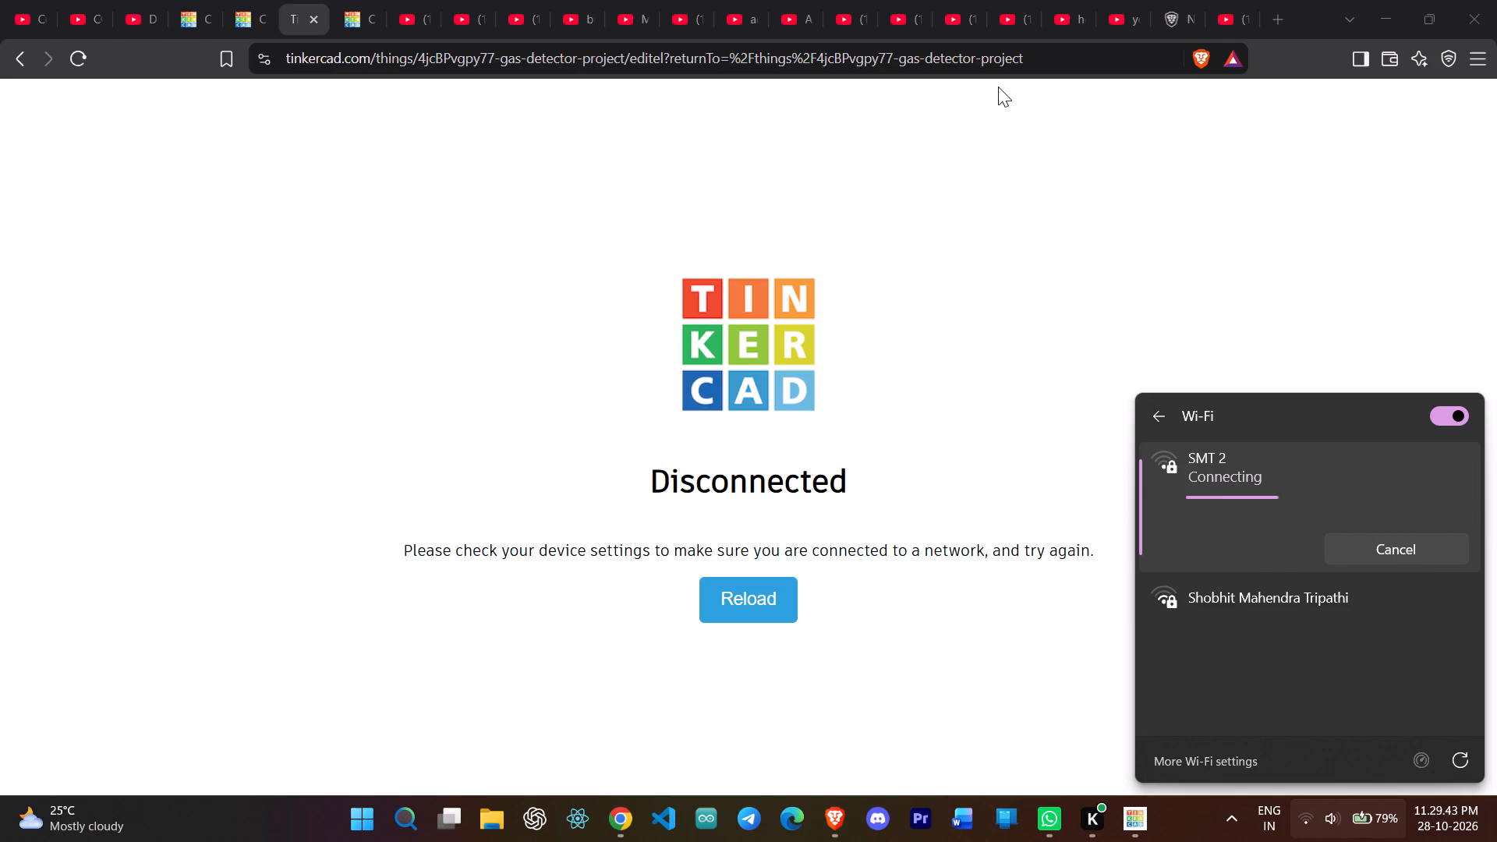
Examine the wiring in the LCD design and the Gas Detector Project.
{"action": "left_click", "coordinate": [236, 20]}
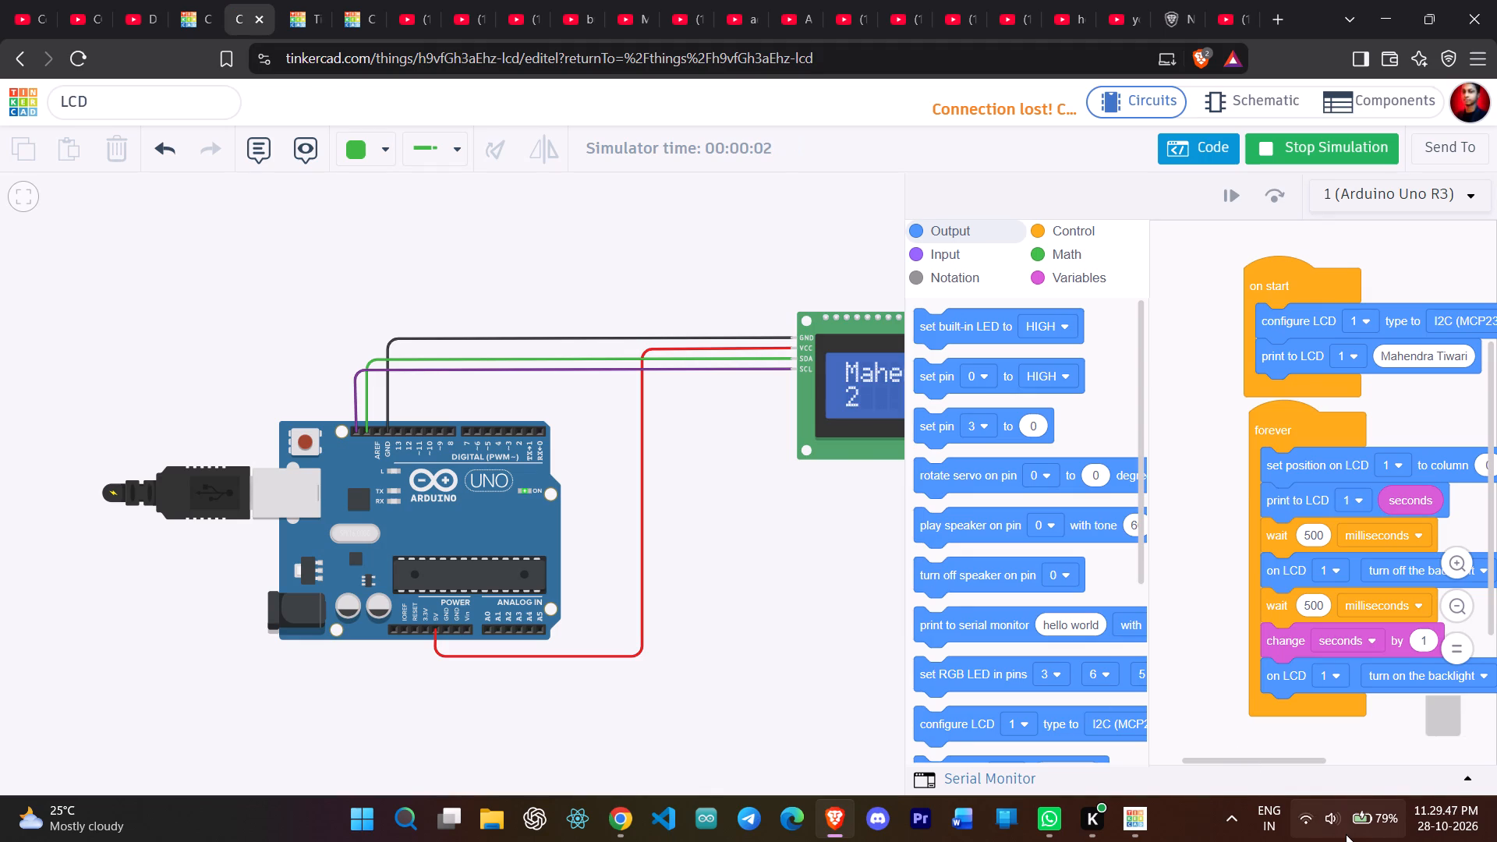
{"action": "left_click", "coordinate": [1346, 835]}
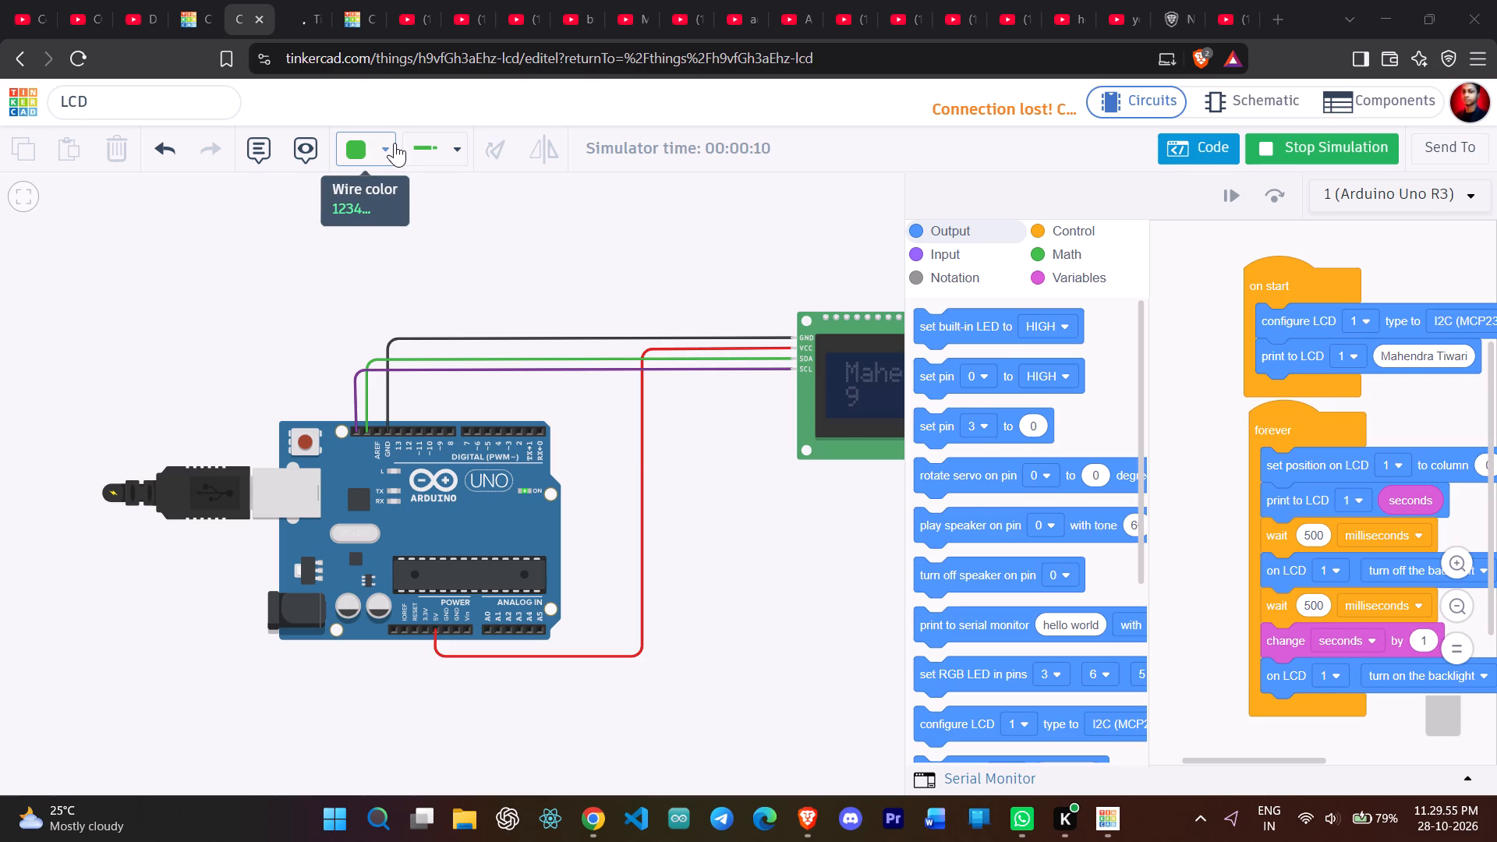
{"action": "left_click", "coordinate": [303, 34]}
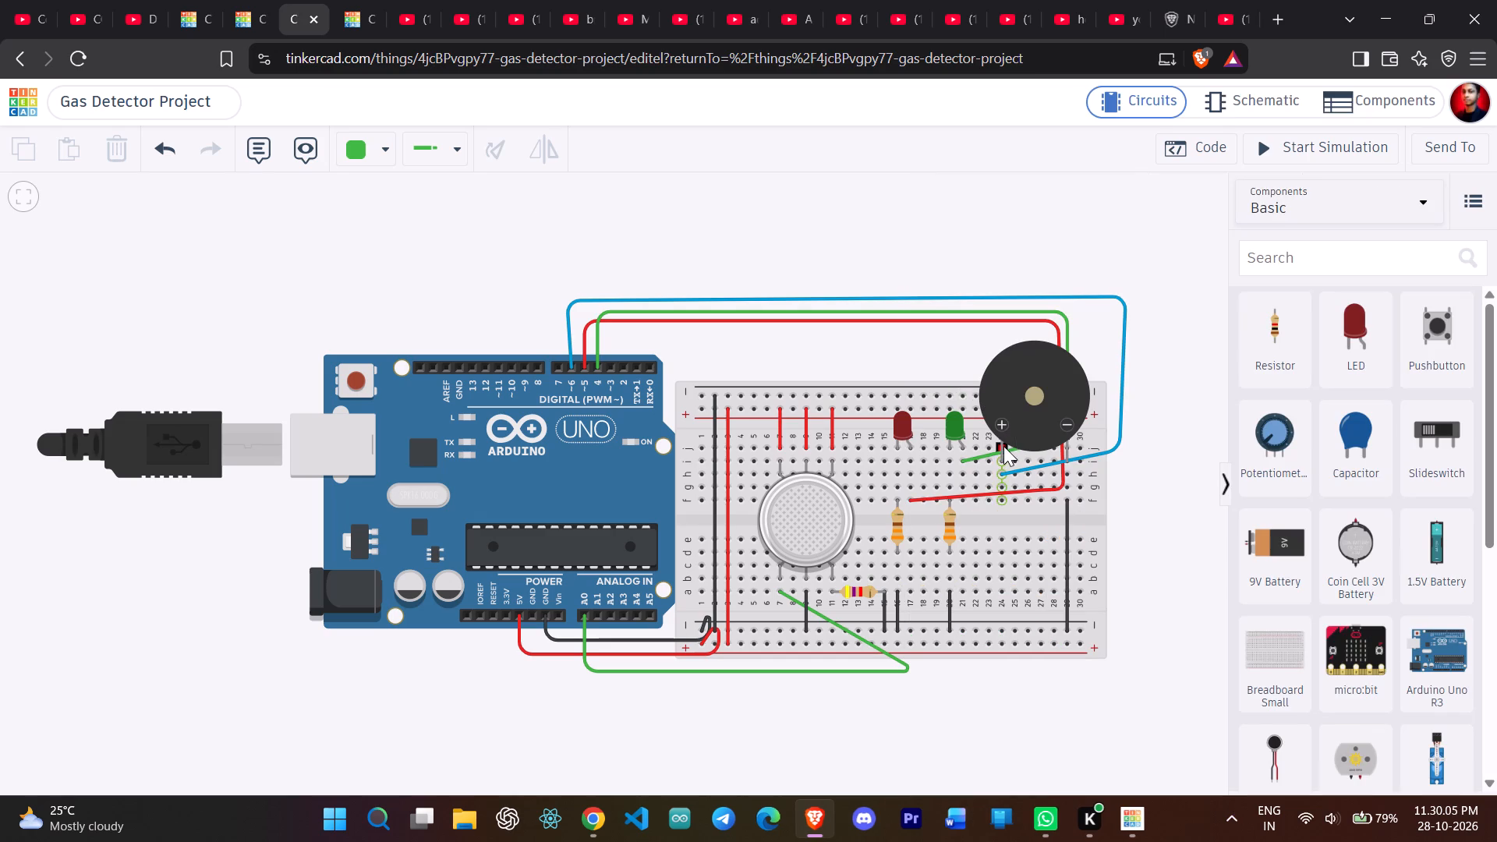
Examine the buzzer's pin connections and its blue signal wire in the Gas Detector Project, moving the buzzer aside and back.
{"action": "left_click_drag", "start_coordinate": [1032, 401], "coordinate": [1034, 373]}
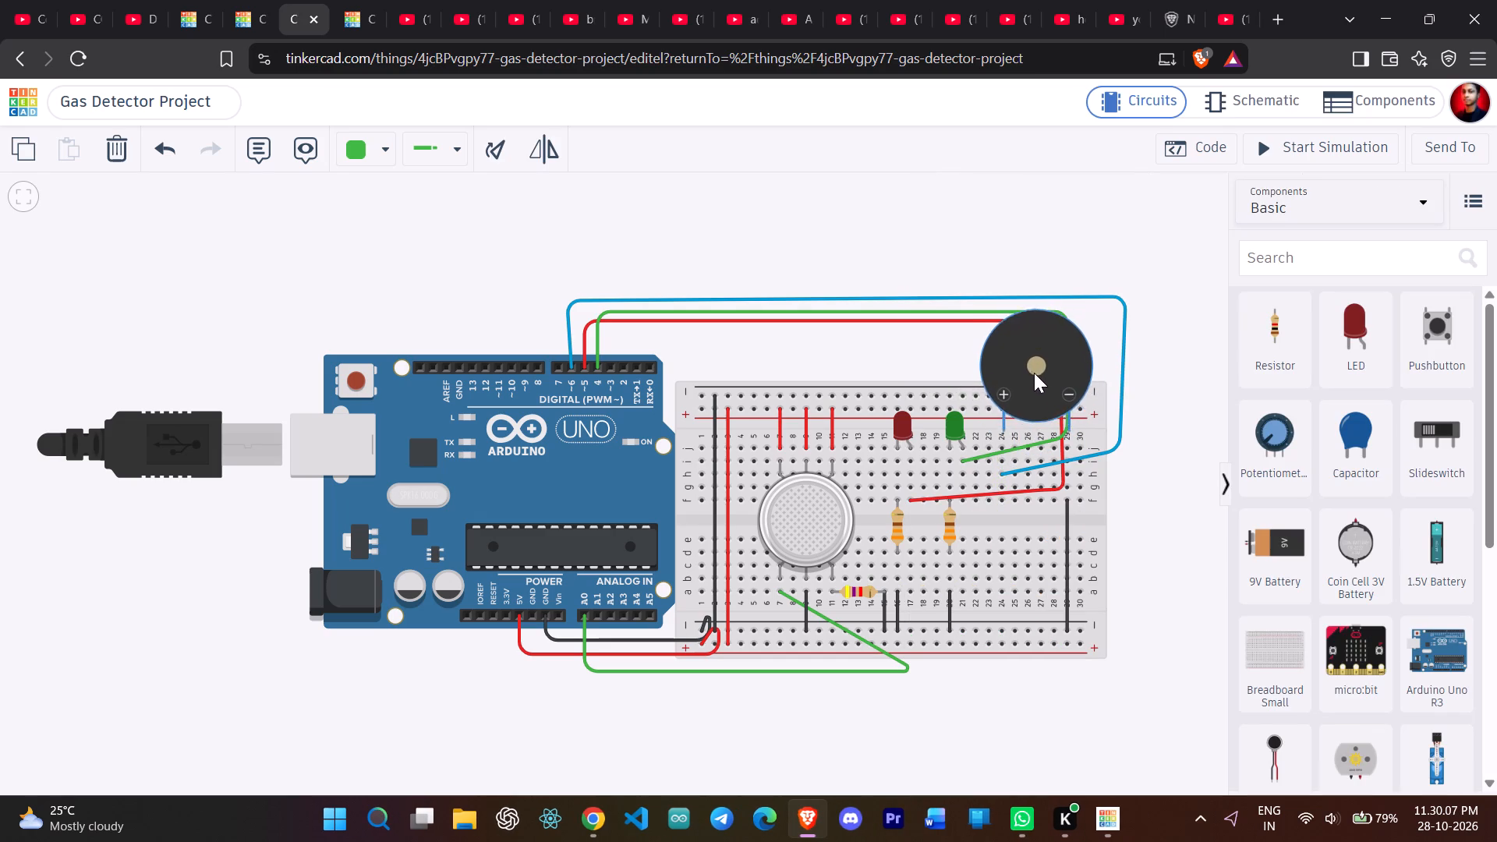
{"action": "left_click_drag", "start_coordinate": [1034, 373], "coordinate": [1019, 386]}
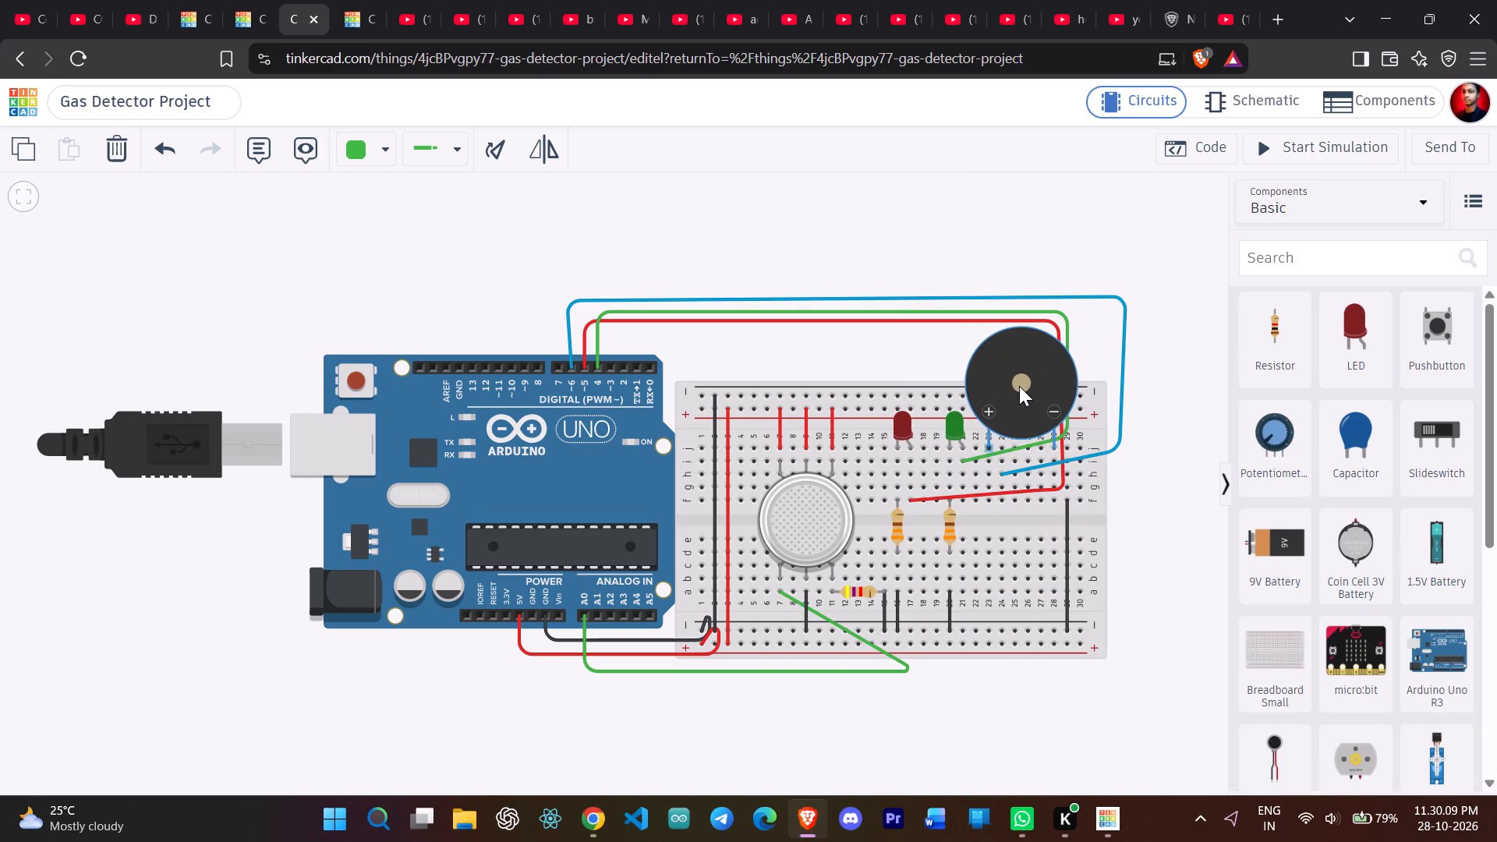
{"action": "left_click_drag", "start_coordinate": [1019, 386], "coordinate": [1030, 387]}
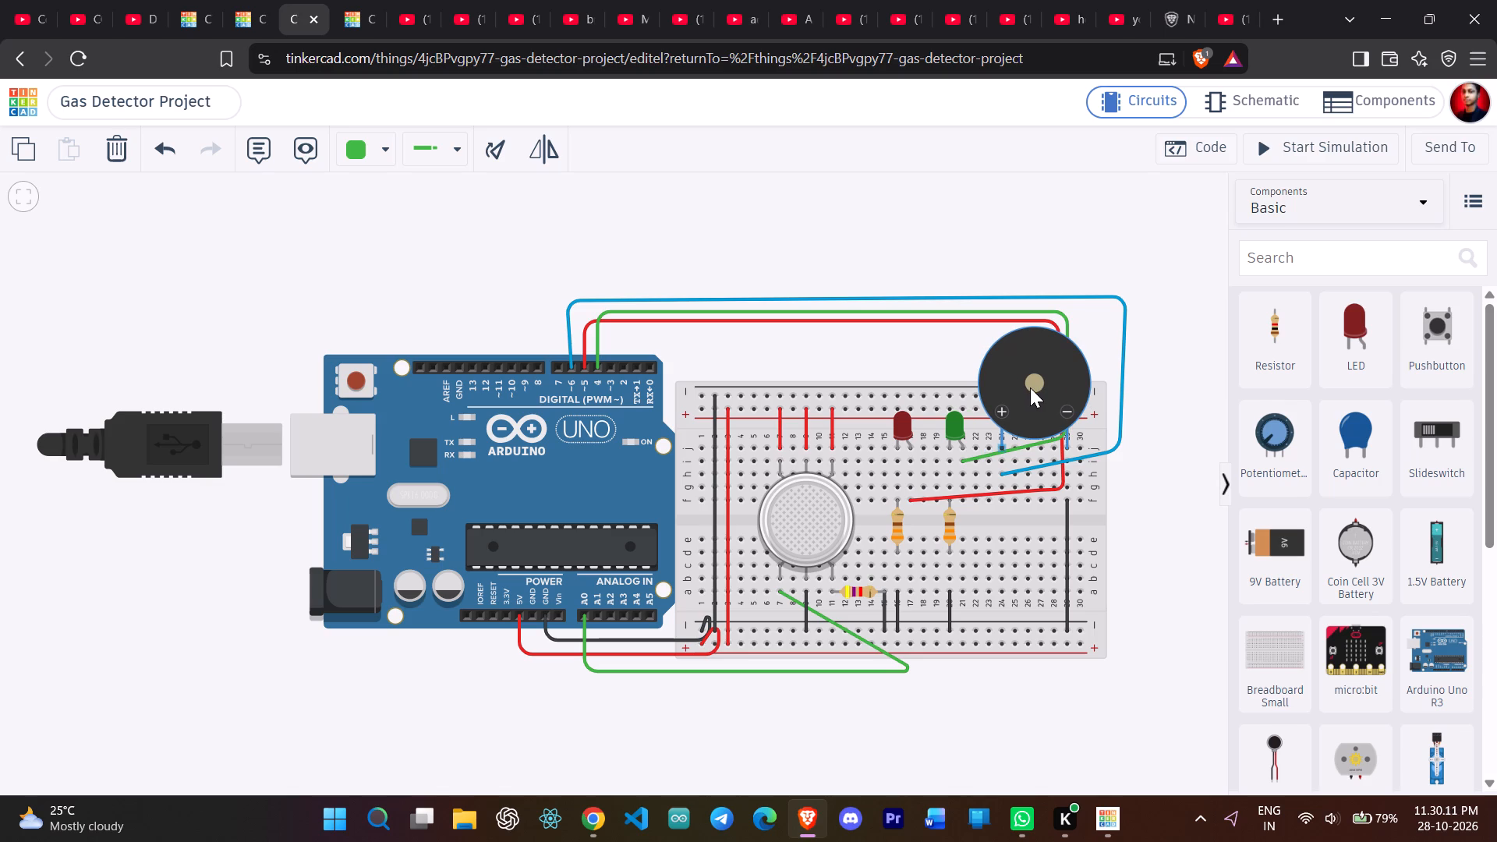
{"action": "left_click_drag", "start_coordinate": [1030, 387], "coordinate": [983, 257]}
{"action": "left_click_drag", "start_coordinate": [983, 257], "coordinate": [1007, 310]}
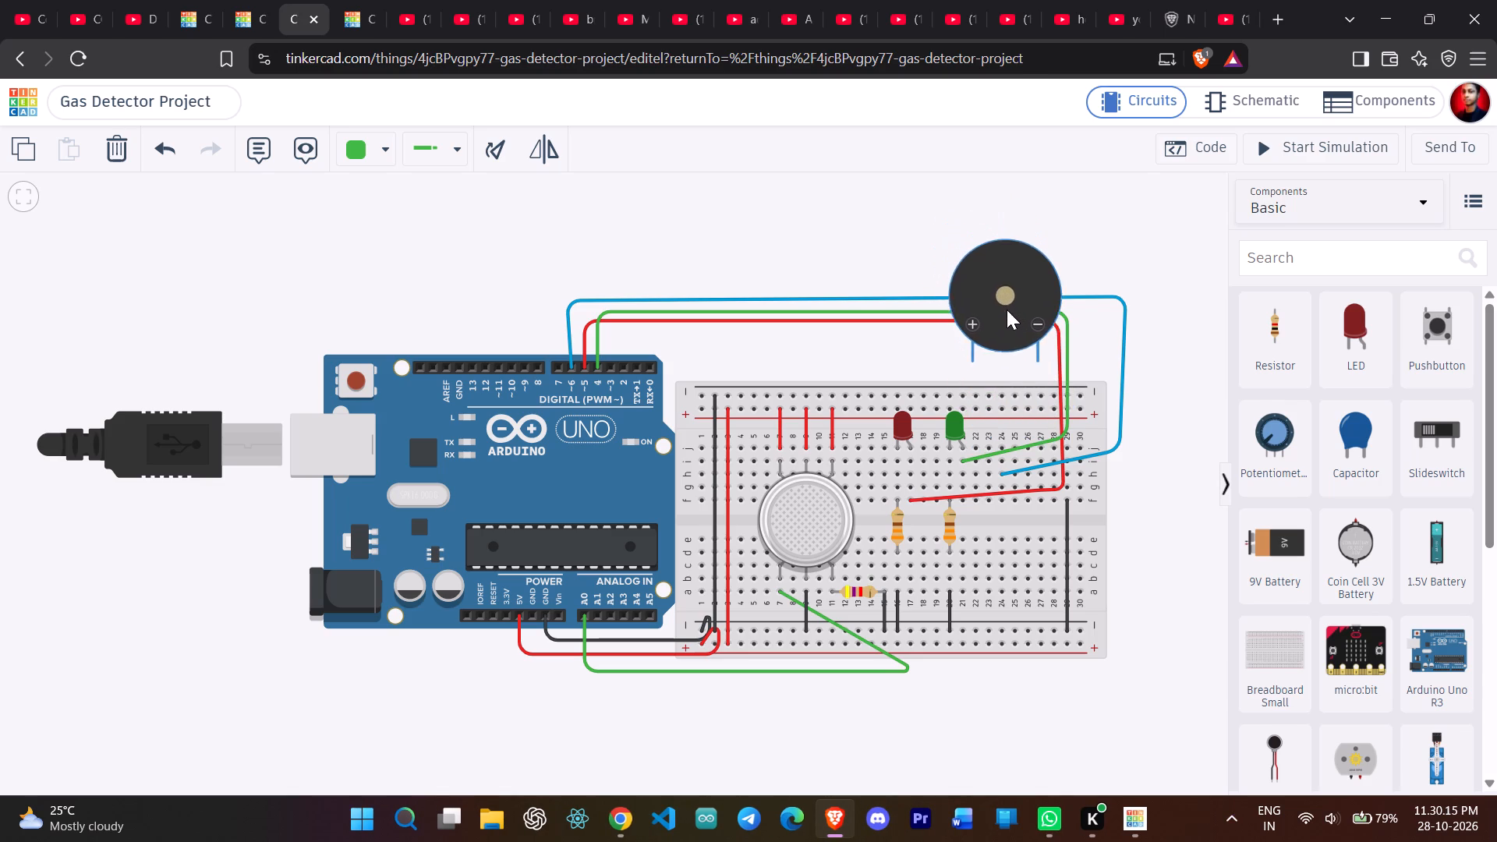
{"action": "left_click_drag", "start_coordinate": [1007, 310], "coordinate": [1032, 382]}
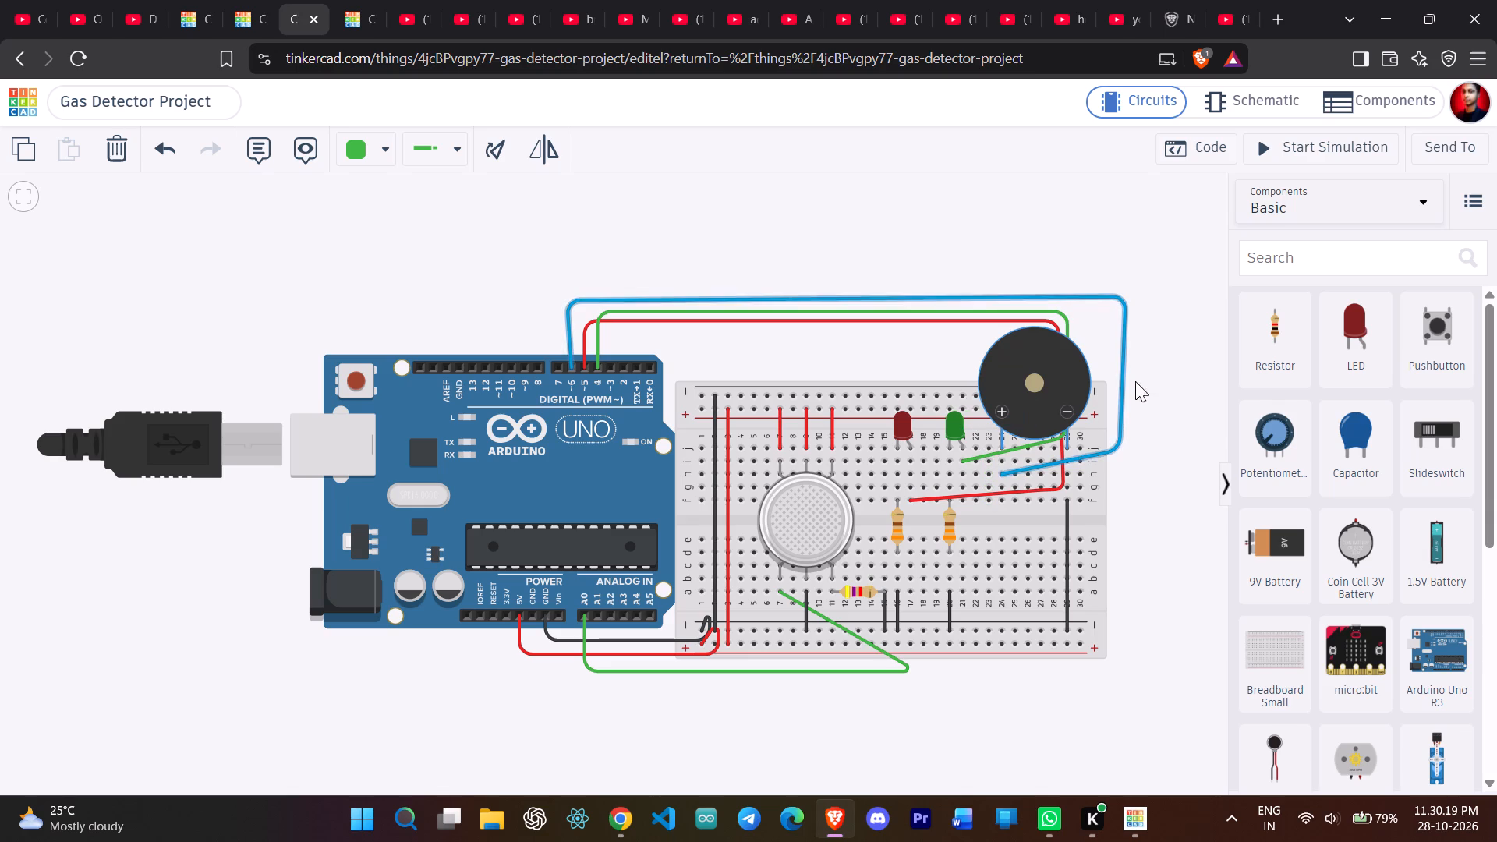
{"action": "left_click", "coordinate": [1126, 354]}
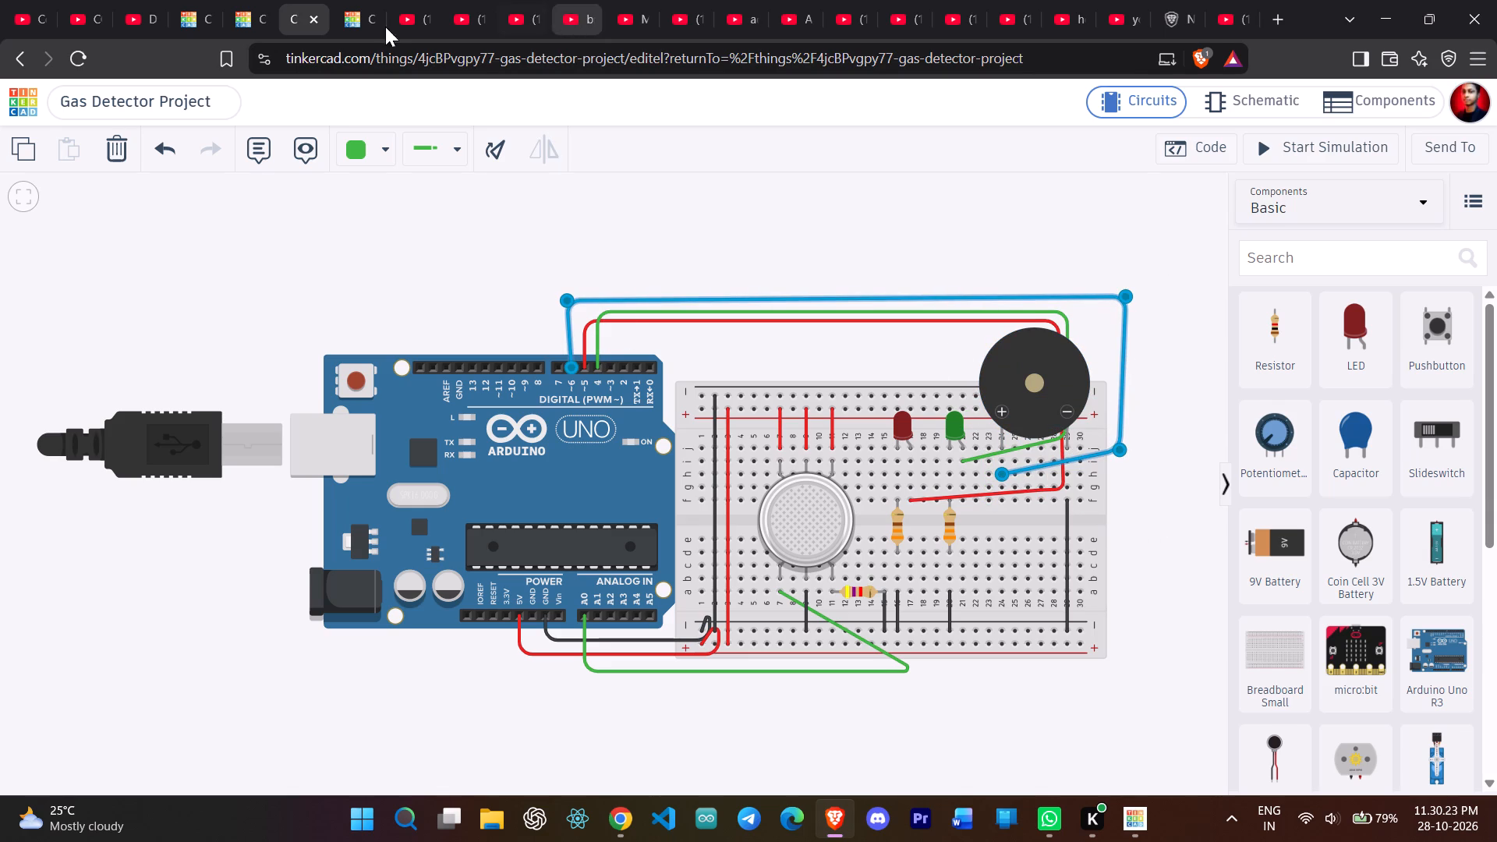
{"action": "left_click", "coordinate": [363, 30]}
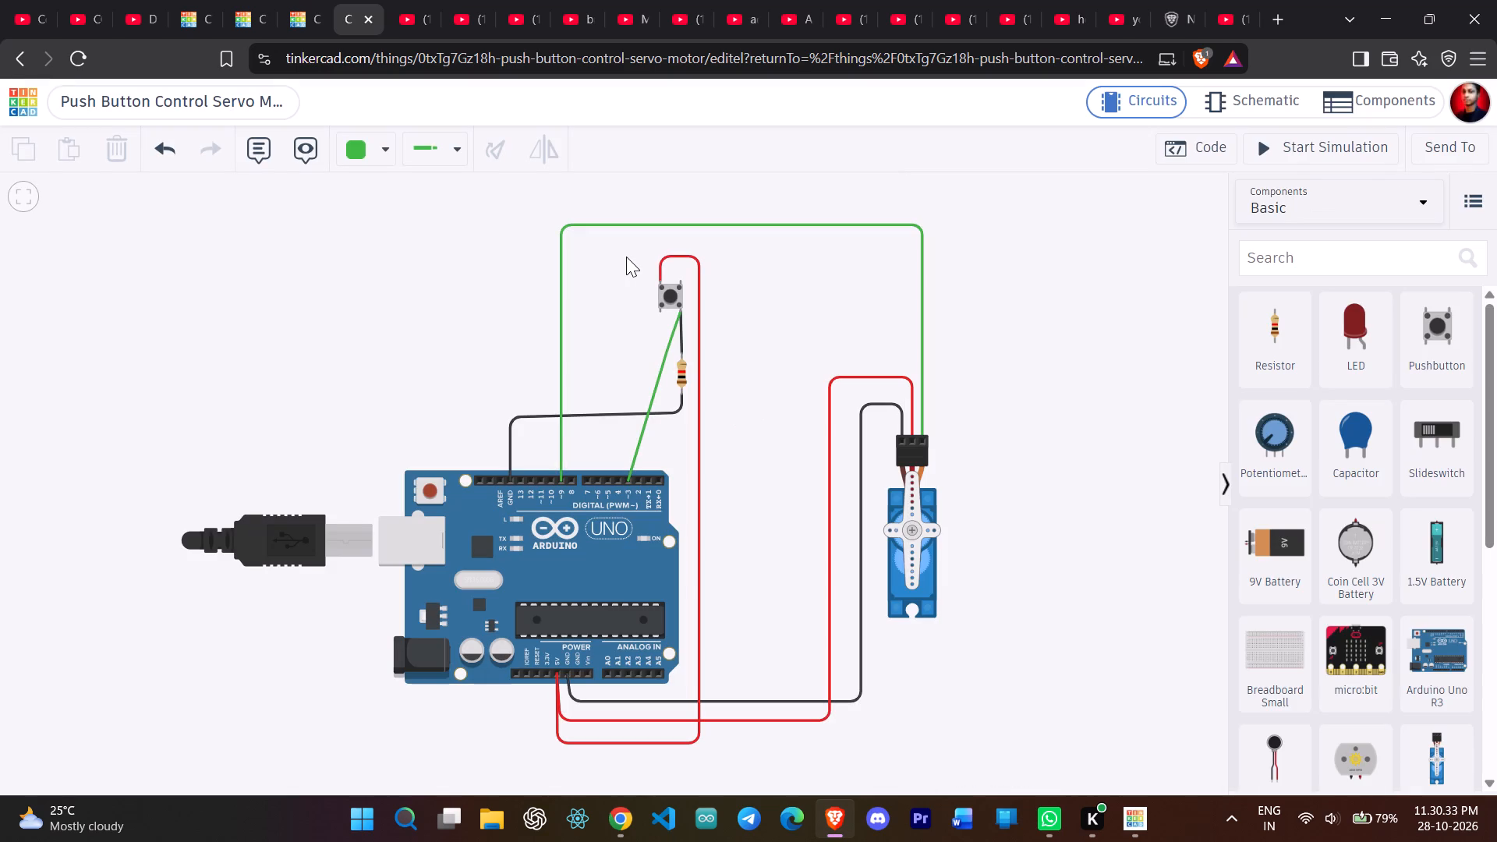
{"action": "left_click", "coordinate": [1375, 27]}
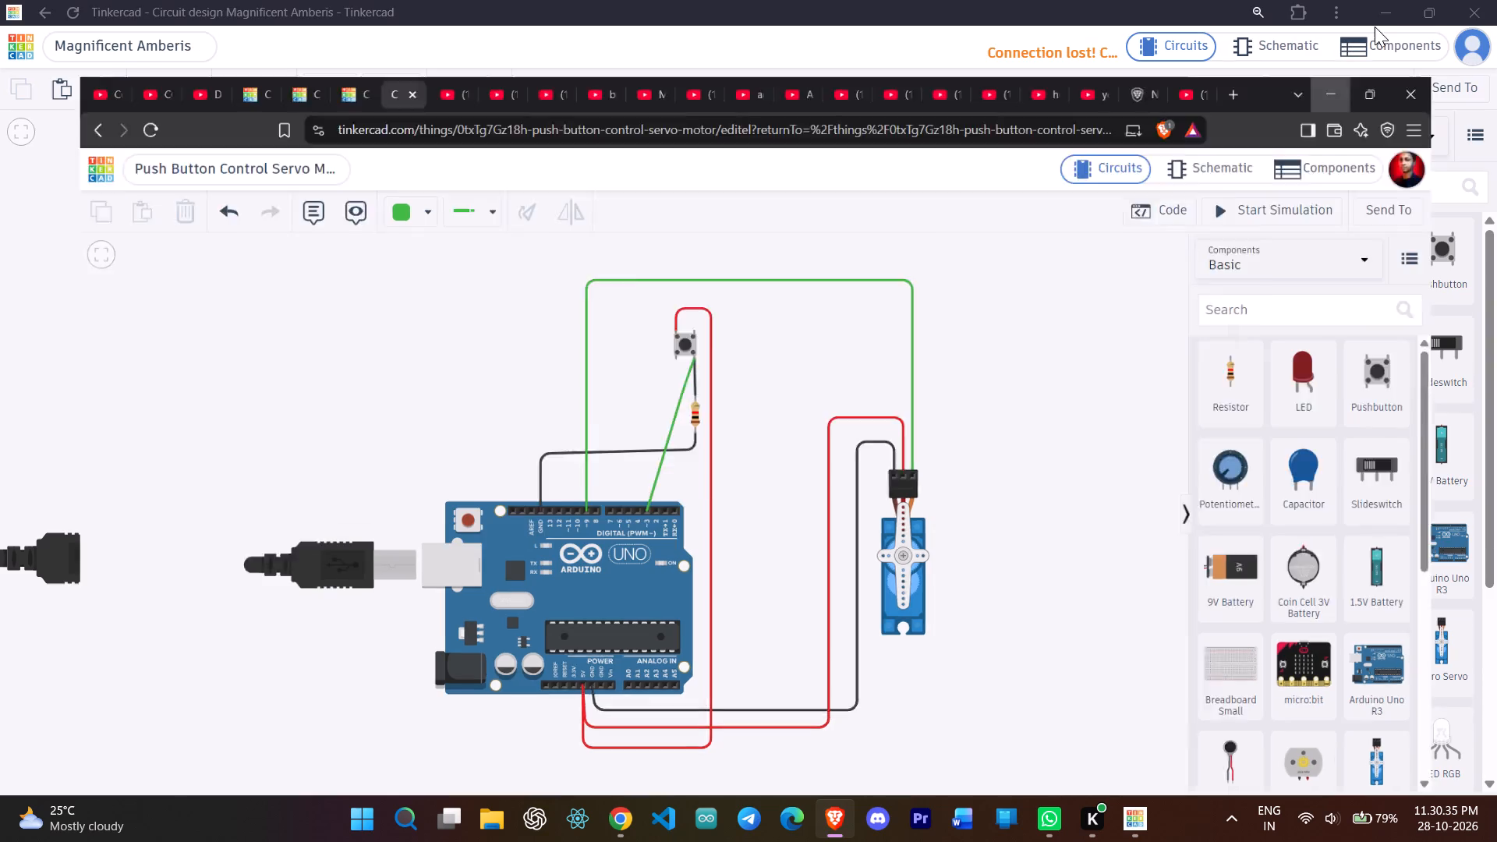
In the dustbin circuit, move the breadboard ends of the three LED resistors' black ground wires from the upper to the lower negative rail.
{"action": "left_click_drag", "start_coordinate": [1017, 175], "coordinate": [996, 178]}
{"action": "left_click_drag", "start_coordinate": [996, 178], "coordinate": [982, 177]}
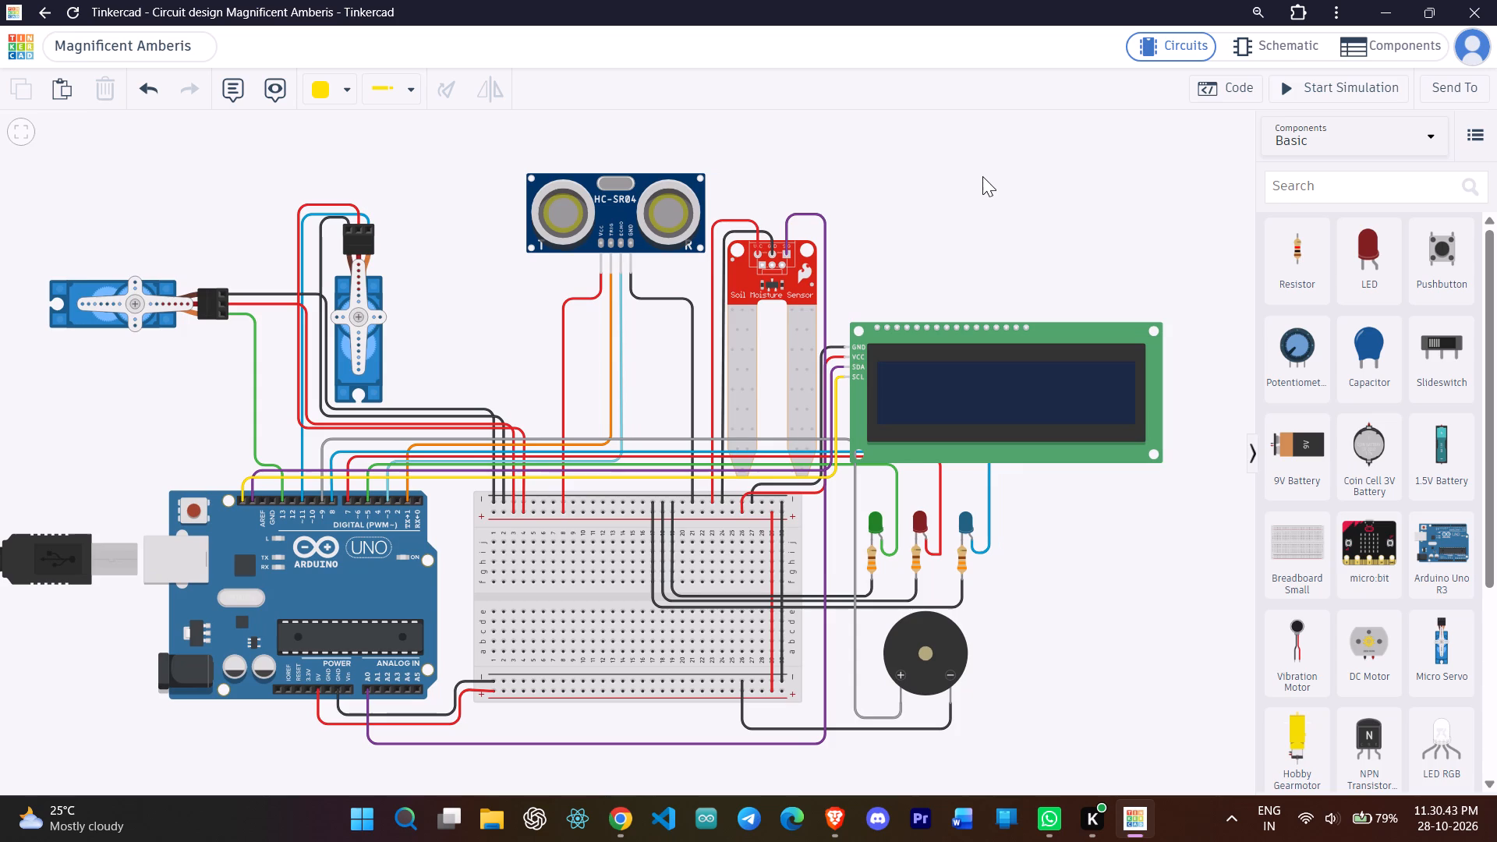
{"action": "left_click", "coordinate": [653, 596]}
{"action": "left_click_drag", "start_coordinate": [648, 501], "coordinate": [648, 680]}
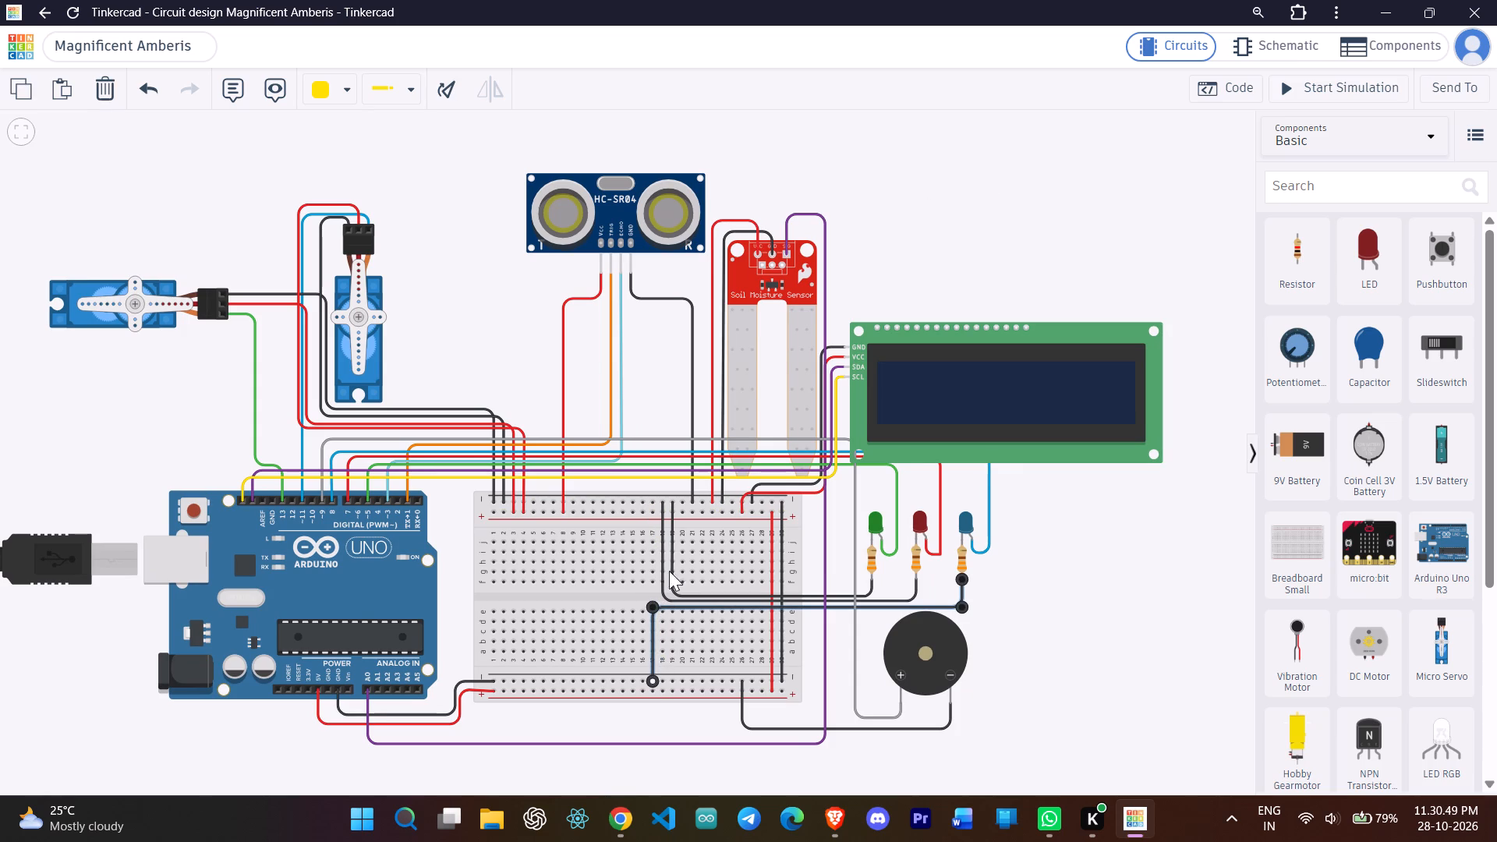
{"action": "left_click", "coordinate": [662, 525]}
{"action": "left_click_drag", "start_coordinate": [660, 502], "coordinate": [660, 554]}
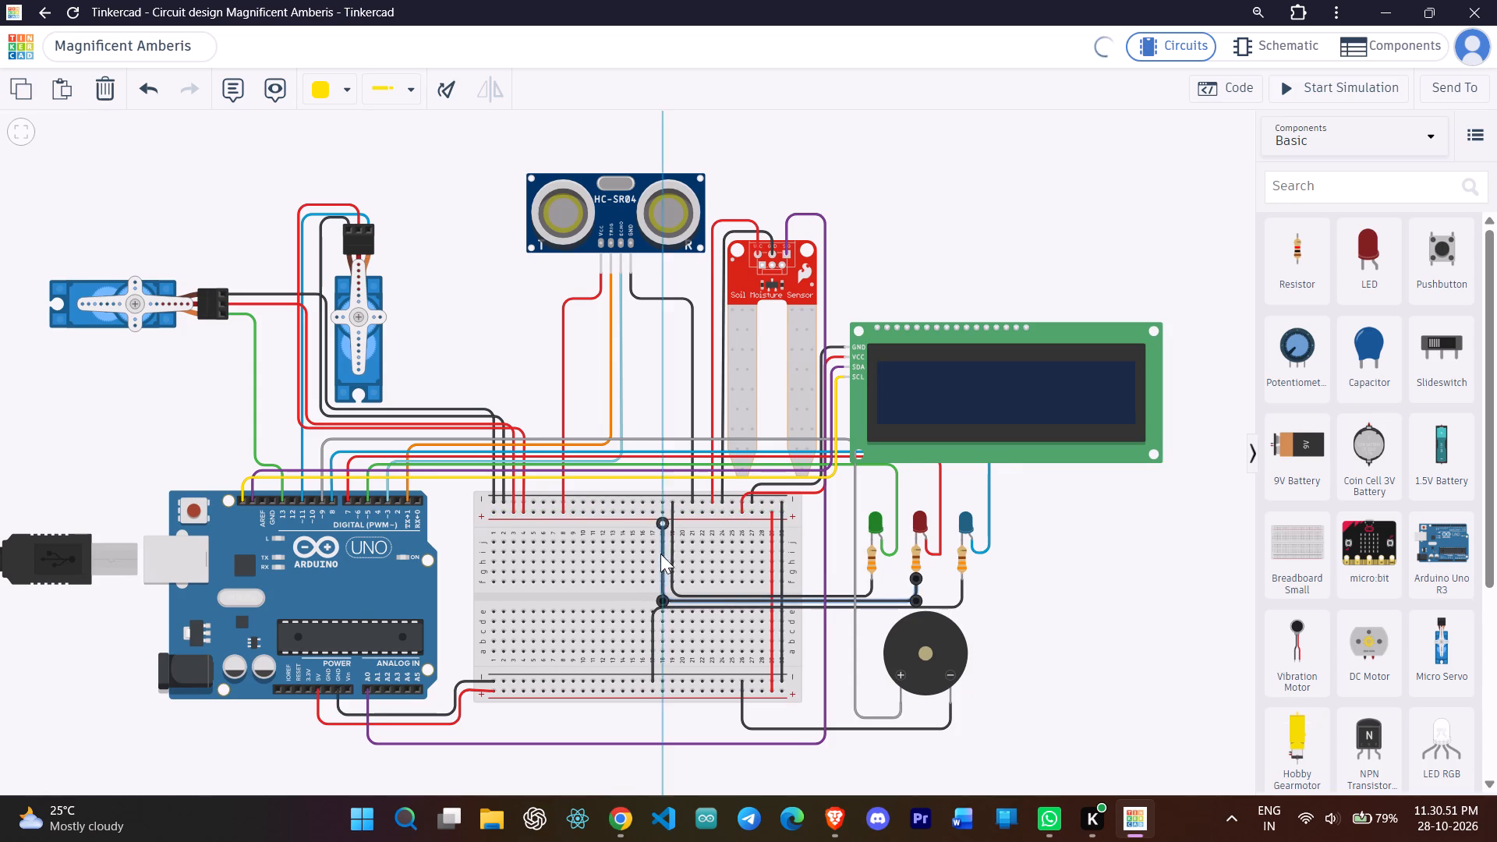
{"action": "left_click_drag", "start_coordinate": [660, 554], "coordinate": [662, 679]}
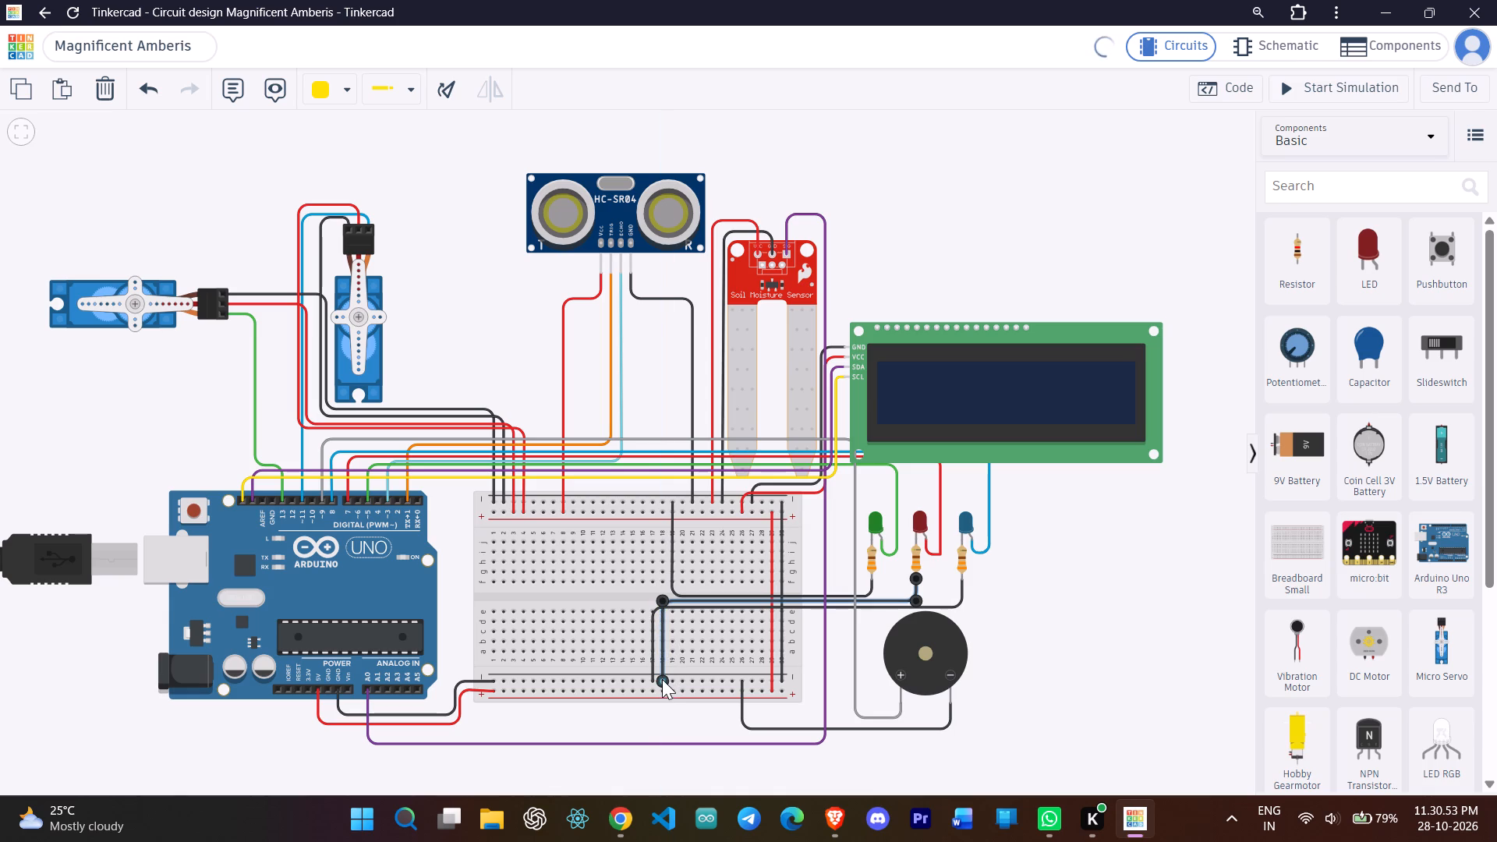
{"action": "left_click_drag", "start_coordinate": [662, 679], "coordinate": [661, 677]}
{"action": "left_click", "coordinate": [671, 590]}
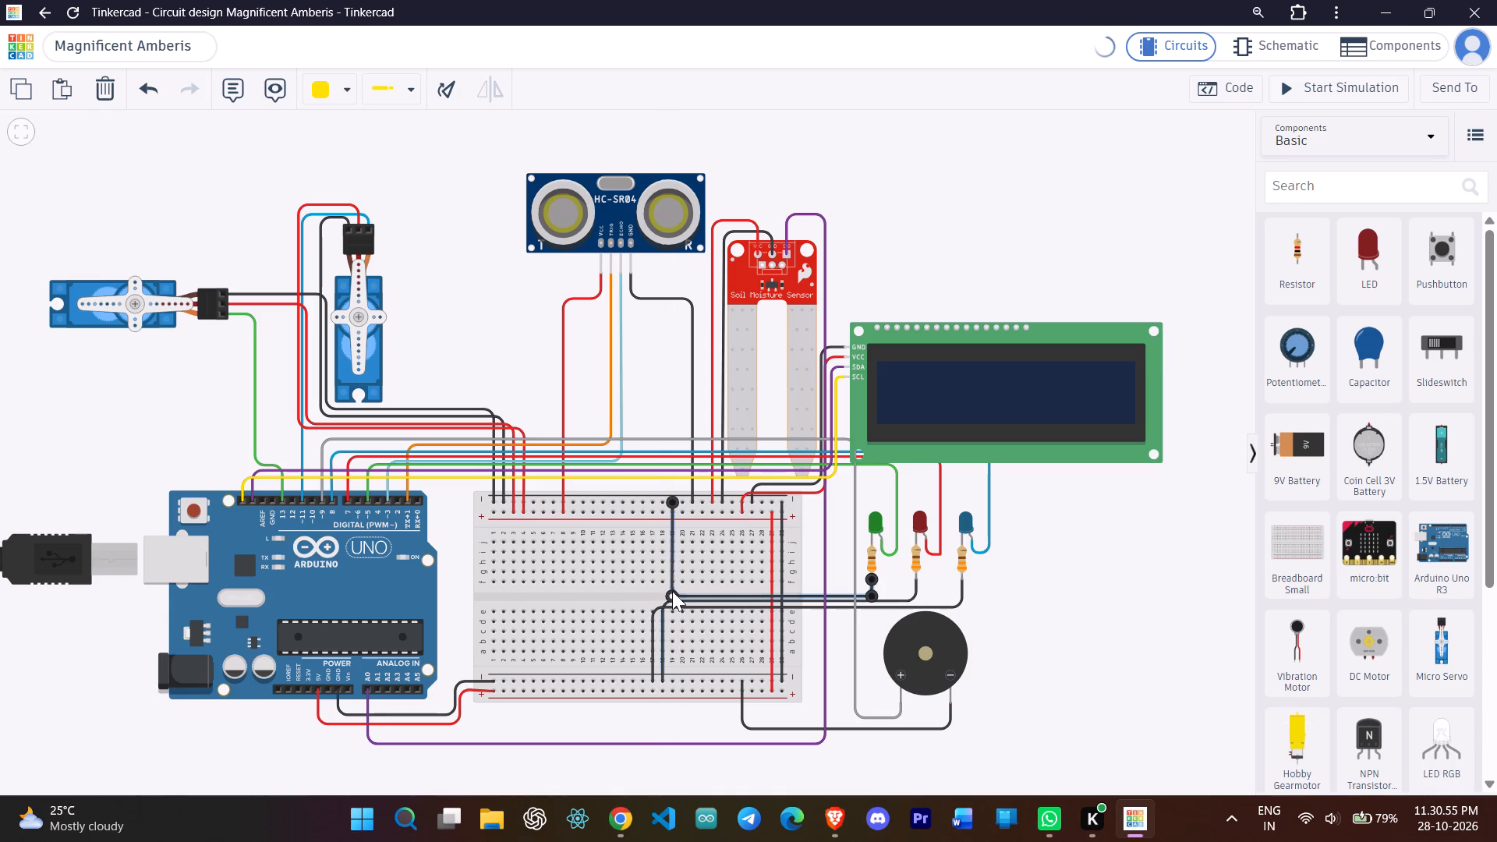
{"action": "left_click_drag", "start_coordinate": [671, 501], "coordinate": [675, 598]}
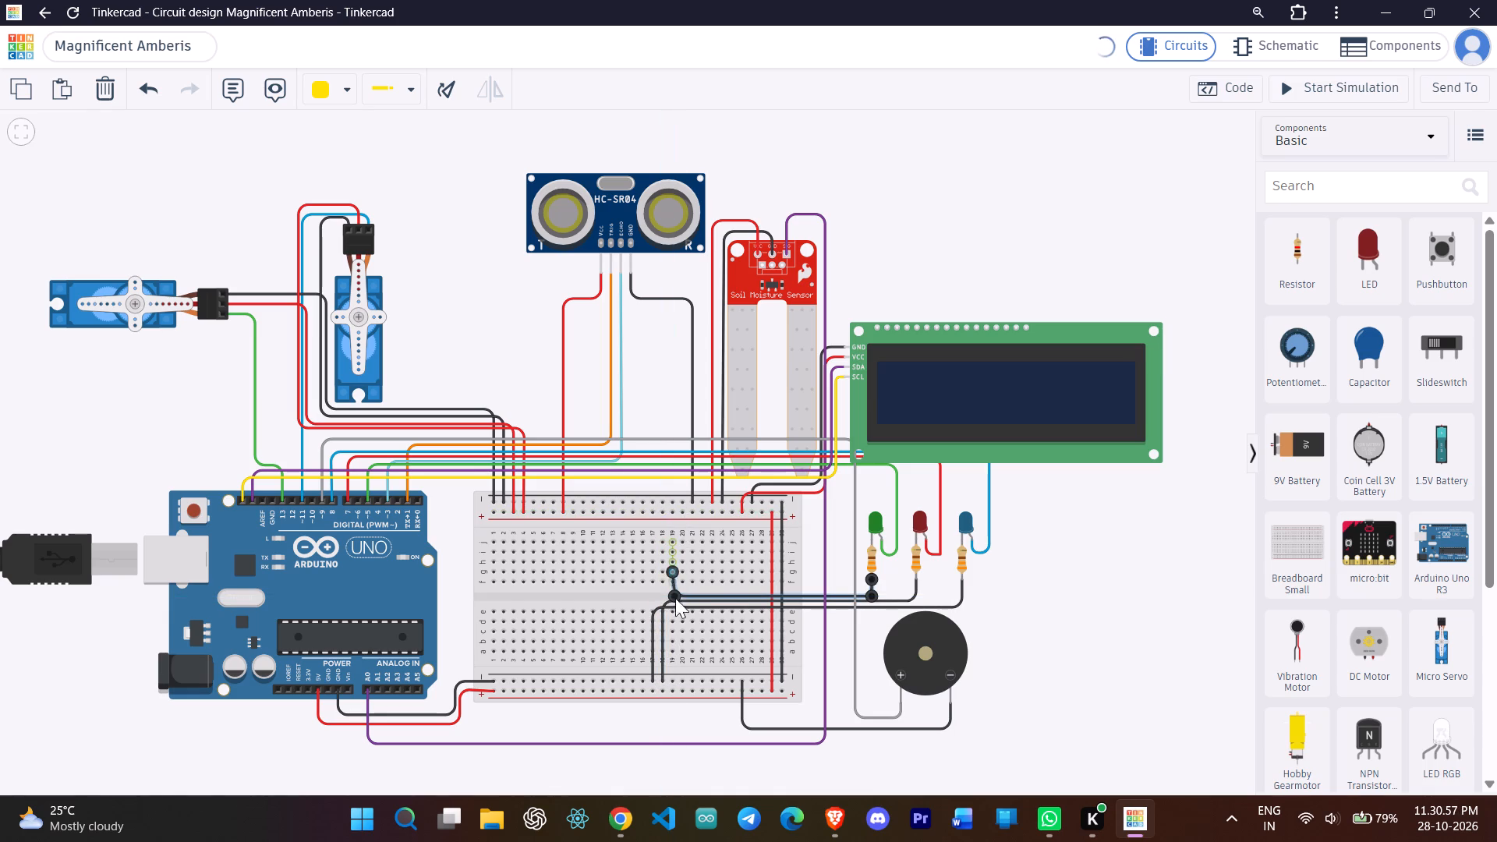
{"action": "left_click_drag", "start_coordinate": [675, 598], "coordinate": [671, 676]}
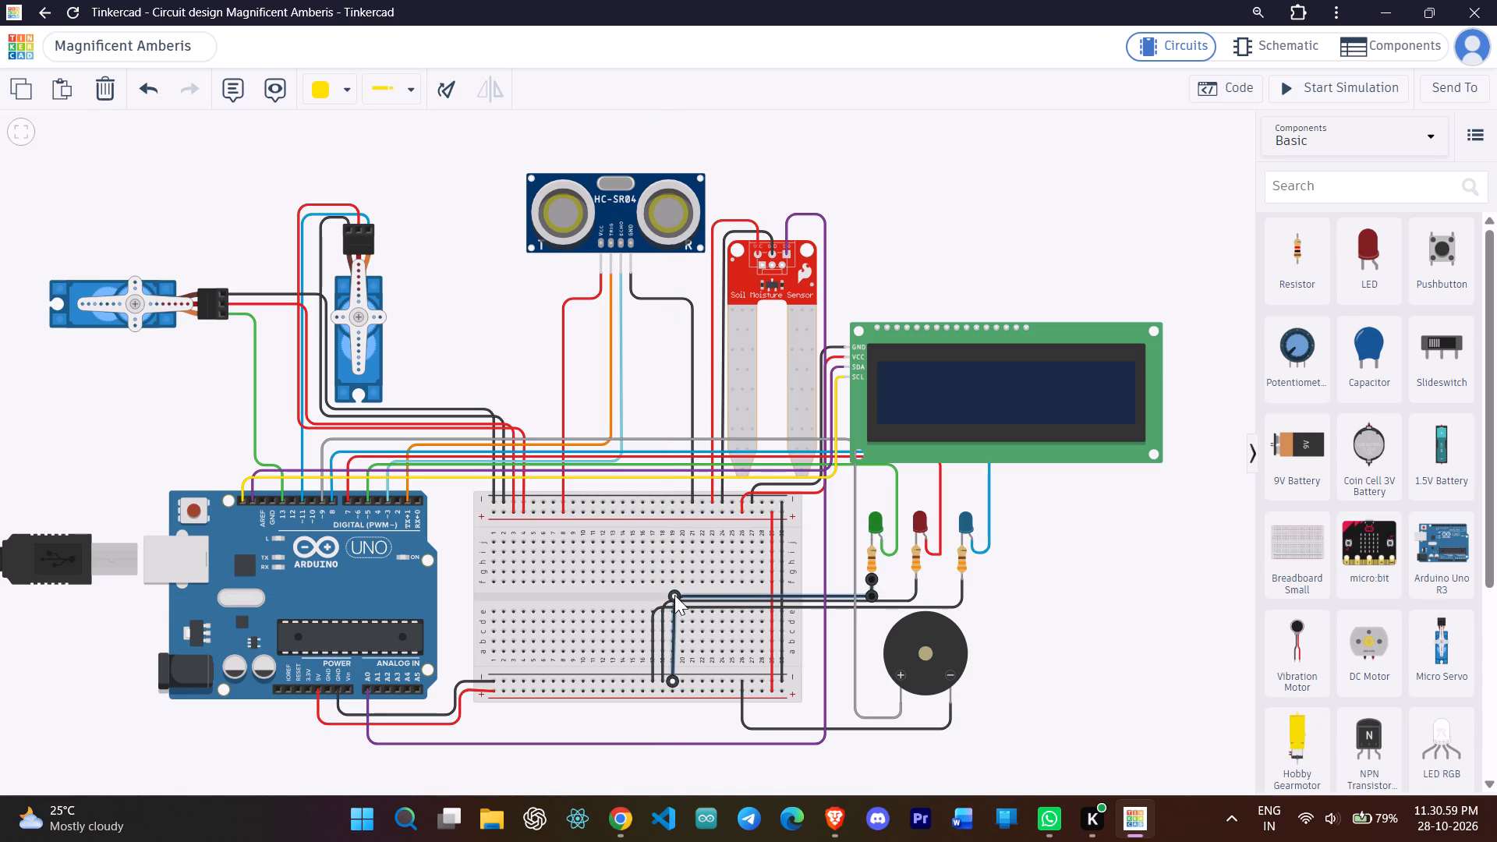
Fine-tune the corner bends of the LED ground wires above the lower negative rail so their vertical runs are straight.
{"action": "left_click", "coordinate": [674, 595]}
{"action": "left_click", "coordinate": [667, 604]}
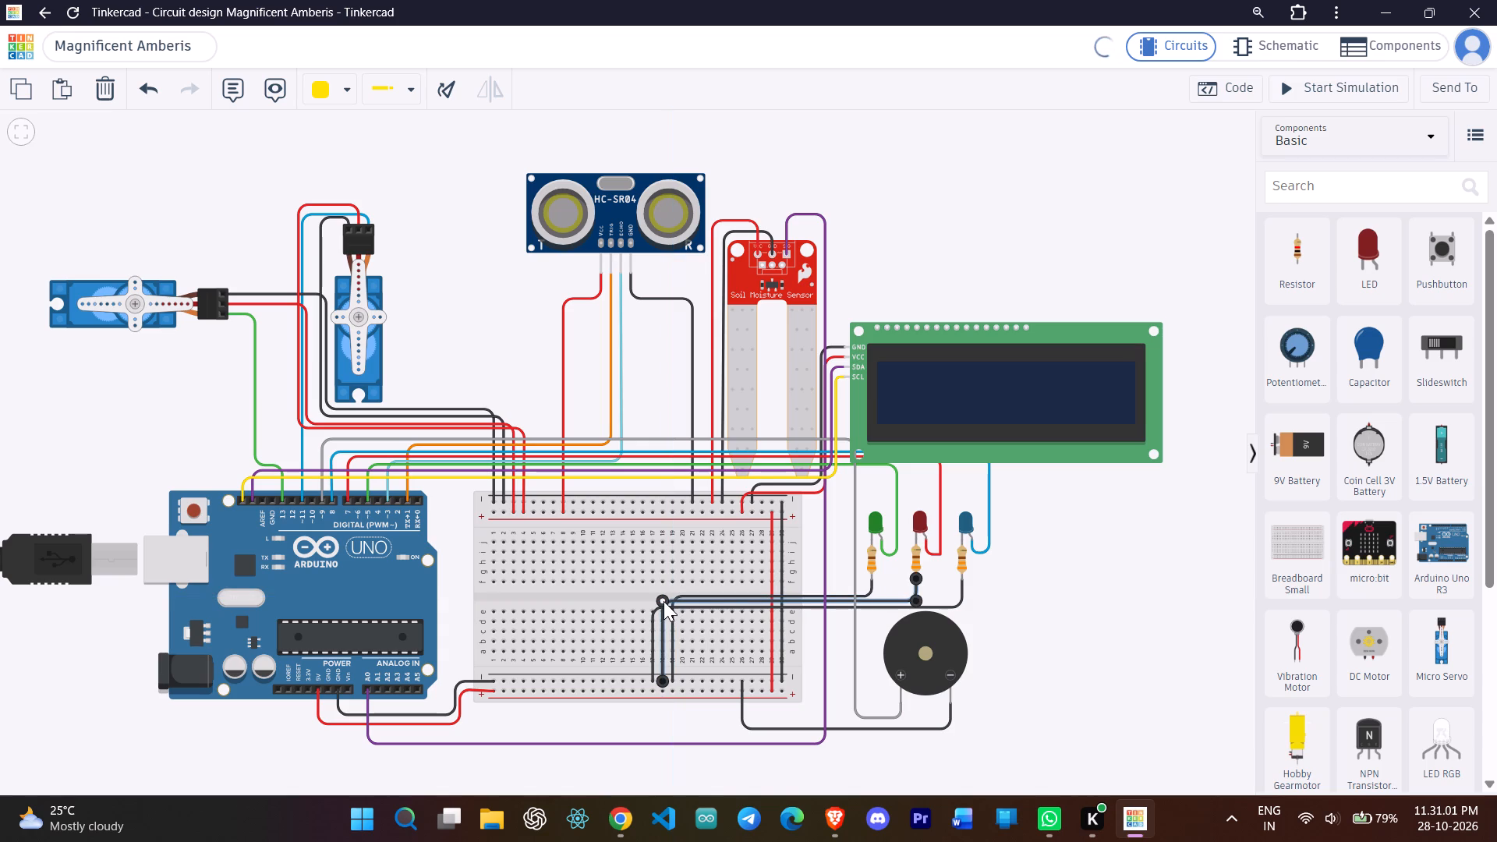
{"action": "left_click", "coordinate": [664, 601]}
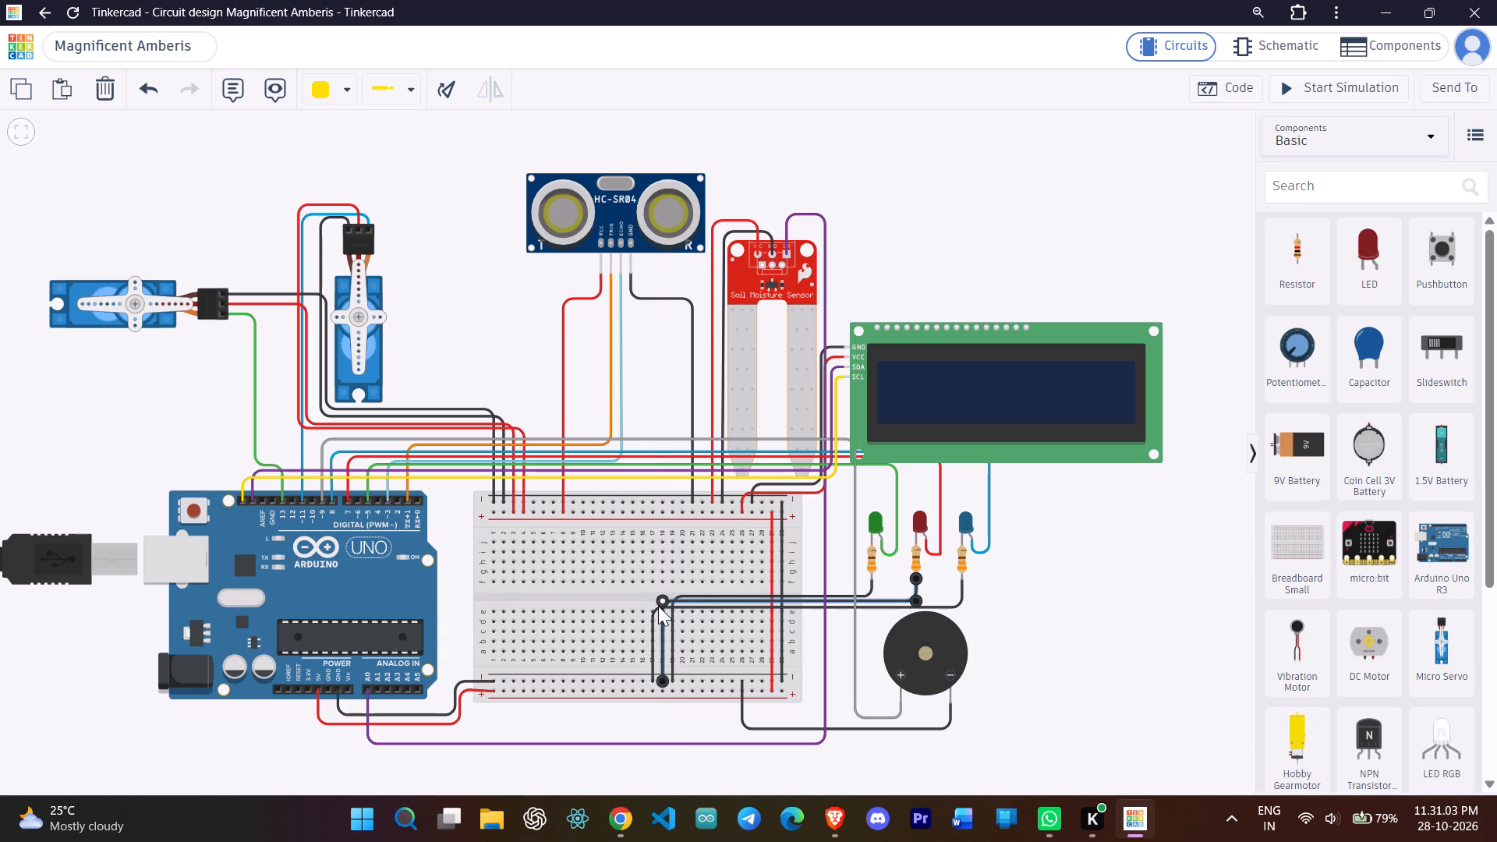
{"action": "left_click", "coordinate": [658, 606]}
{"action": "left_click", "coordinate": [655, 608]}
{"action": "left_click", "coordinate": [653, 604]}
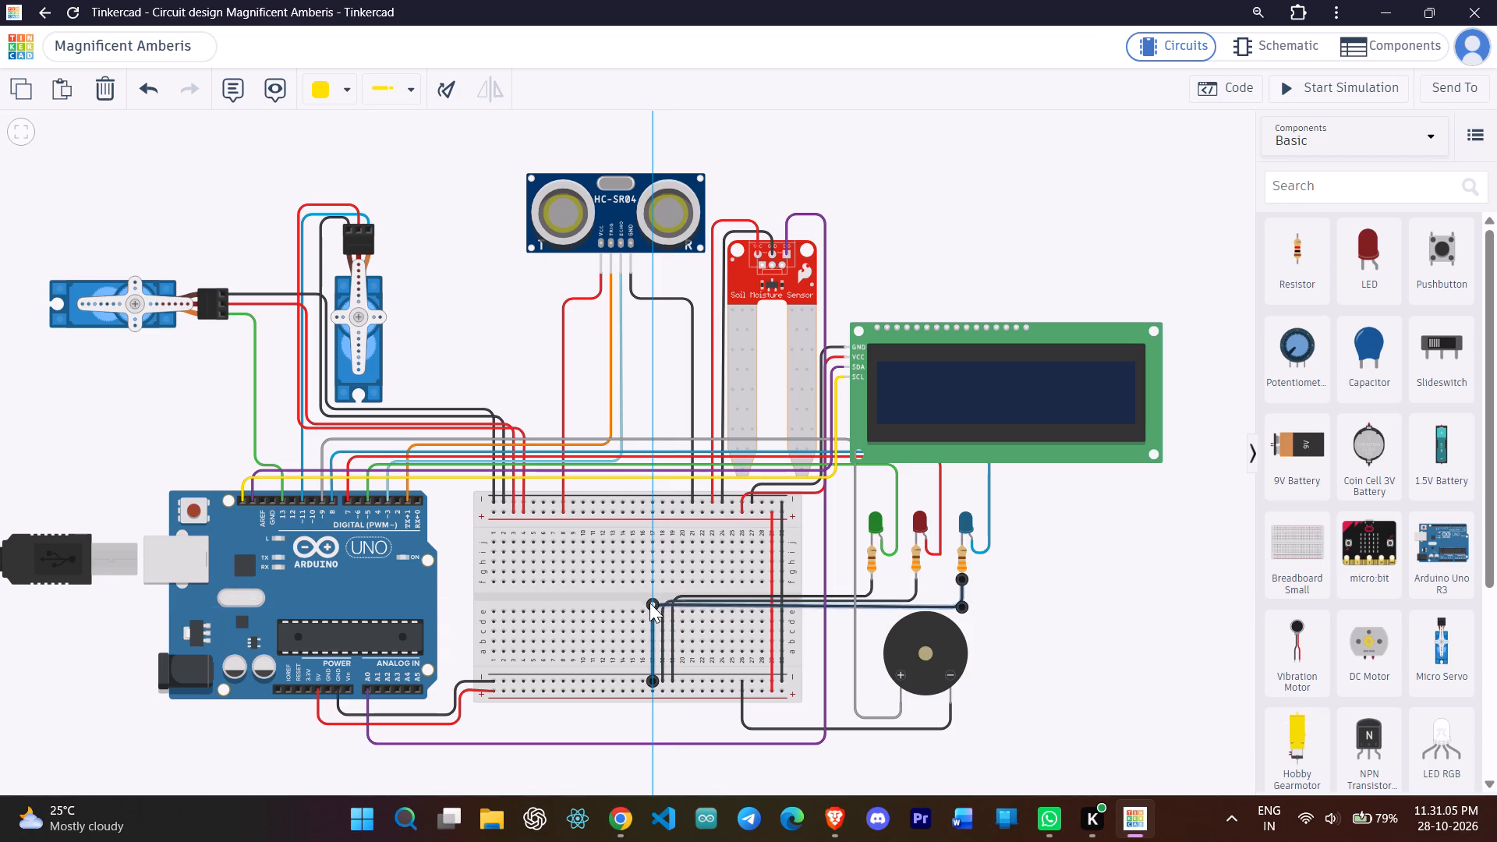
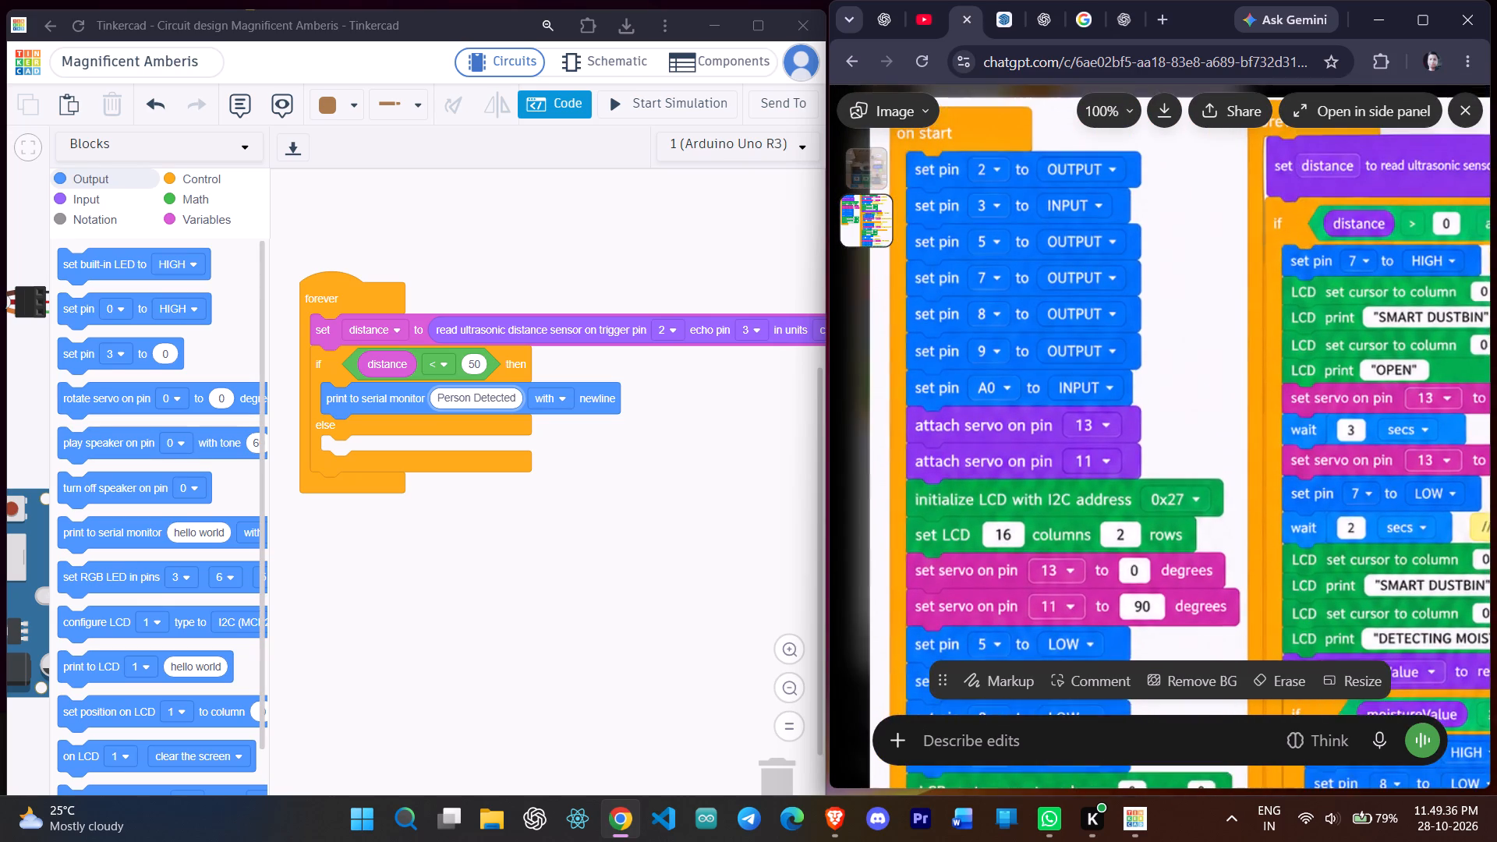
{"action": "left_click_drag", "start_coordinate": [1303, 464], "coordinate": [1314, 494]}
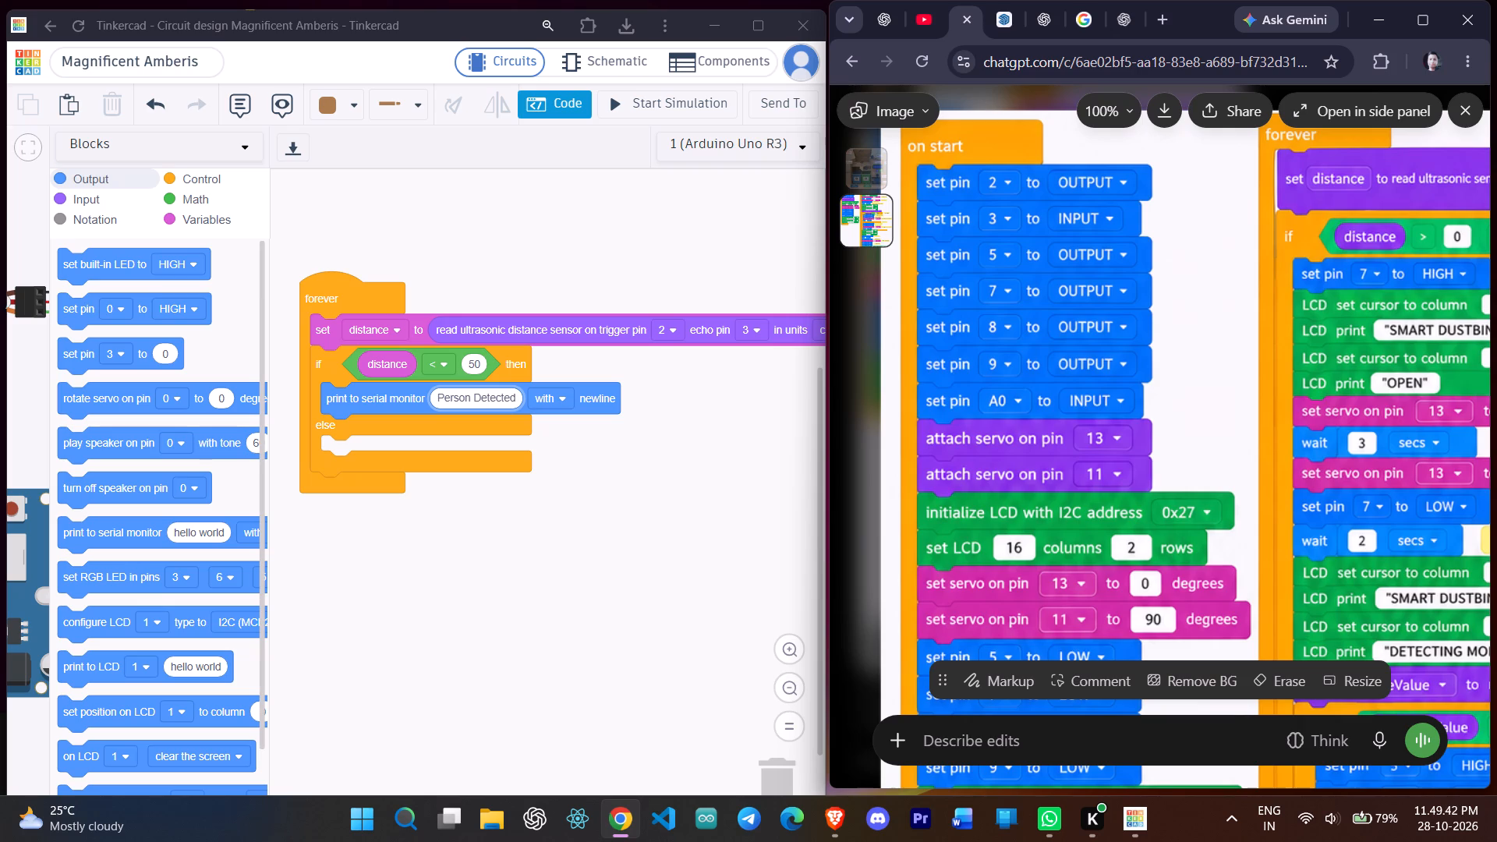
{"action": "left_click_drag", "start_coordinate": [1306, 490], "coordinate": [1267, 414]}
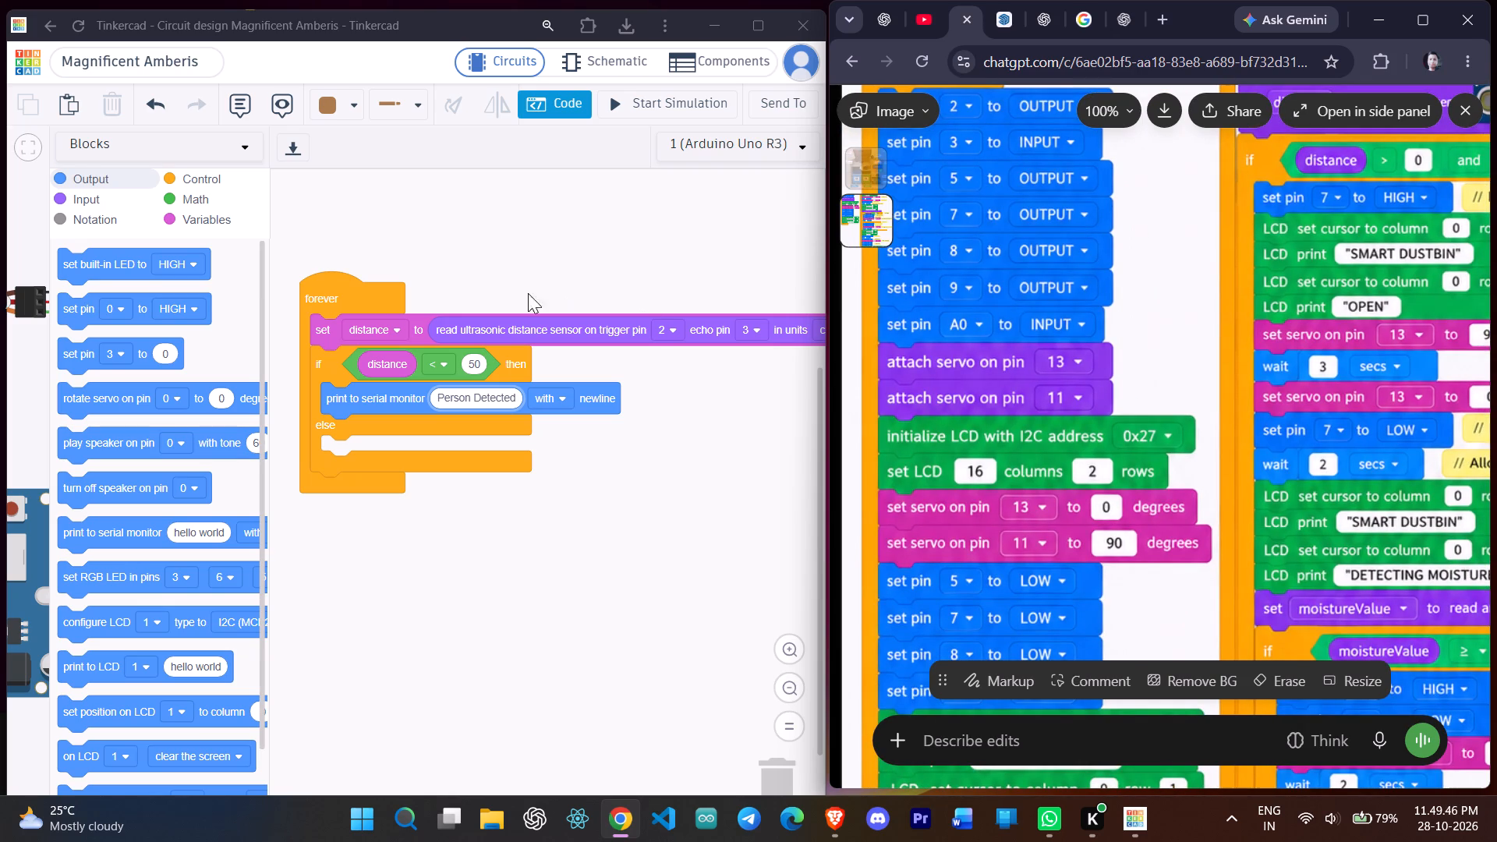
Look through the variable, input and output blocks in Tinkercad for ones matching the reference layout.
{"action": "left_click", "coordinate": [225, 220]}
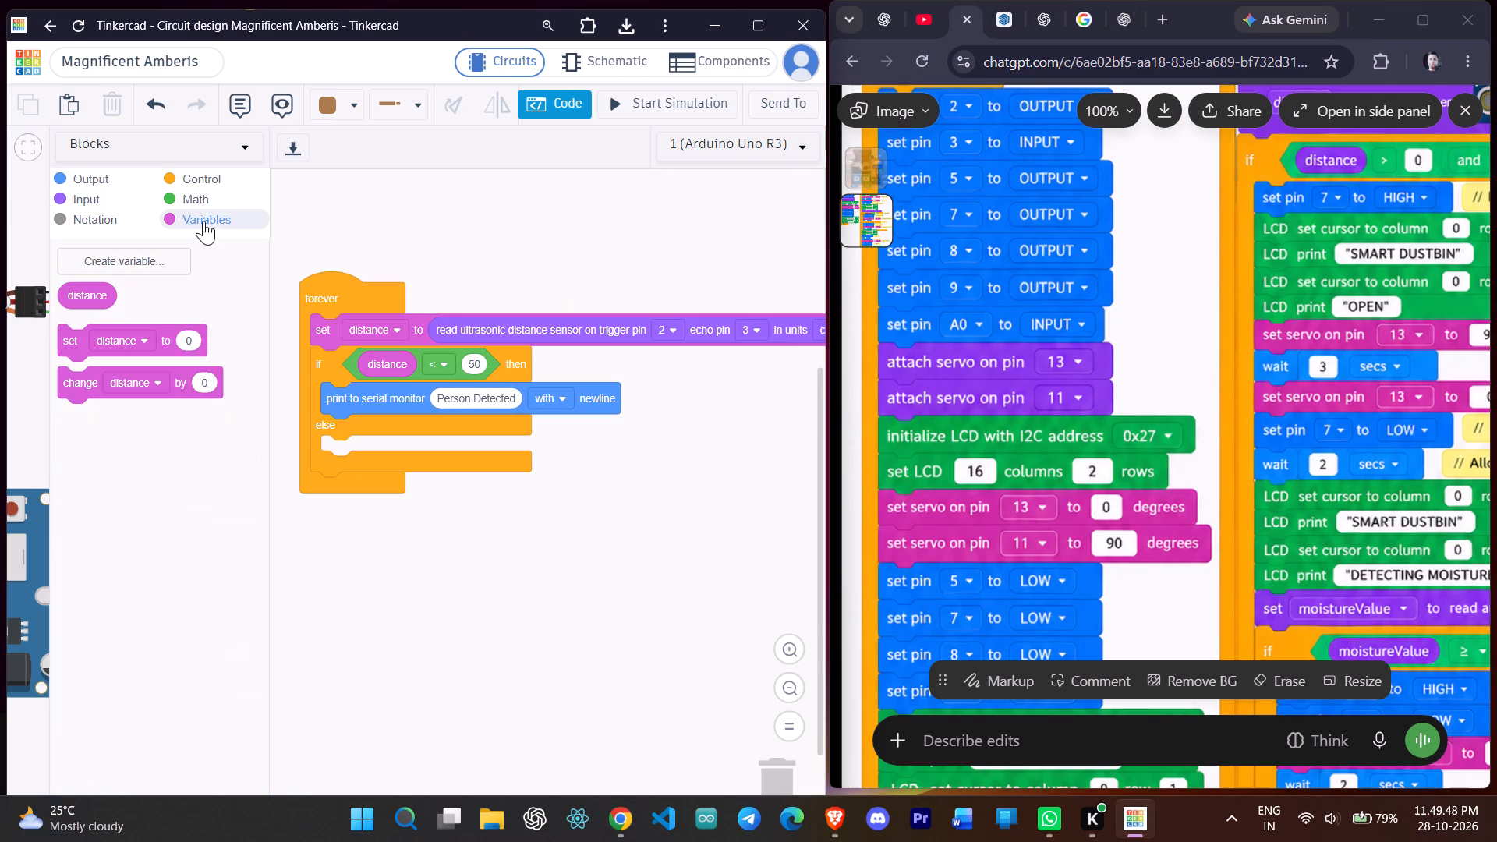
{"action": "left_click", "coordinate": [101, 191]}
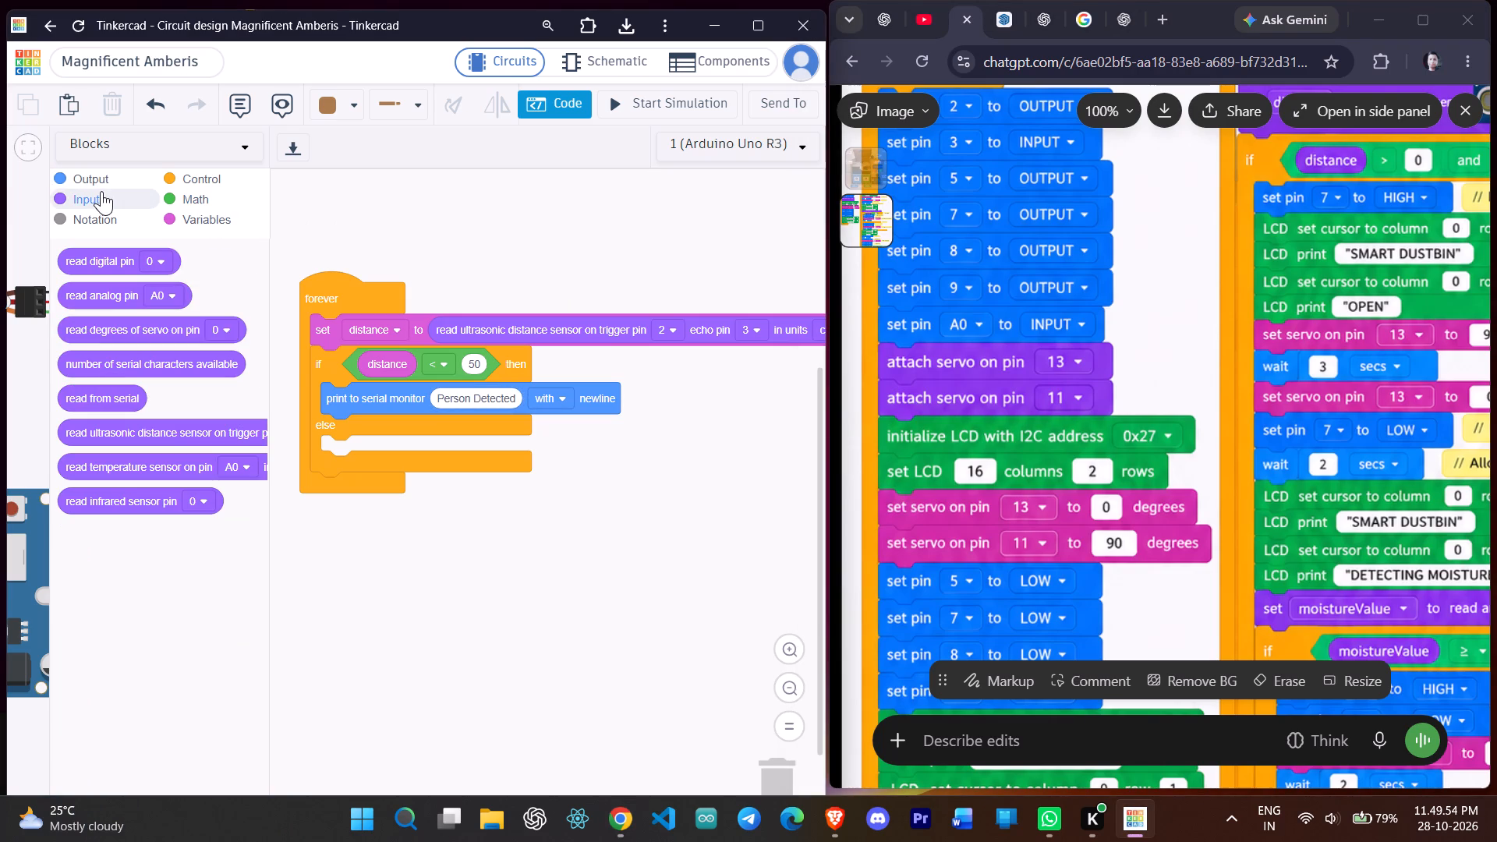
{"action": "left_click", "coordinate": [98, 175]}
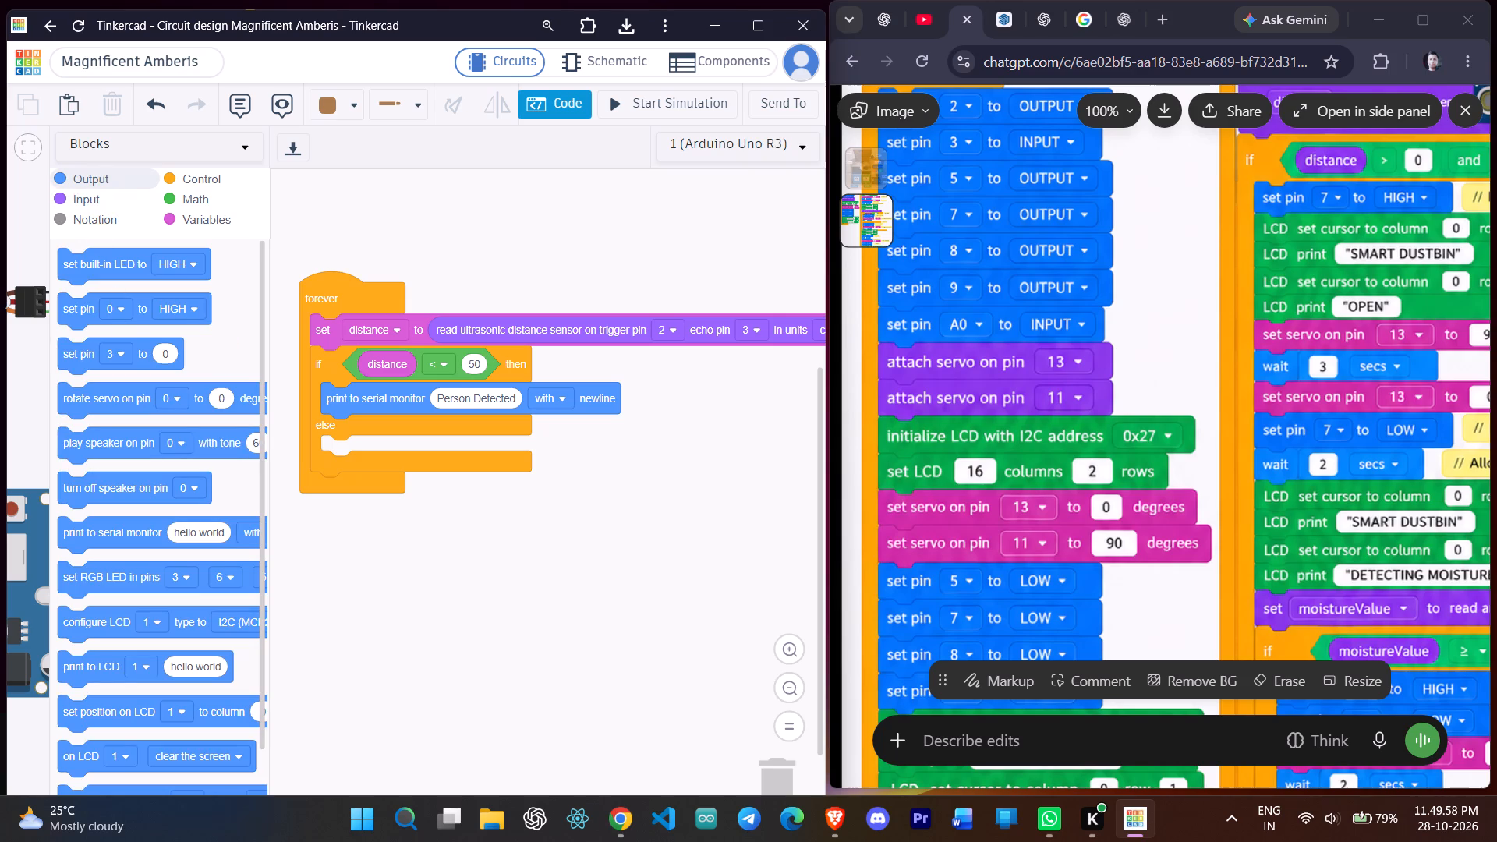
{"action": "left_click", "coordinate": [180, 305]}
{"action": "left_click", "coordinate": [189, 267]}
{"action": "left_click", "coordinate": [235, 367]}
{"action": "scroll", "coordinate": [206, 312], "scroll_direction": "down", "scroll_amount": 2}
{"action": "scroll", "coordinate": [259, 418], "scroll_direction": "down", "scroll_amount": 2}
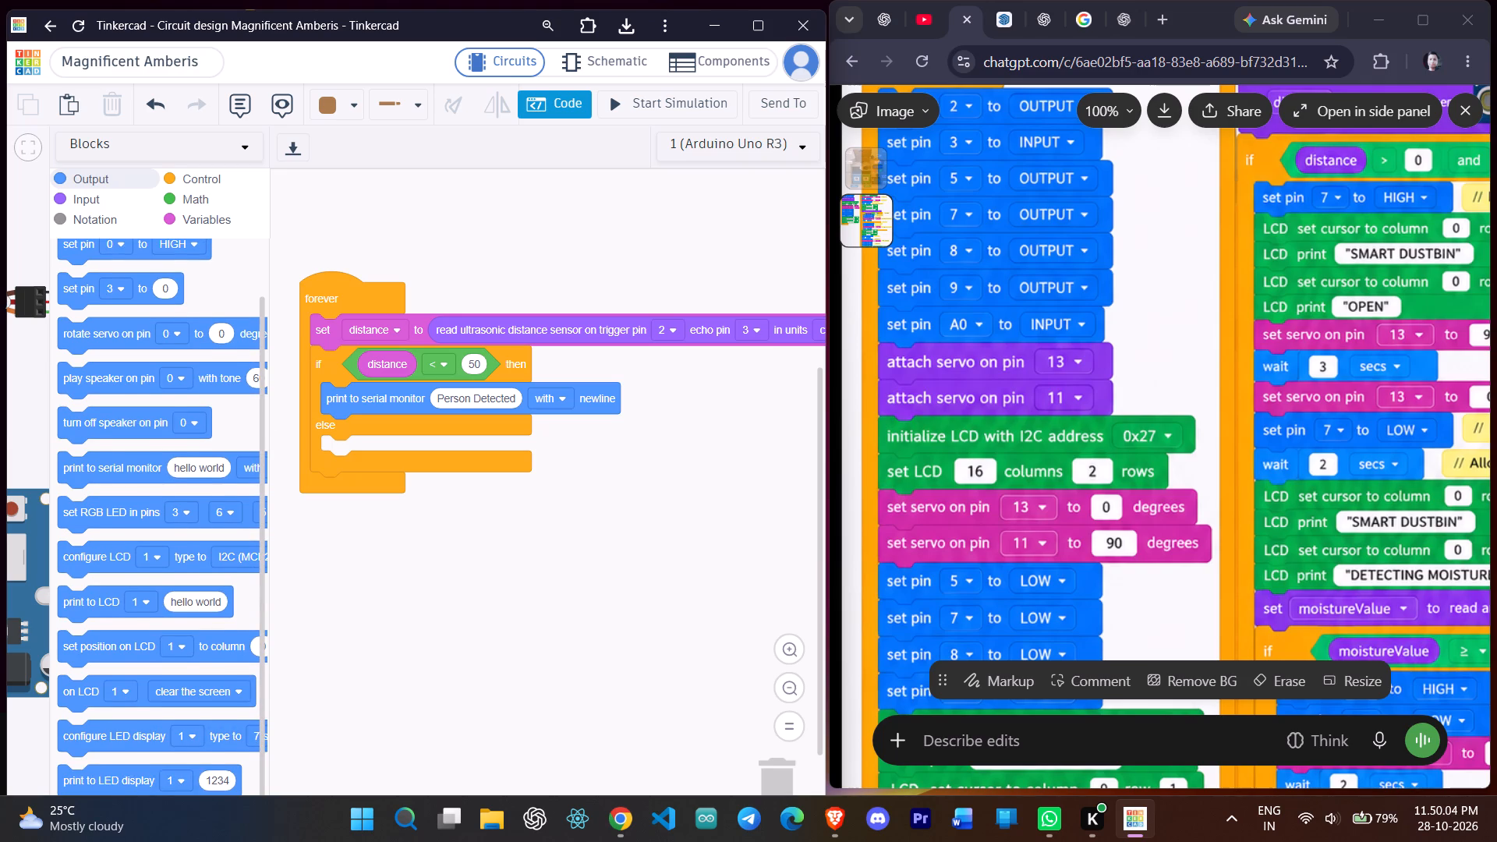
{"action": "scroll", "coordinate": [188, 373], "scroll_direction": "down", "scroll_amount": 13}
{"action": "scroll", "coordinate": [161, 479], "scroll_direction": "down", "scroll_amount": 2}
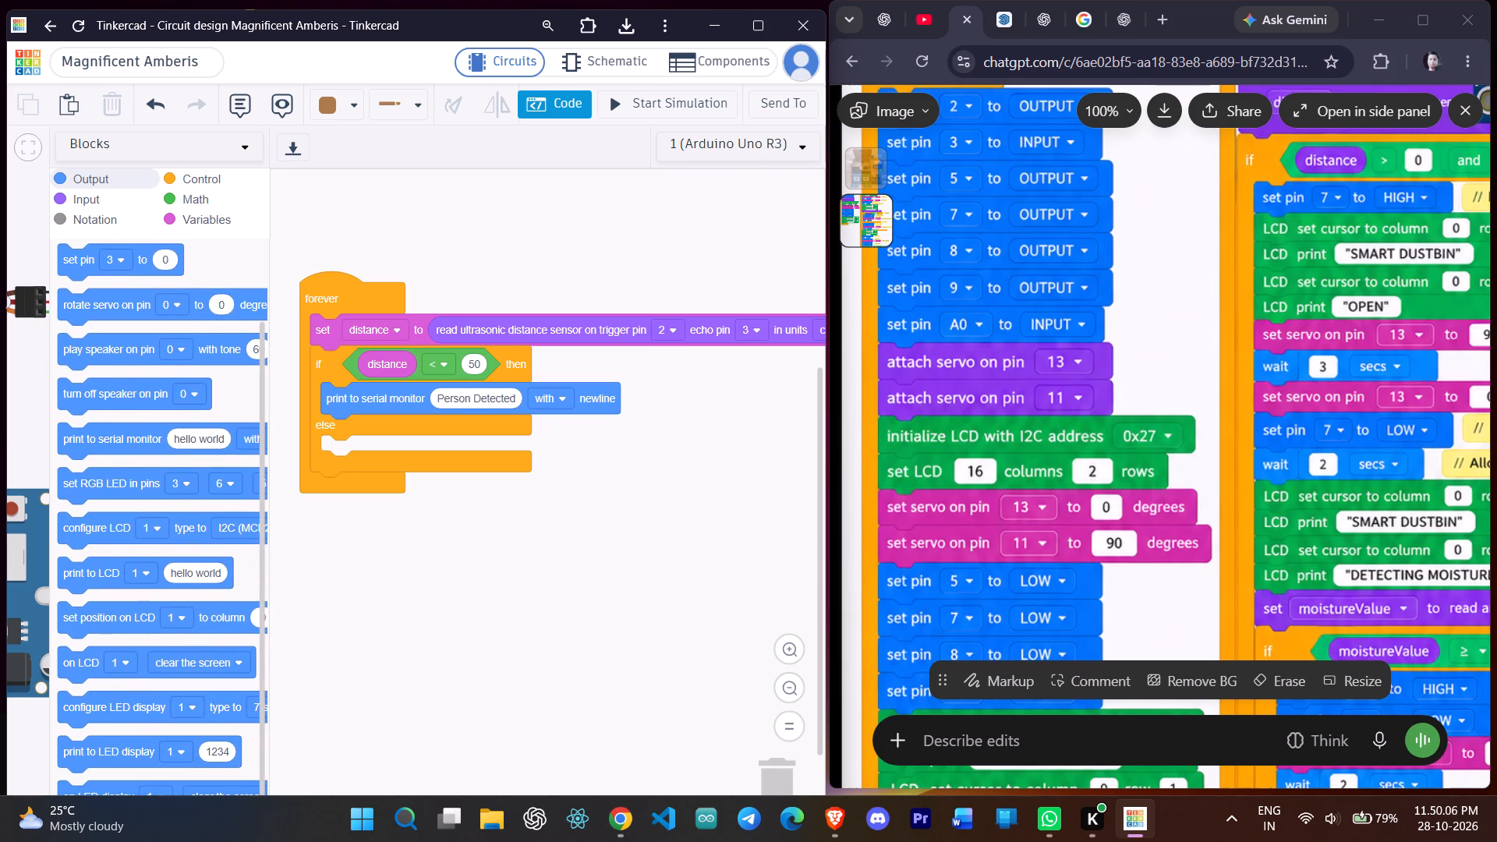
{"action": "scroll", "coordinate": [161, 479], "scroll_direction": "down", "scroll_amount": 3}
{"action": "scroll", "coordinate": [161, 483], "scroll_direction": "up", "scroll_amount": 4}
{"action": "scroll", "coordinate": [164, 476], "scroll_direction": "down", "scroll_amount": 4}
{"action": "left_click_drag", "start_coordinate": [440, 31], "coordinate": [441, 27]}
{"action": "left_click_drag", "start_coordinate": [441, 27], "coordinate": [442, 20]}
Examine the actions offered by the on LCD output block and the display blocks around it.
{"action": "scroll", "coordinate": [30, 426], "scroll_direction": "down", "scroll_amount": 12}
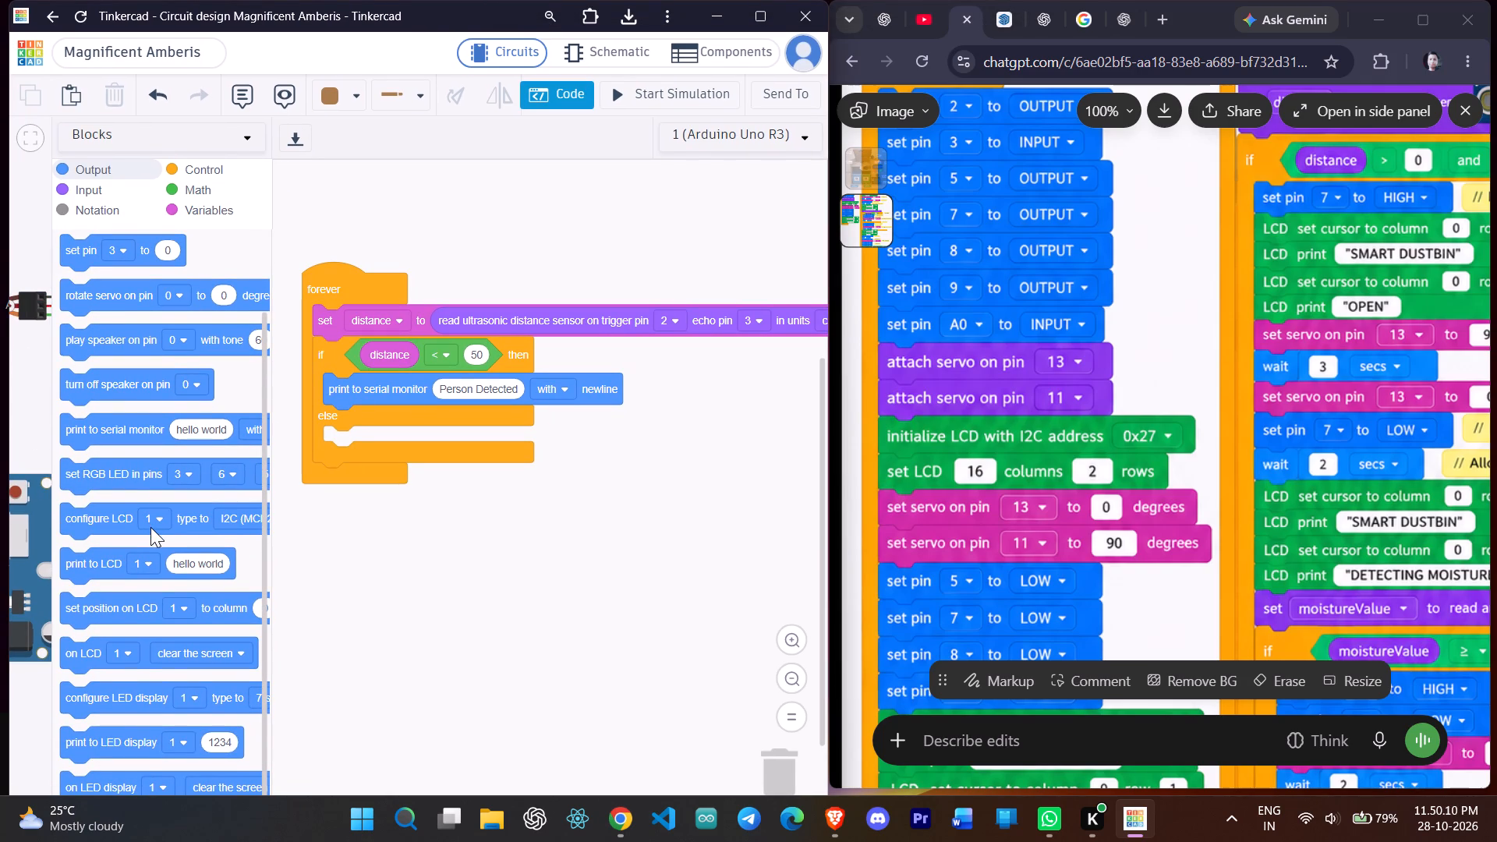
{"action": "left_click", "coordinate": [207, 658]}
{"action": "left_click", "coordinate": [207, 658]}
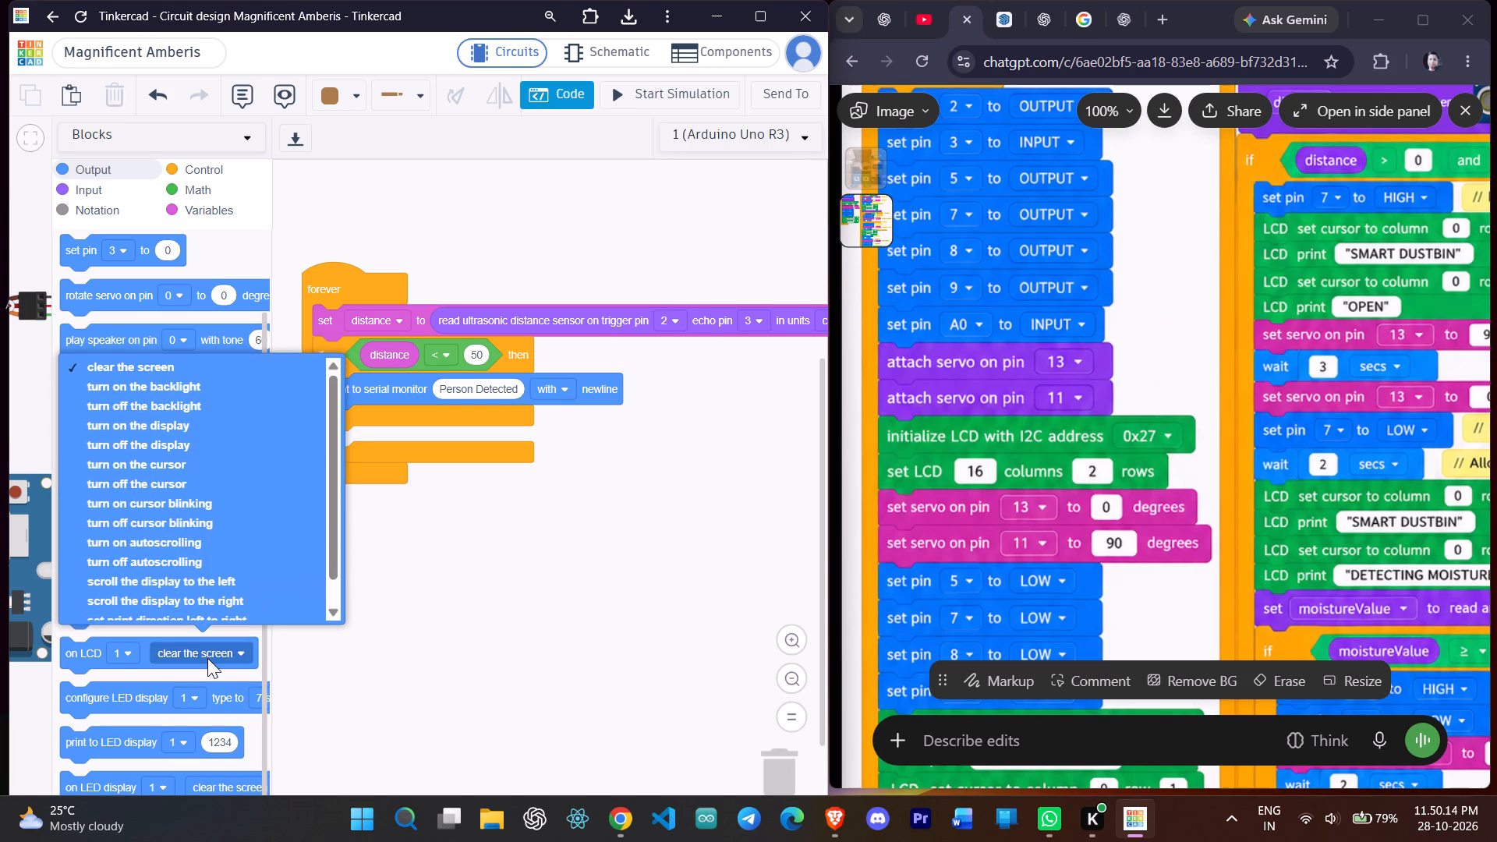
{"action": "left_click", "coordinate": [207, 658]}
{"action": "left_click", "coordinate": [253, 706]}
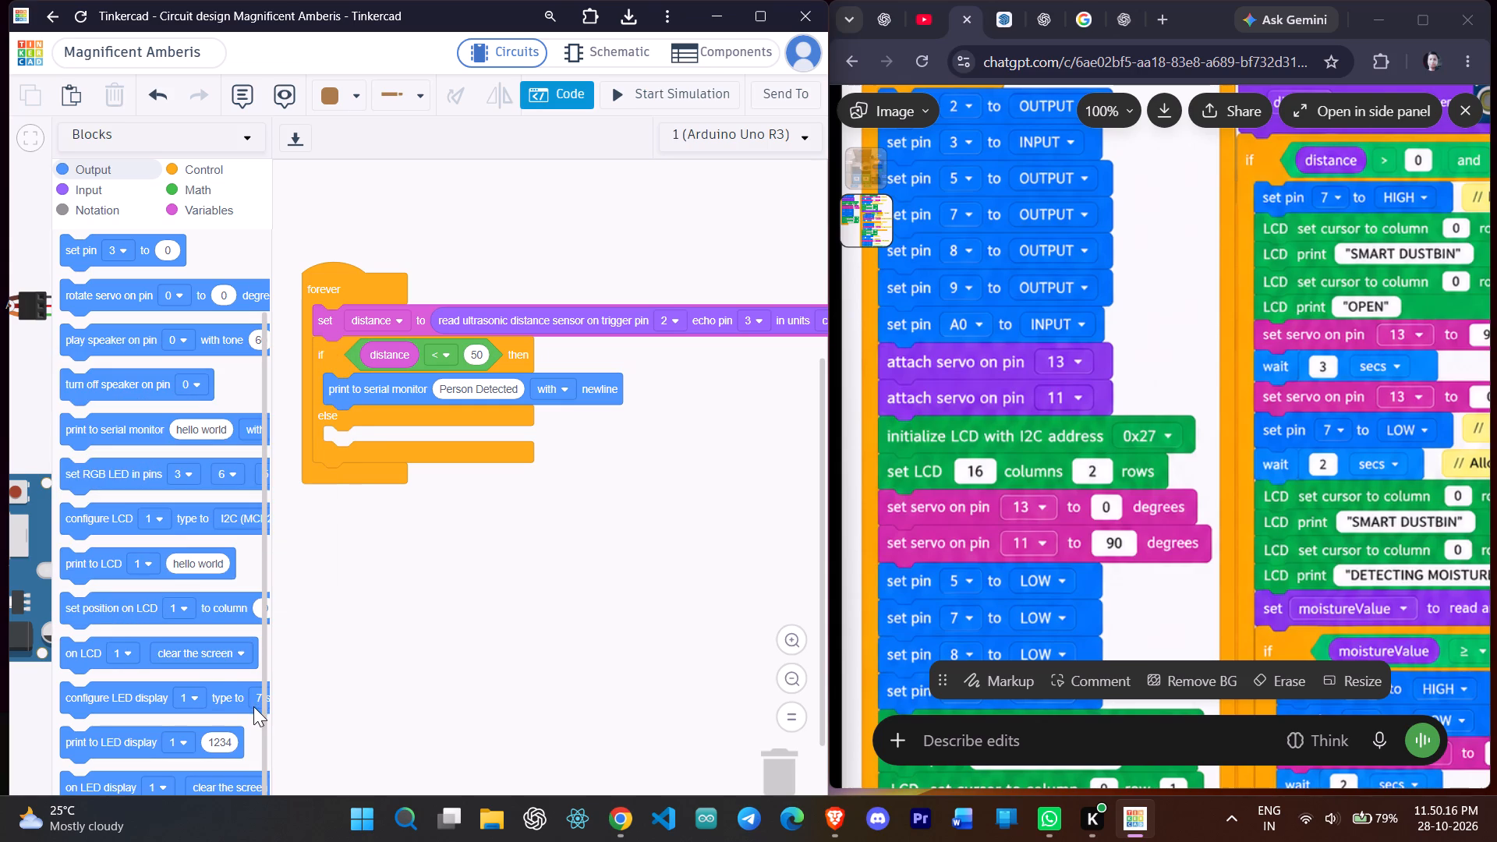
{"action": "left_click", "coordinate": [225, 681]}
{"action": "scroll", "coordinate": [222, 681], "scroll_direction": "down", "scroll_amount": 3}
Examine the remaining on start blocks and the forever loop's person-detected and moisture-reading blocks in the enlarged layout image.
{"action": "scroll", "coordinate": [1124, 410], "scroll_direction": "down", "scroll_amount": 8}
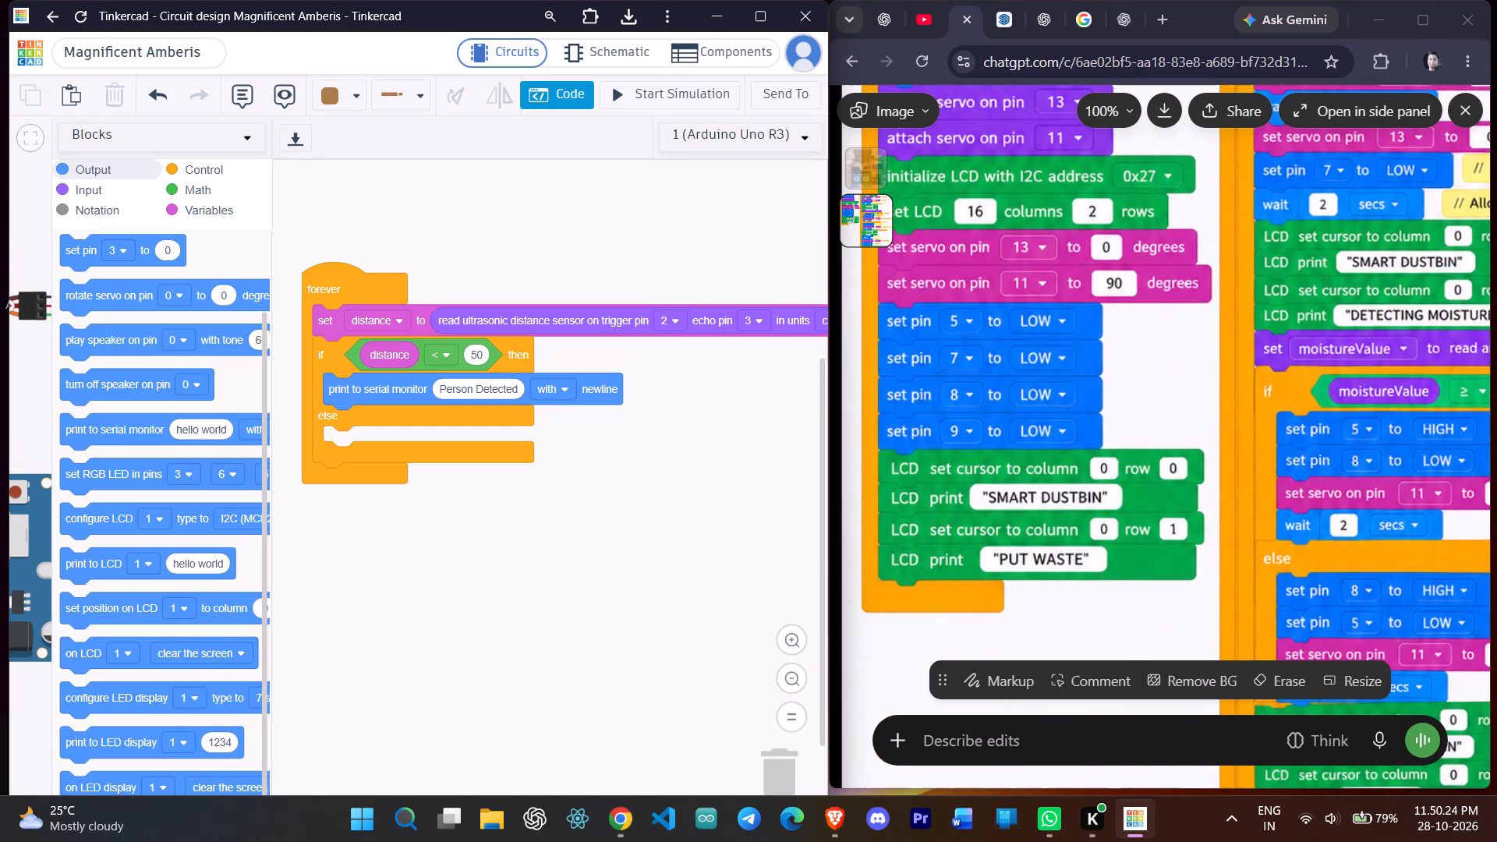
{"action": "scroll", "coordinate": [1125, 418], "scroll_direction": "up", "scroll_amount": 5}
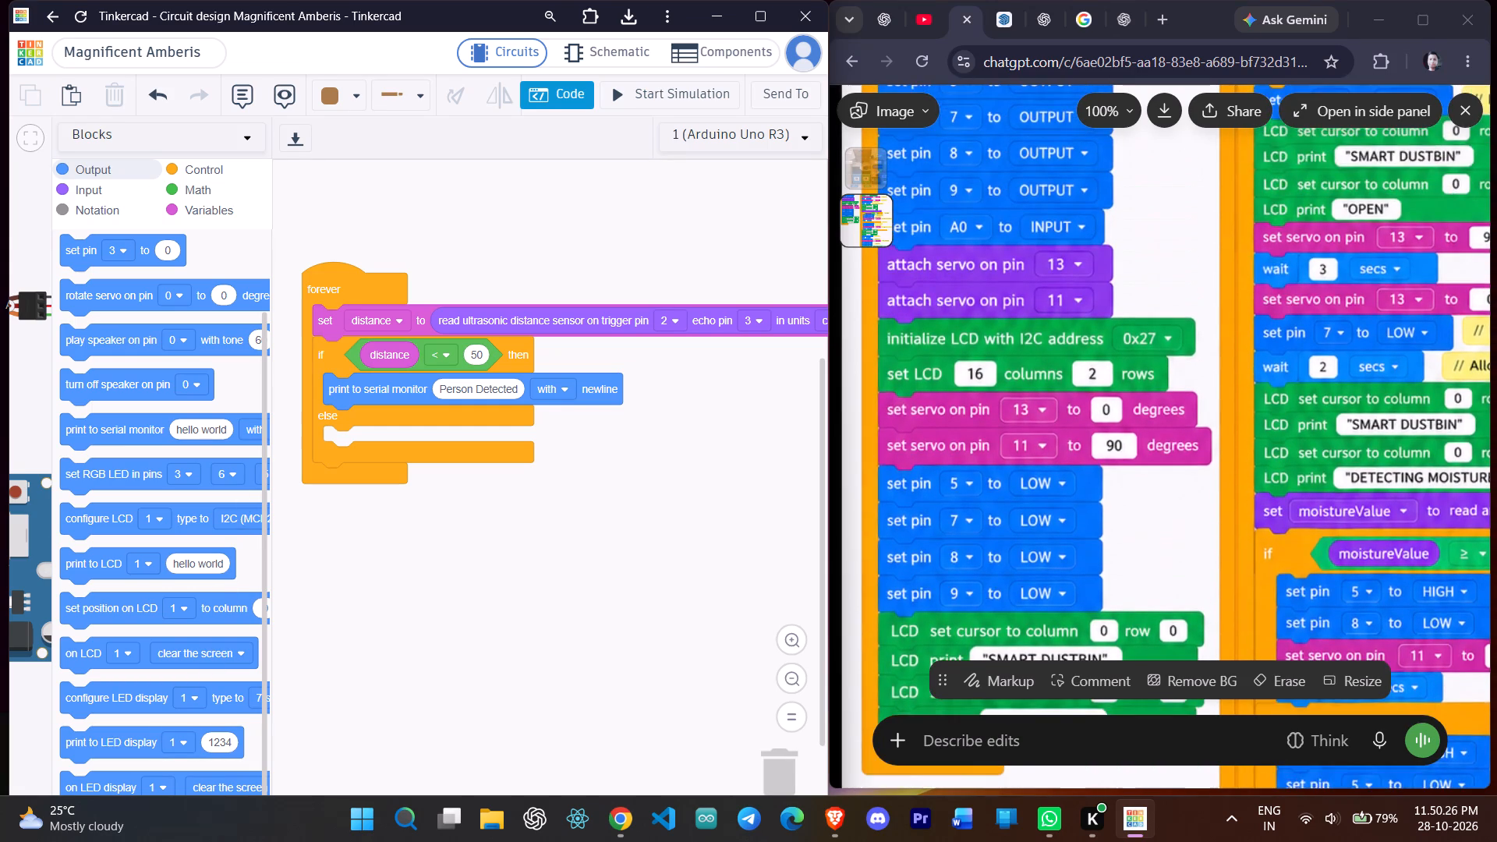
{"action": "scroll", "coordinate": [1125, 418], "scroll_direction": "down", "scroll_amount": 3}
{"action": "scroll", "coordinate": [1125, 418], "scroll_direction": "up", "scroll_amount": 8}
{"action": "left_click_drag", "start_coordinate": [1184, 394], "coordinate": [1007, 427]}
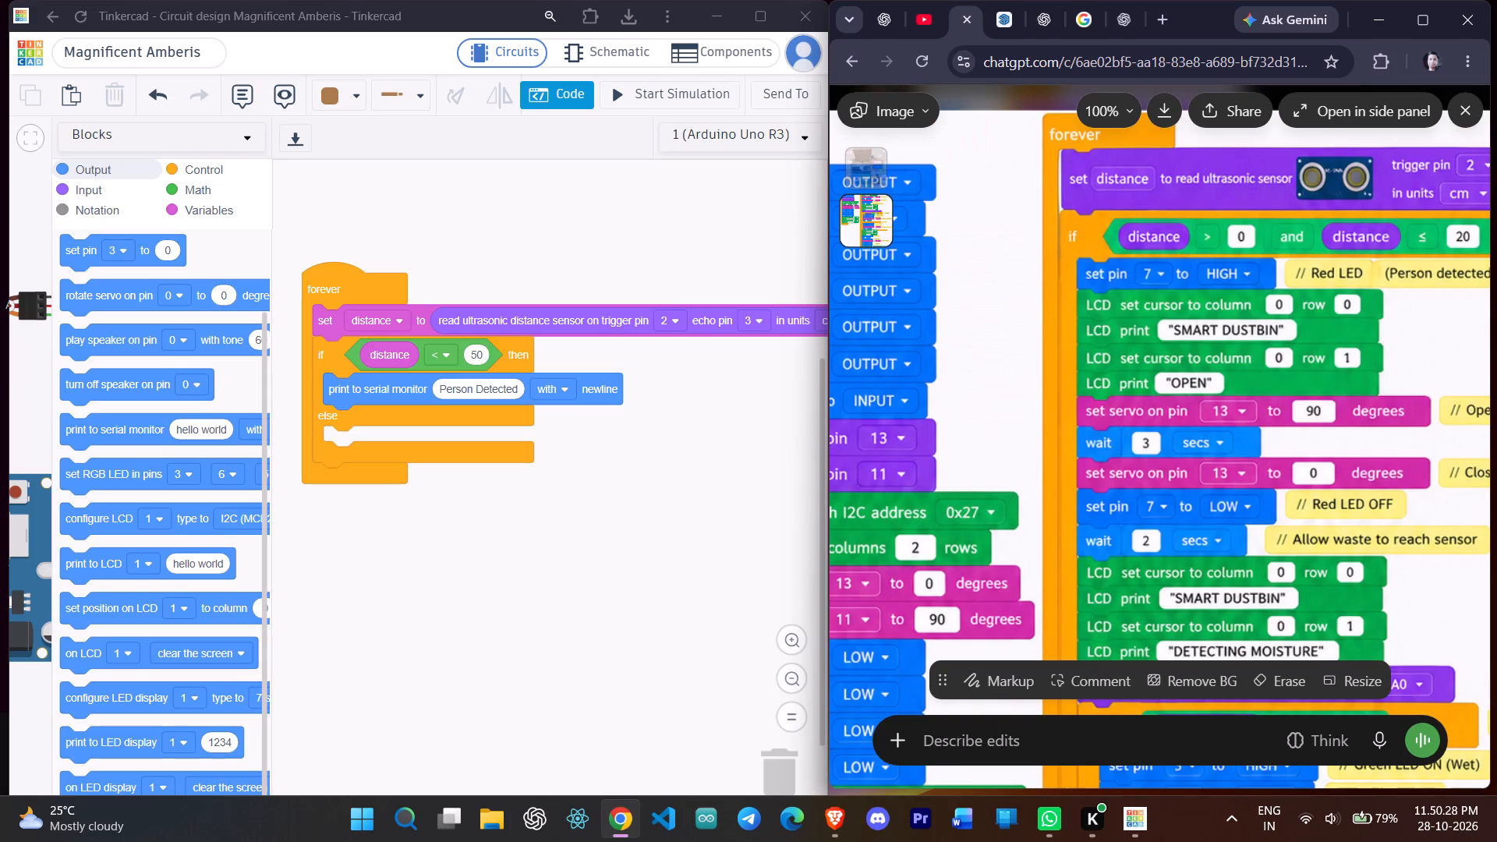
{"action": "left_click_drag", "start_coordinate": [1120, 386], "coordinate": [1093, 409]}
{"action": "left_click_drag", "start_coordinate": [1127, 394], "coordinate": [1017, 398]}
{"action": "left_click_drag", "start_coordinate": [1142, 398], "coordinate": [1141, 399]}
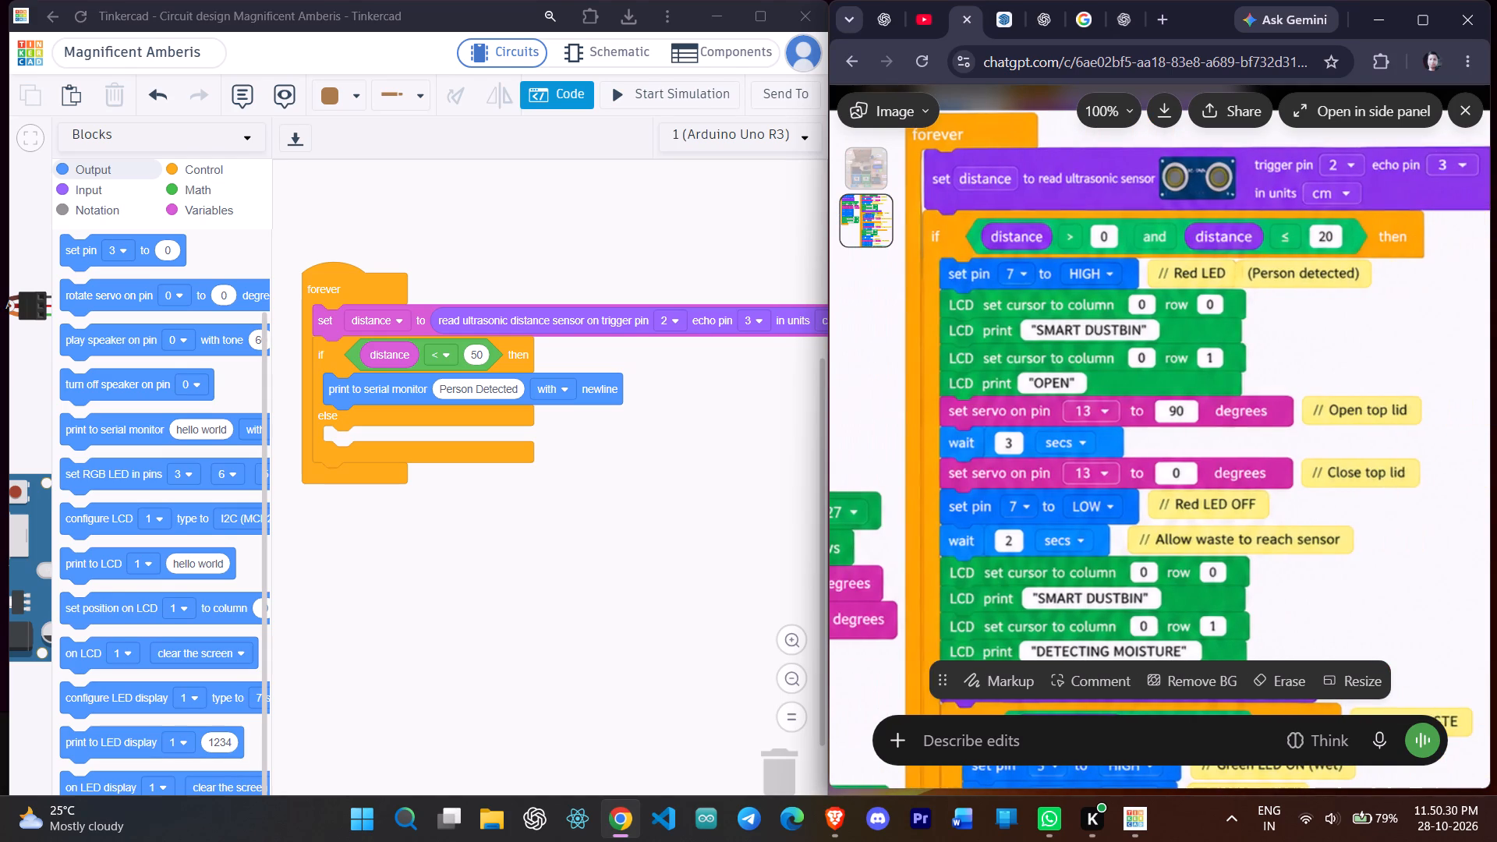
{"action": "left_click_drag", "start_coordinate": [1141, 399], "coordinate": [1107, 402]}
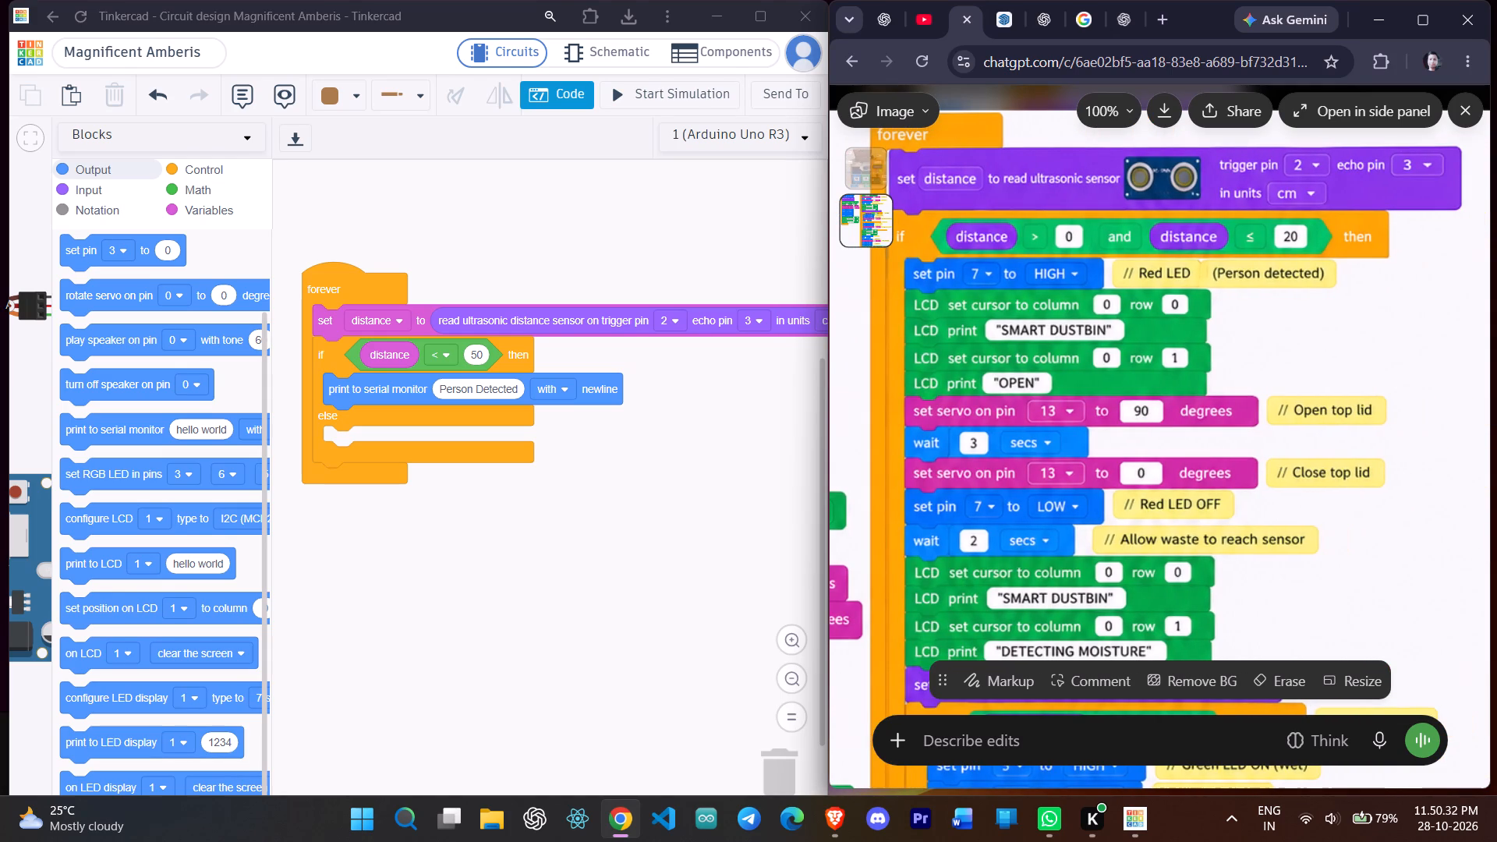
{"action": "left_click_drag", "start_coordinate": [1107, 402], "coordinate": [1120, 375]}
{"action": "left_click_drag", "start_coordinate": [1120, 375], "coordinate": [1146, 356]}
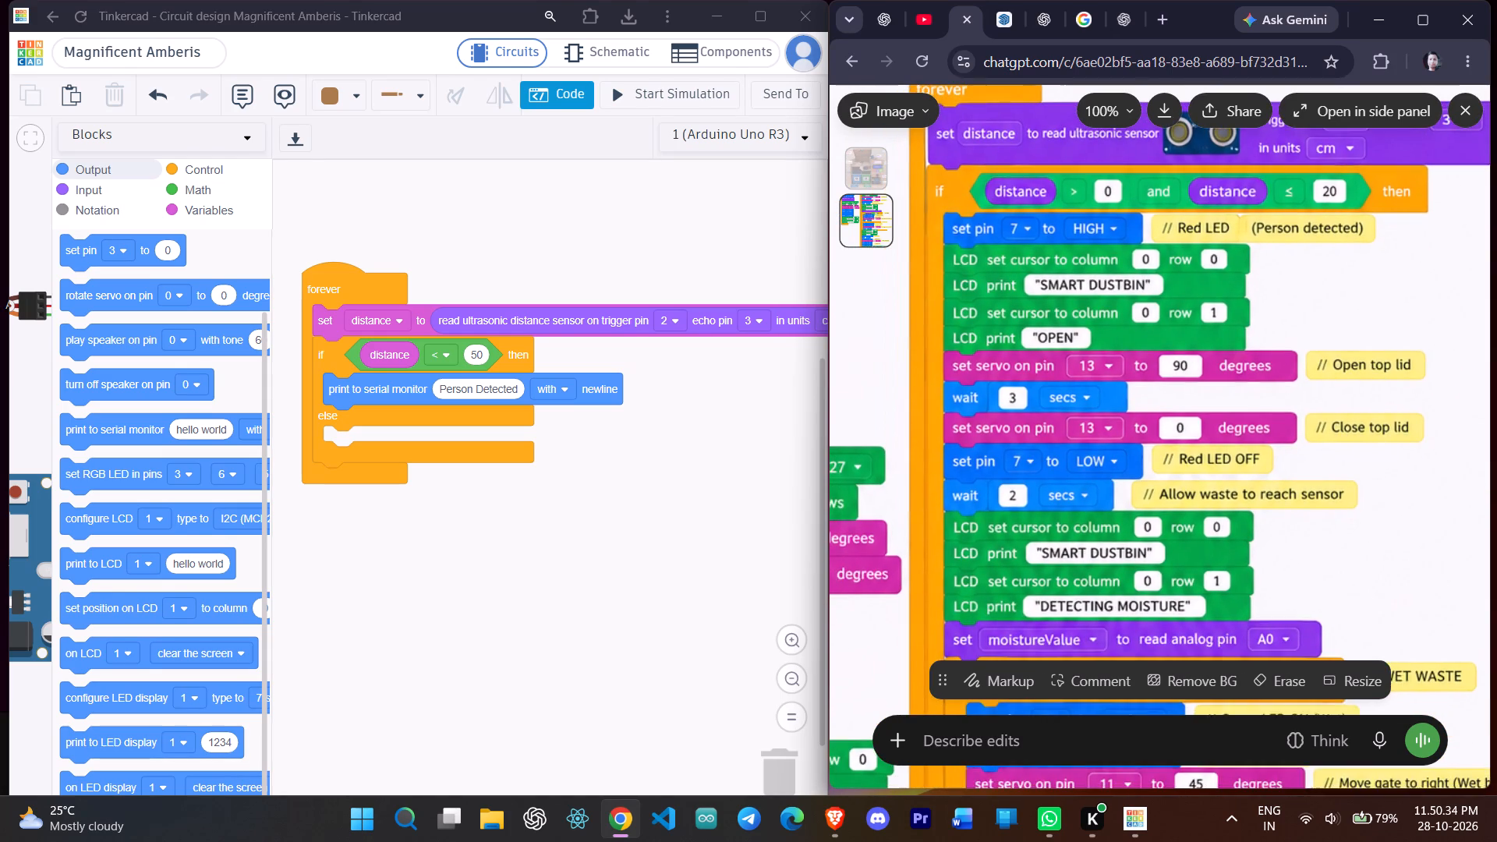
{"action": "left_click_drag", "start_coordinate": [1146, 356], "coordinate": [1141, 332]}
{"action": "left_click_drag", "start_coordinate": [1141, 332], "coordinate": [1137, 319]}
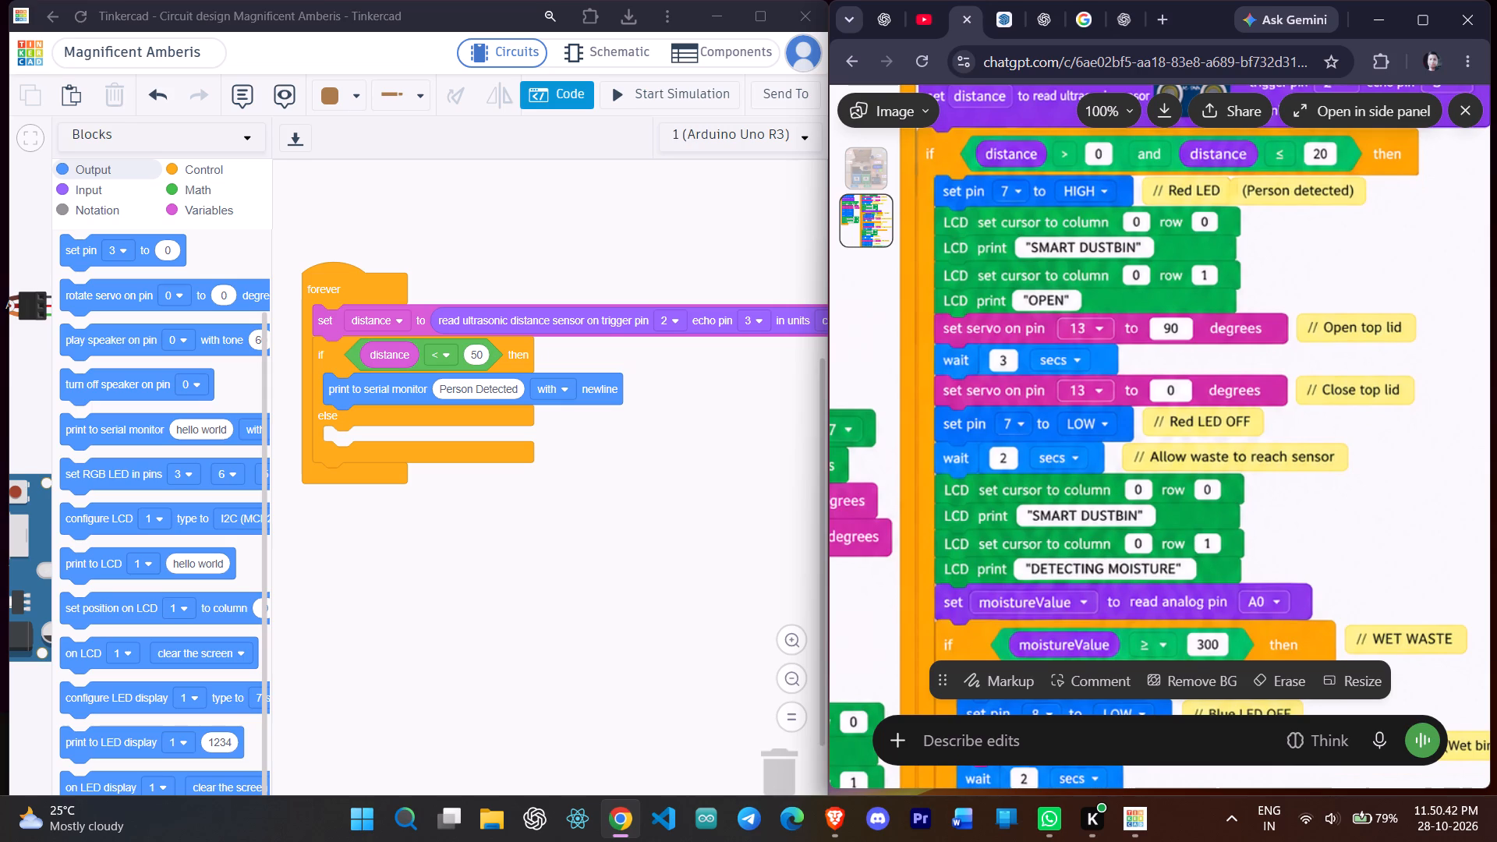
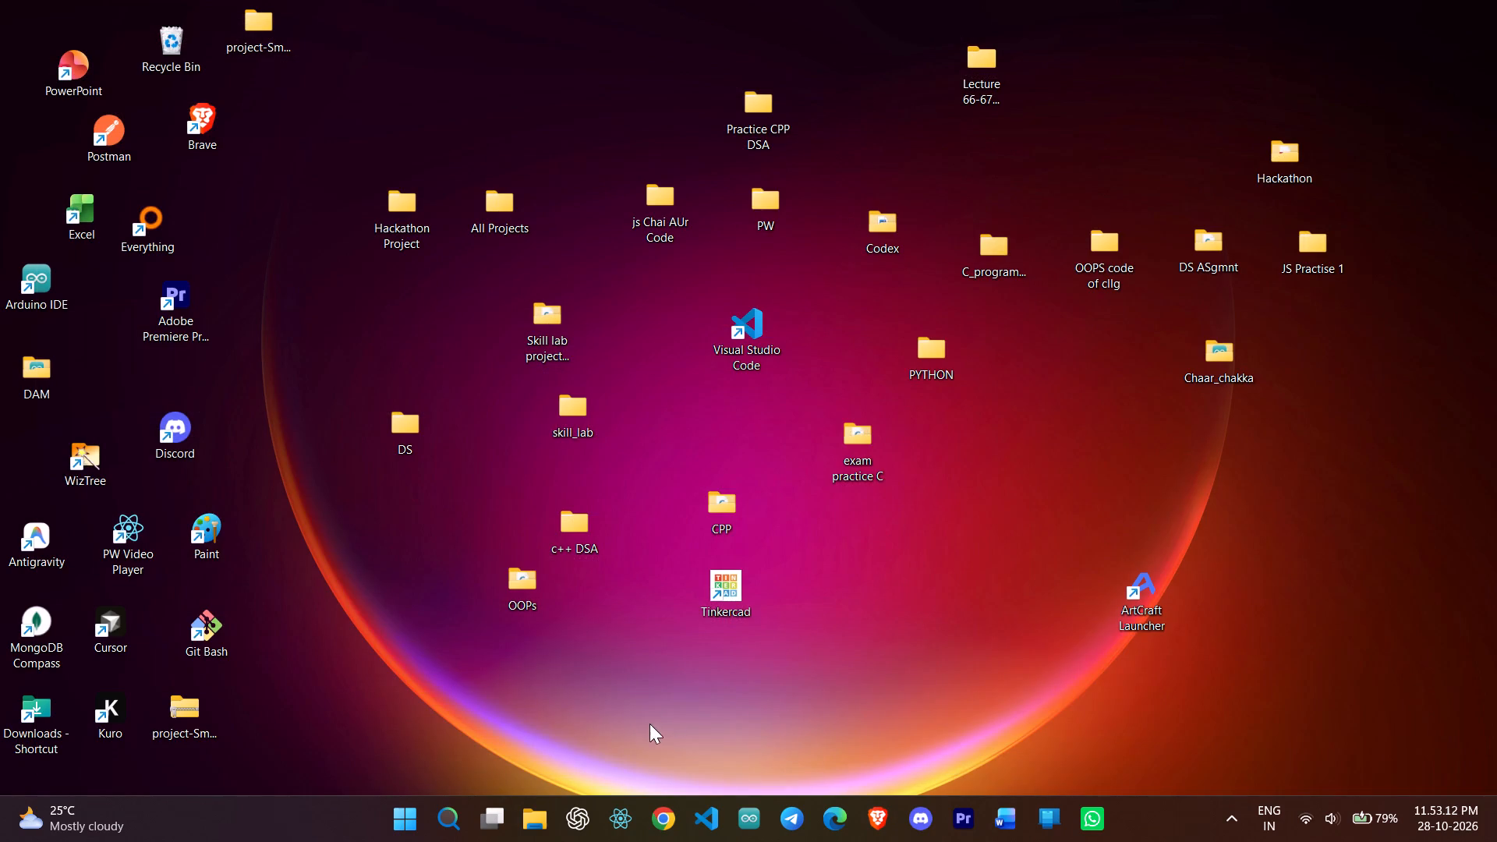
Open Telegram.
{"action": "left_click", "coordinate": [784, 821]}
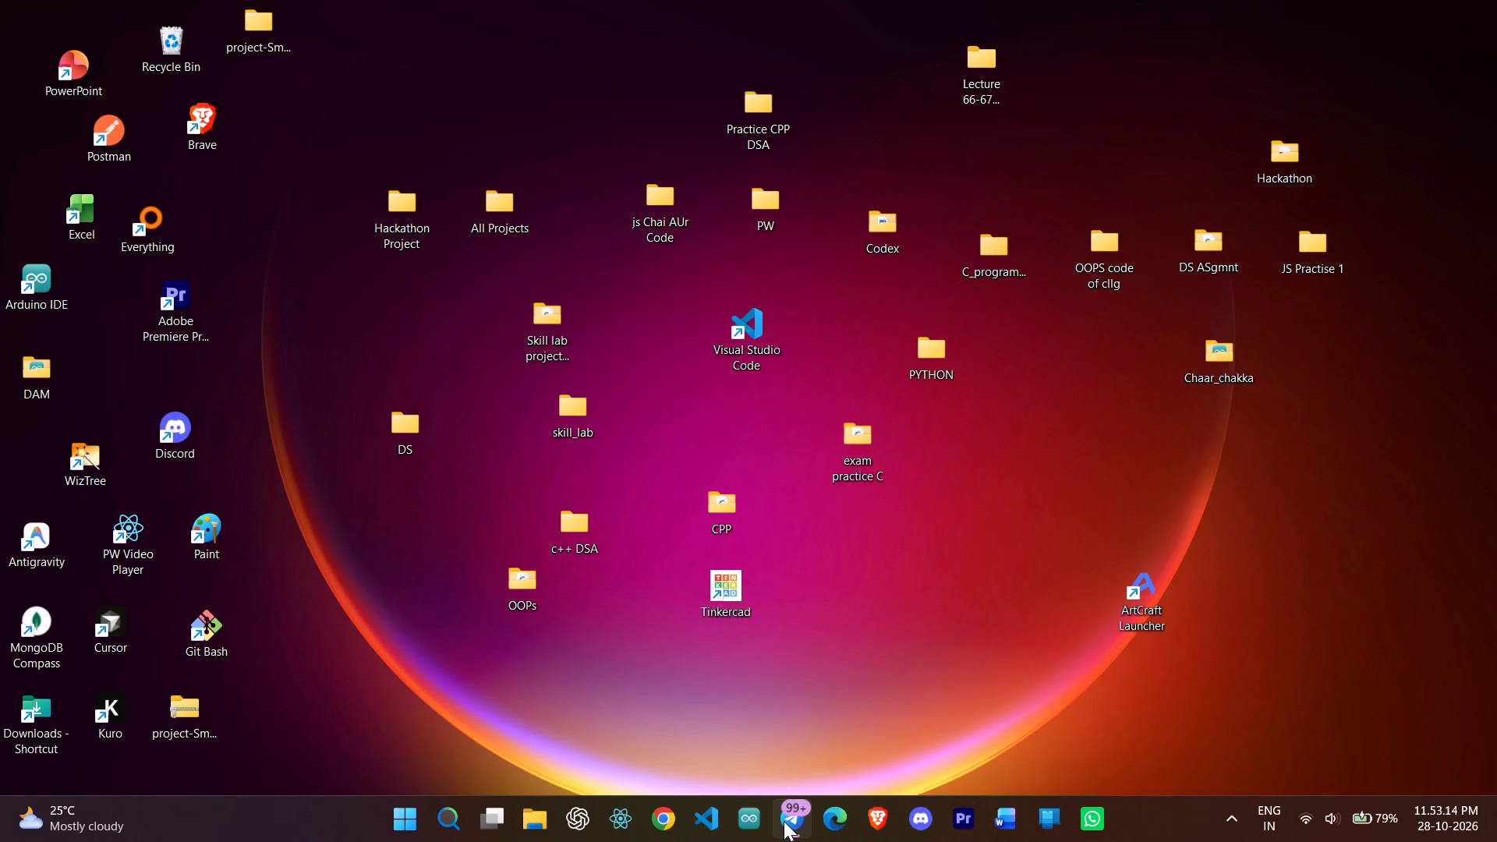